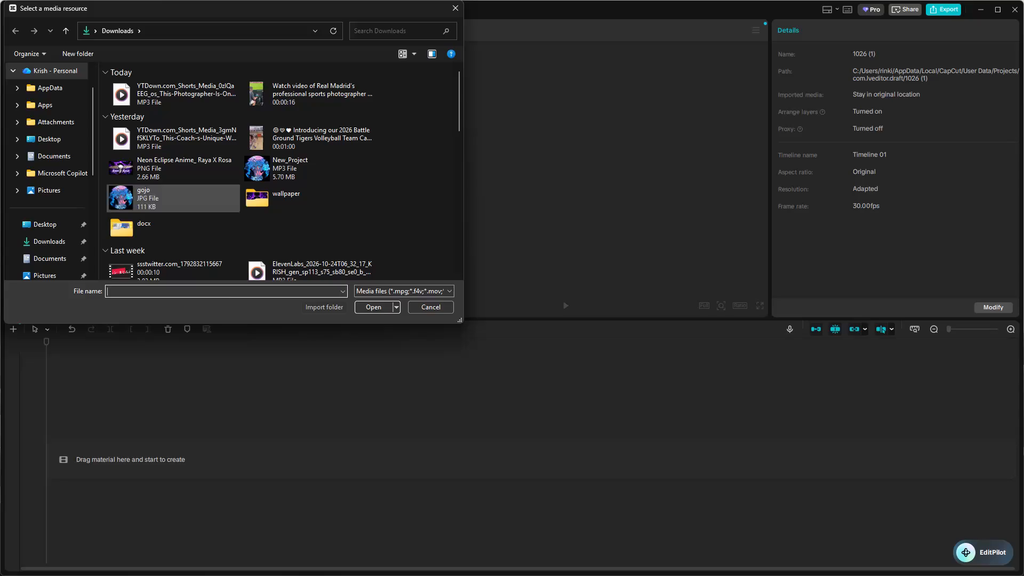
Import the Real Madrid sports photographer video and today's YTDown MP3 from Downloads and place both on the timeline.
{"action": "left_click", "coordinate": [297, 100]}
{"action": "key", "text": "shift+Left"}
{"action": "key", "text": "Return"}
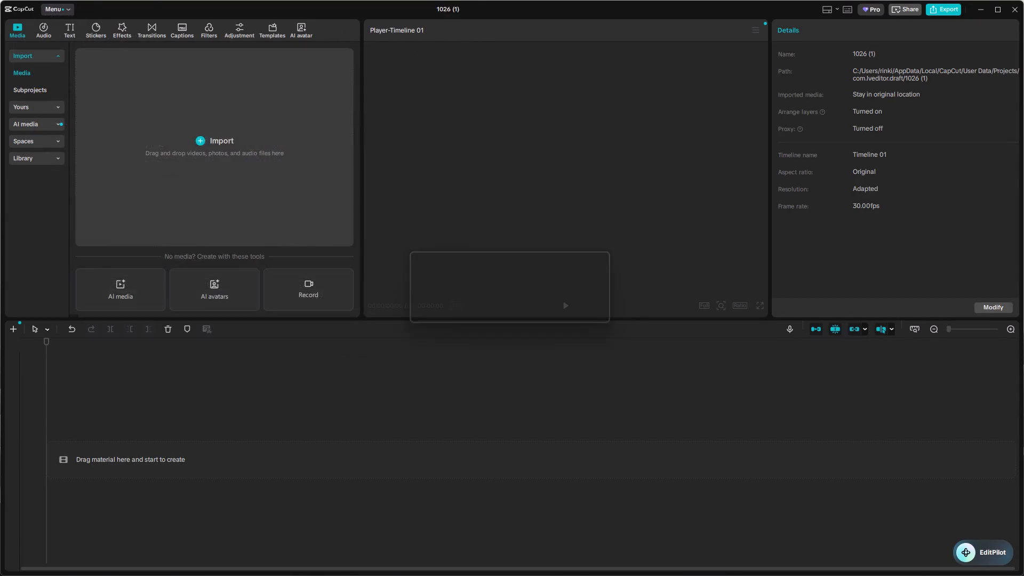
{"action": "left_click", "coordinate": [202, 115]}
{"action": "left_click", "coordinate": [180, 486]}
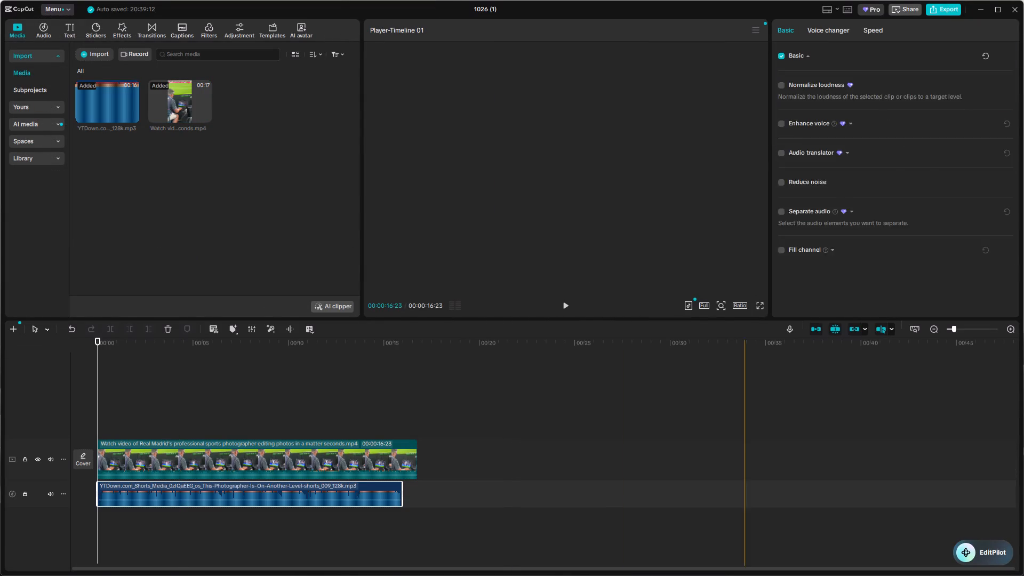
Trim about one frame off the start of the YTDown audio clip.
{"action": "triple_click", "coordinate": [1018, 333]}
{"action": "left_click", "coordinate": [1018, 333]}
{"action": "left_click", "coordinate": [1014, 333]}
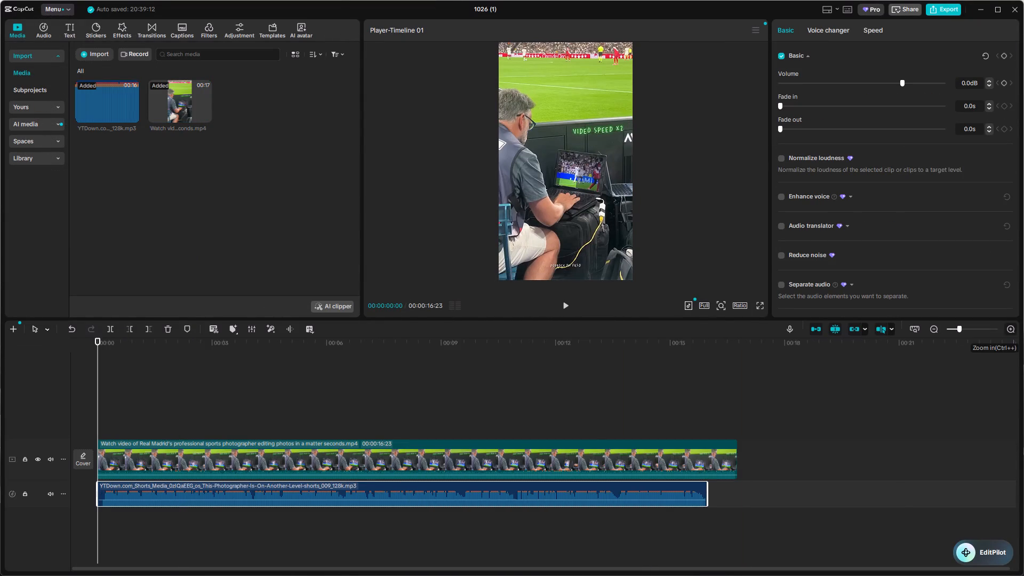
{"action": "left_click", "coordinate": [1014, 333]}
{"action": "left_click", "coordinate": [596, 402]}
{"action": "left_click_drag", "start_coordinate": [596, 402], "coordinate": [0, 441]}
{"action": "left_click", "coordinate": [214, 506]}
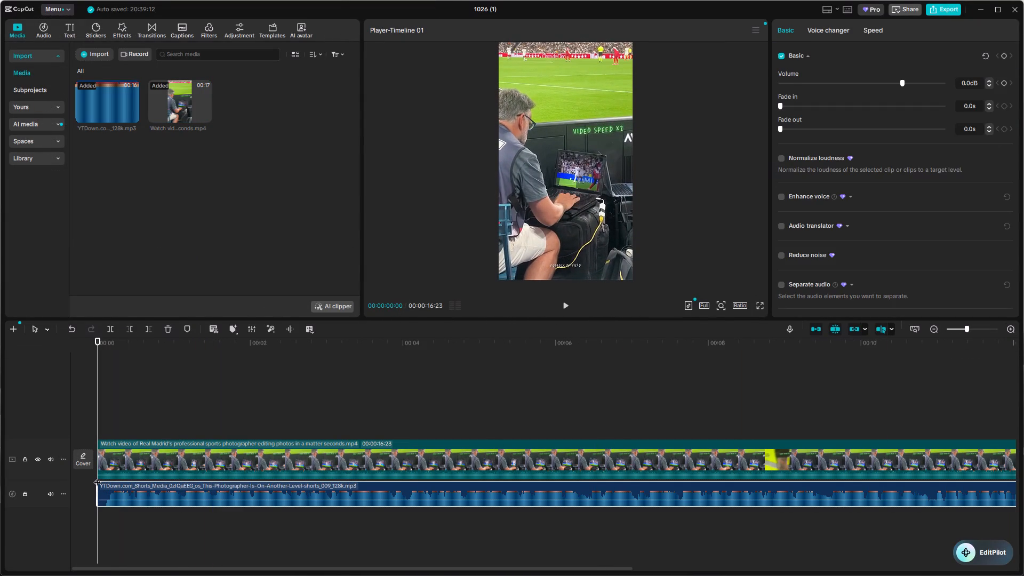
{"action": "left_click", "coordinate": [97, 480]}
{"action": "left_click", "coordinate": [97, 482]}
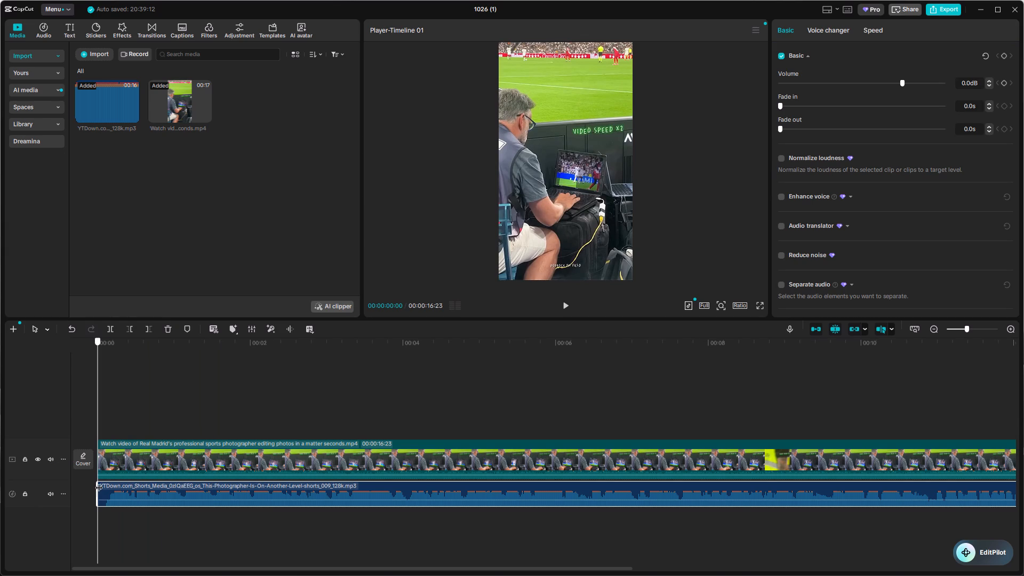
{"action": "left_click_drag", "start_coordinate": [97, 484], "coordinate": [105, 486]}
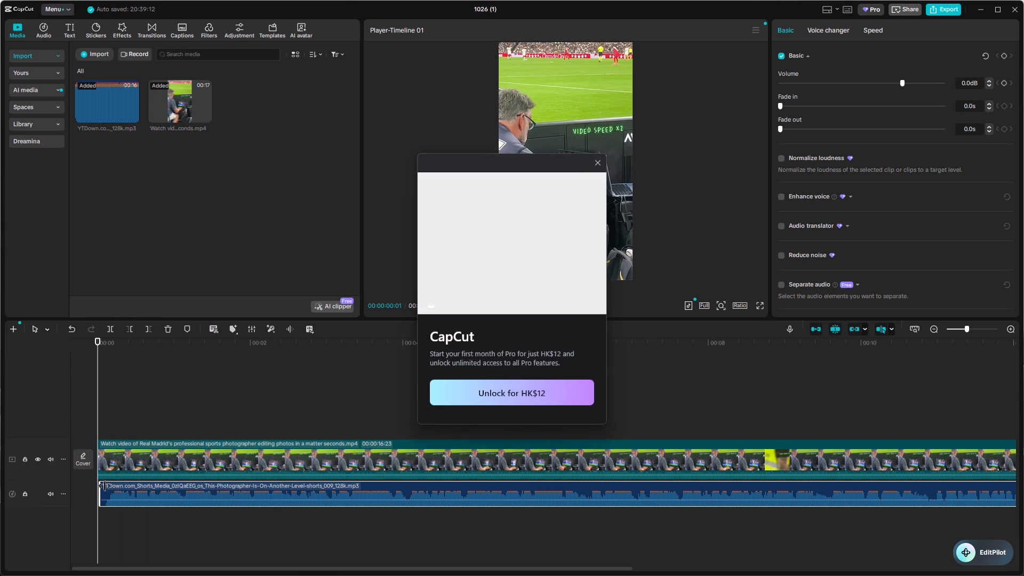
{"action": "left_click_drag", "start_coordinate": [105, 486], "coordinate": [108, 486]}
{"action": "left_click", "coordinate": [597, 167]}
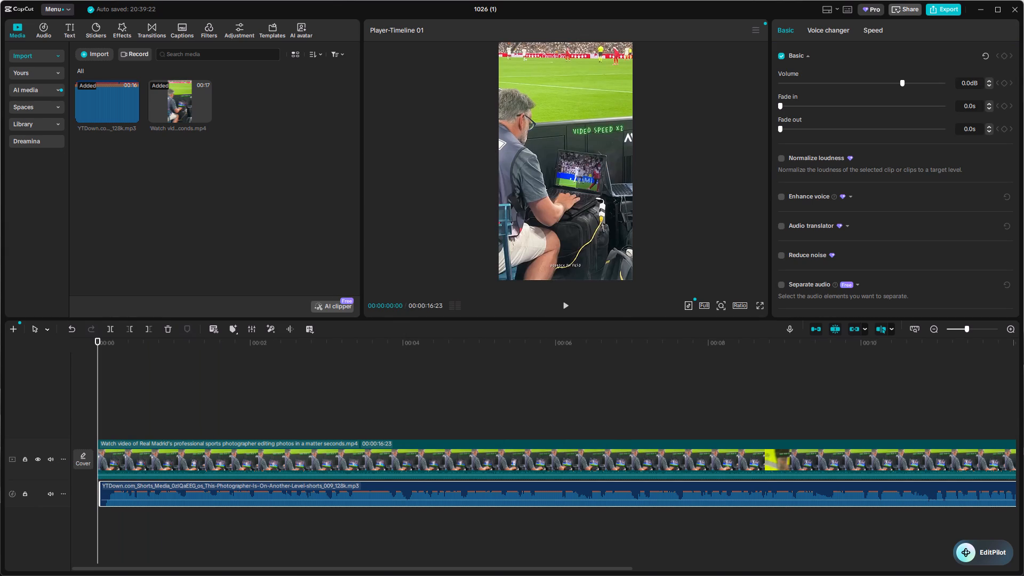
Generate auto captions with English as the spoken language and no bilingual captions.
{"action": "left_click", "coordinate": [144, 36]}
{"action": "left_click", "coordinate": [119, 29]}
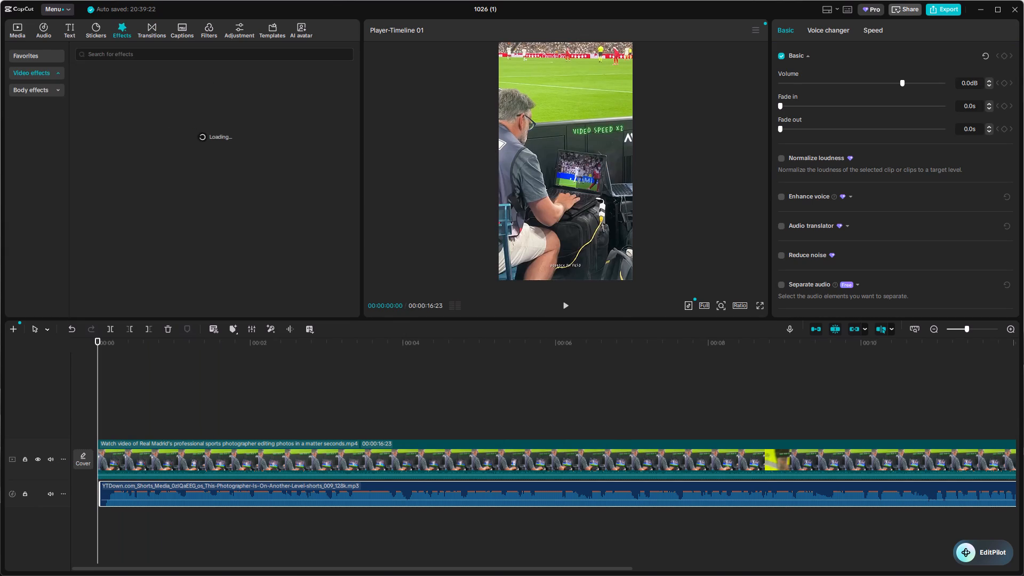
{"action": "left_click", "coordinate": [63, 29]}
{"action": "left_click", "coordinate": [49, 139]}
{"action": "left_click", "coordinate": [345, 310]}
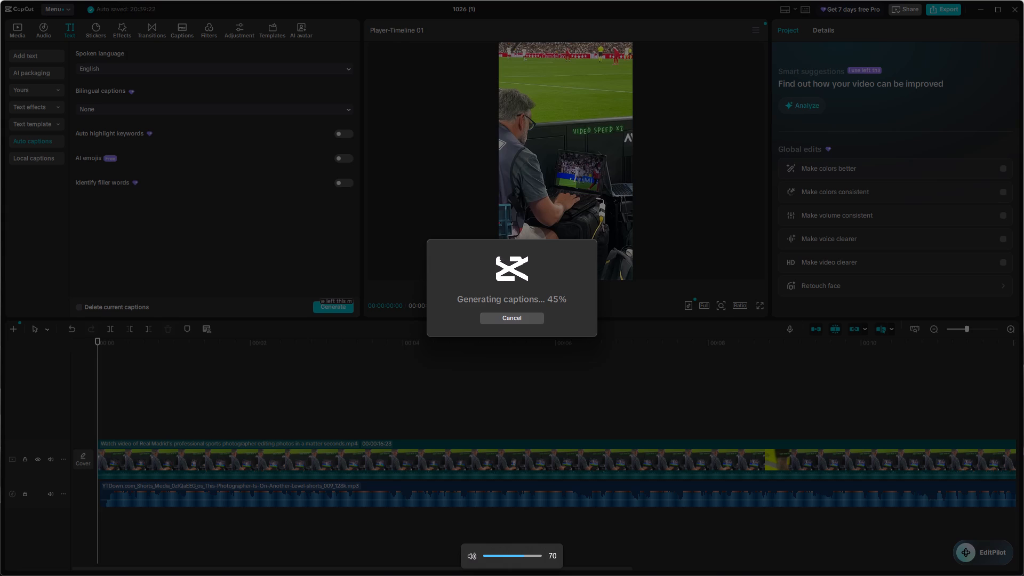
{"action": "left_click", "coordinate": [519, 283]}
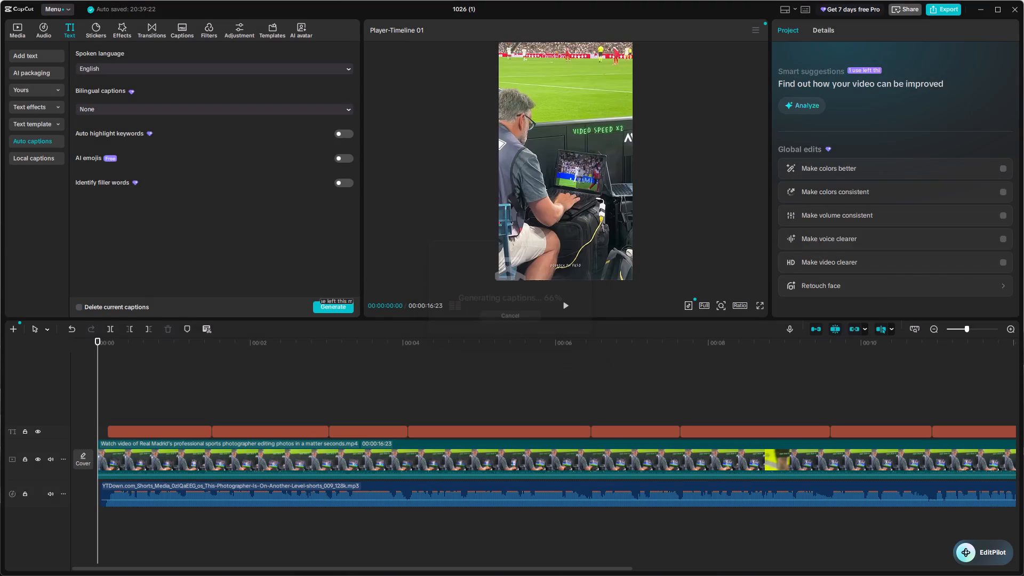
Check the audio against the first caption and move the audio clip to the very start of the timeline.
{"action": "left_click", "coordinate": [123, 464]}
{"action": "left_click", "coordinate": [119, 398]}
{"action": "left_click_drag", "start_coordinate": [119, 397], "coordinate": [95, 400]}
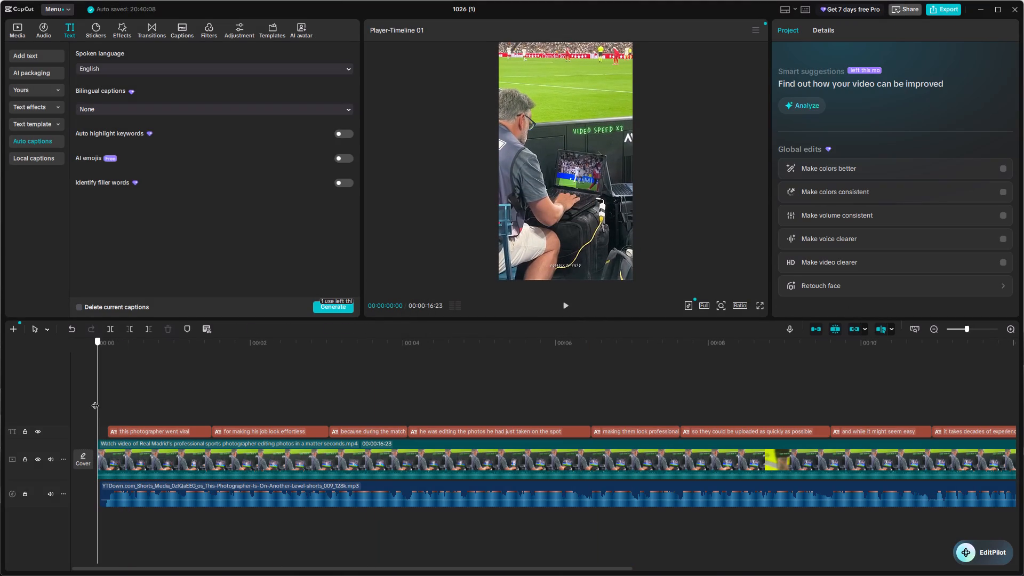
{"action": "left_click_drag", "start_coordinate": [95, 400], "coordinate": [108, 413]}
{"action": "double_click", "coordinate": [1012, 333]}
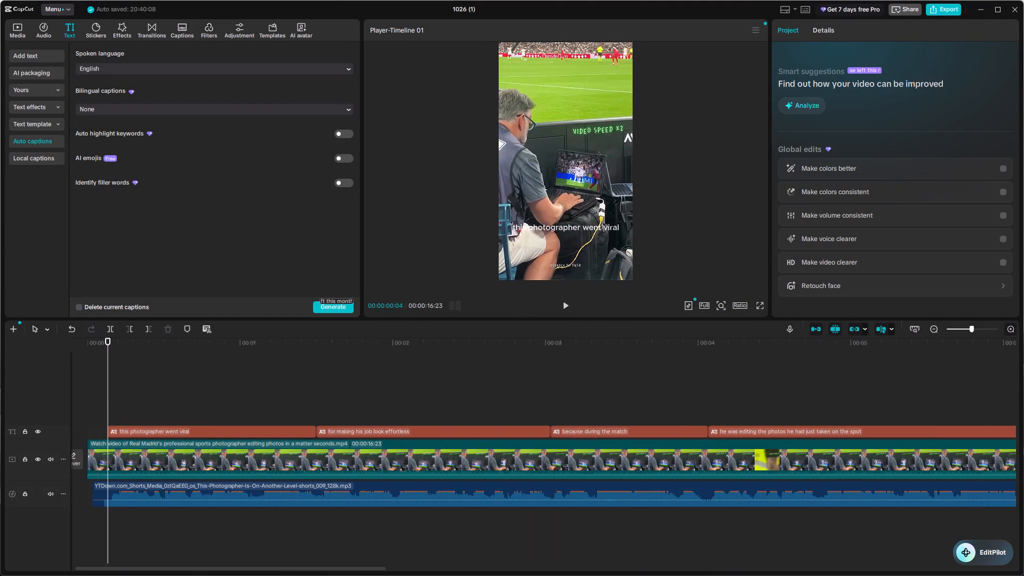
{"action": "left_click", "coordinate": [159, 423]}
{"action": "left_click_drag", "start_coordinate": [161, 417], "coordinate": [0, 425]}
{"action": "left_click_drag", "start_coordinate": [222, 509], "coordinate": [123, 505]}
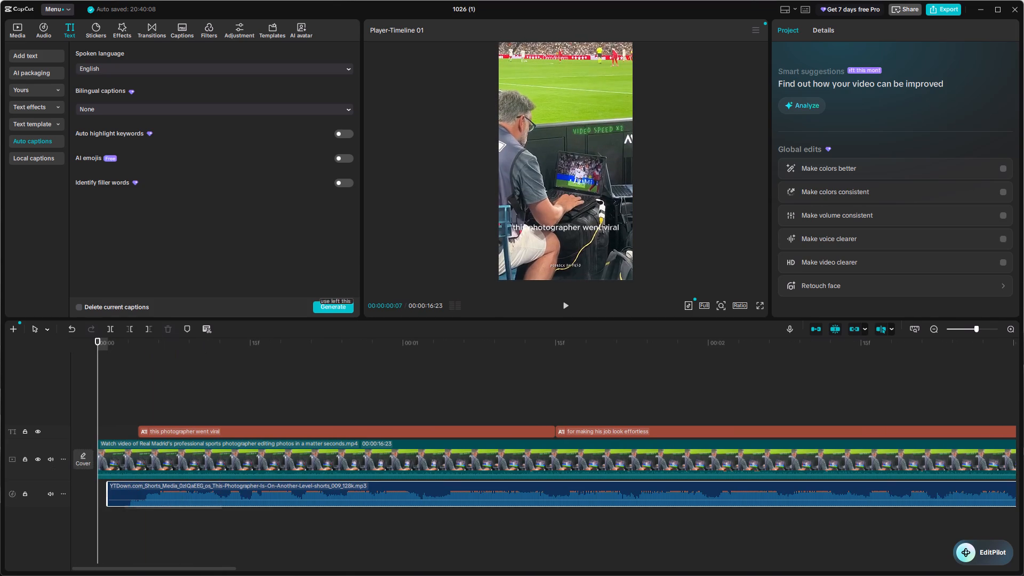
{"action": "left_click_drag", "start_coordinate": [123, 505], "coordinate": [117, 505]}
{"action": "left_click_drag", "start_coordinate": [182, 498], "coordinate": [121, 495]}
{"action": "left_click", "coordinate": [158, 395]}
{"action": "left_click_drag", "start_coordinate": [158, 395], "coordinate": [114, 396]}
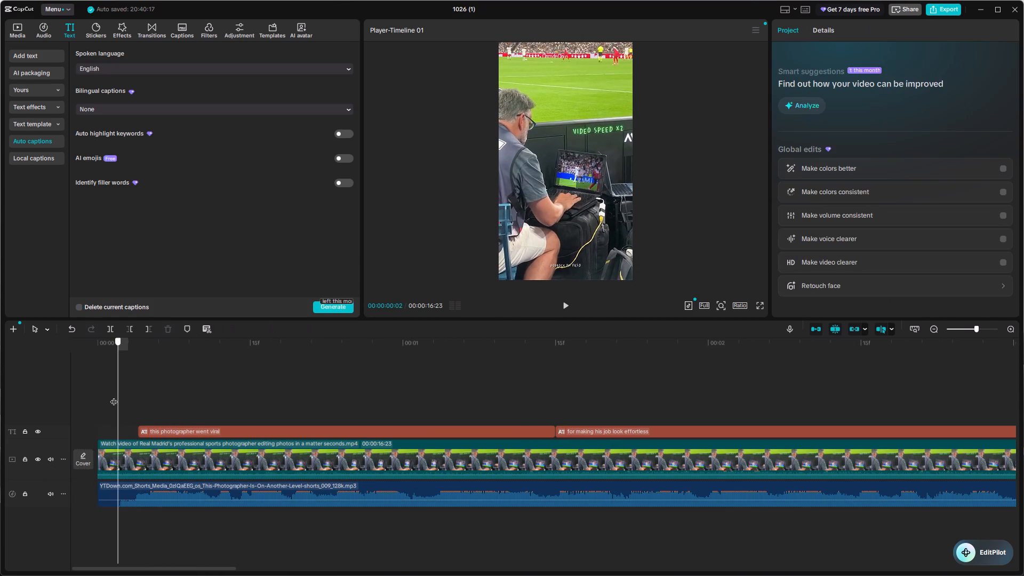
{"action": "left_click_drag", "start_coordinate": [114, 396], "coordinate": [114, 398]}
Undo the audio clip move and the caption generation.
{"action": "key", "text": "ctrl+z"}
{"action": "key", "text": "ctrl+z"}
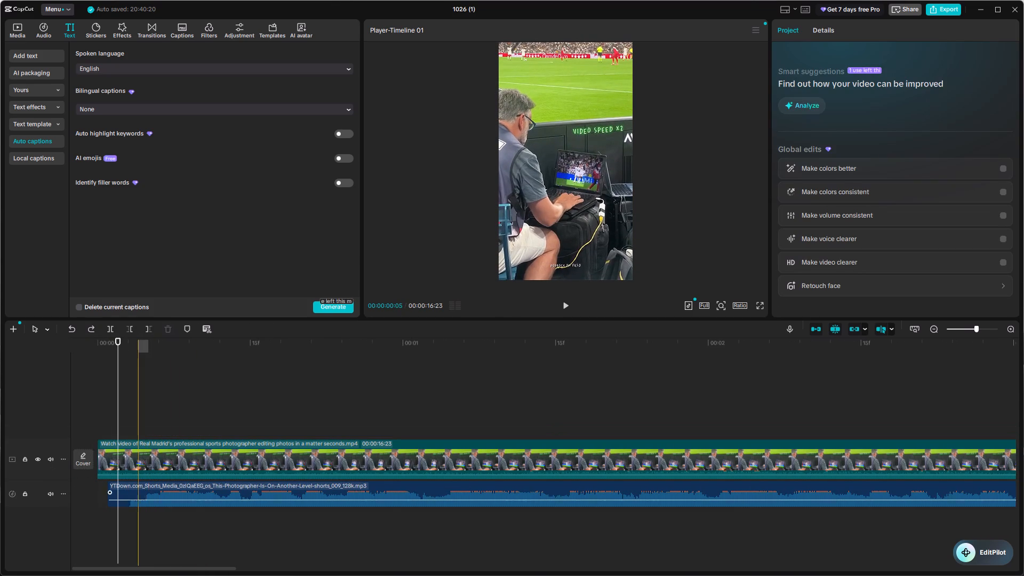
Raise the audio clip's volume to 7.7 dB, move the clip to the timeline start, and return the playhead there.
{"action": "left_click_drag", "start_coordinate": [147, 499], "coordinate": [123, 497]}
{"action": "left_click_drag", "start_coordinate": [164, 488], "coordinate": [116, 486]}
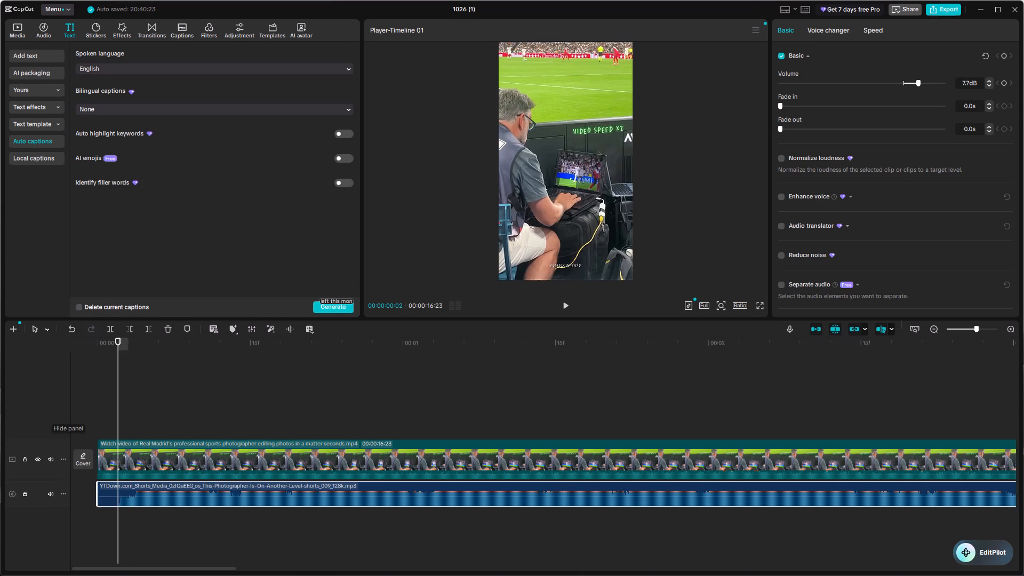
{"action": "left_click", "coordinate": [186, 421]}
{"action": "left_click_drag", "start_coordinate": [186, 421], "coordinate": [0, 422]}
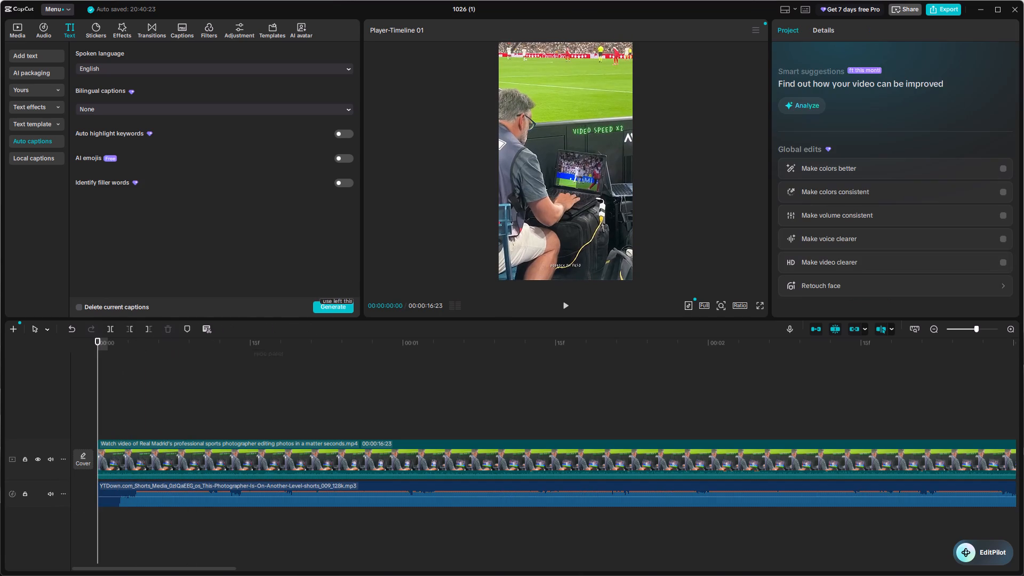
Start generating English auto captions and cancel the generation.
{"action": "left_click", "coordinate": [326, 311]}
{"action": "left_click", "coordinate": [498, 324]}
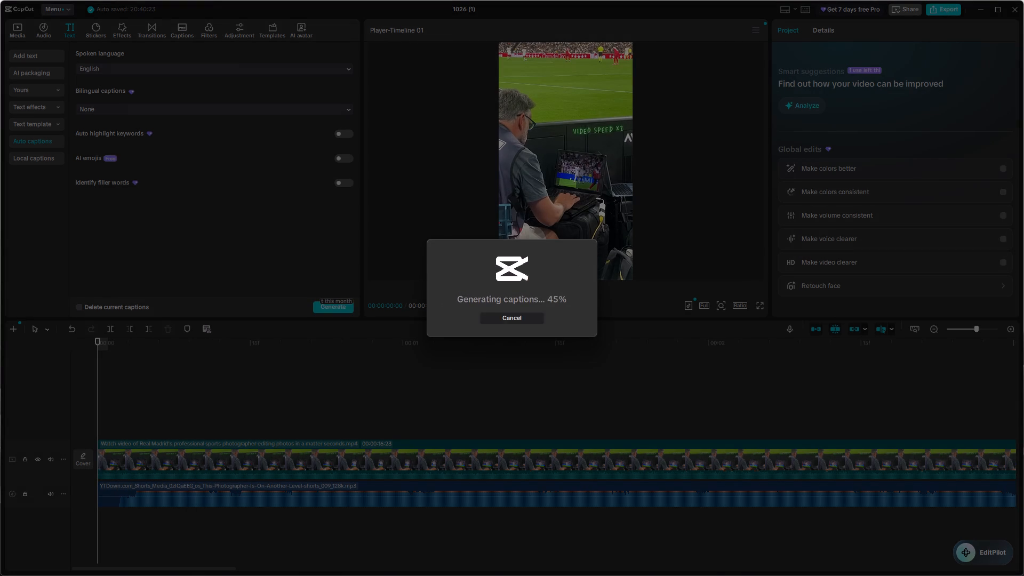
Trim about one more frame off the start of the audio clip and move it back to the timeline start.
{"action": "left_click", "coordinate": [134, 503]}
{"action": "left_click_drag", "start_coordinate": [99, 486], "coordinate": [108, 486]}
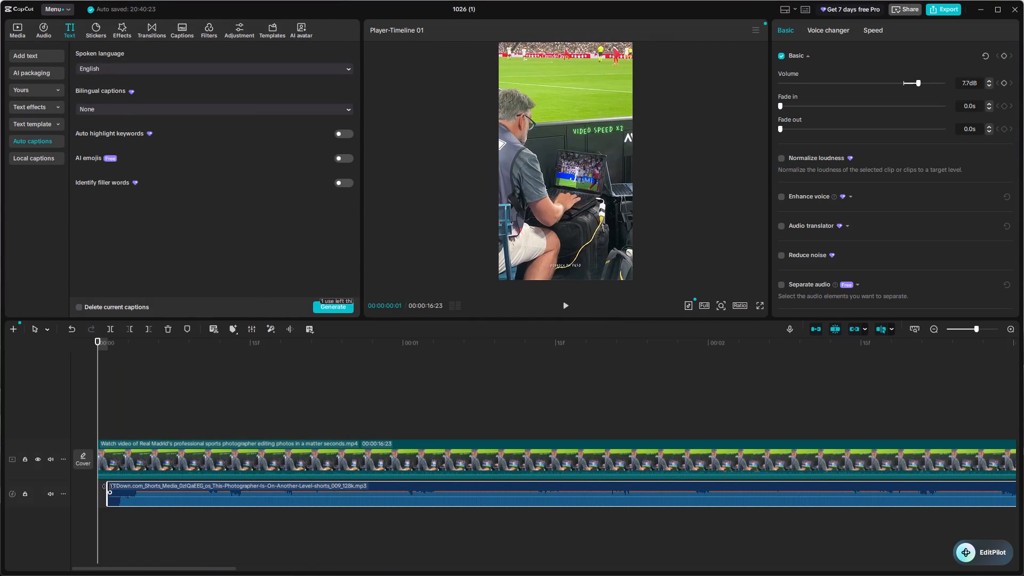
{"action": "left_click_drag", "start_coordinate": [108, 486], "coordinate": [107, 493]}
{"action": "left_click_drag", "start_coordinate": [203, 490], "coordinate": [166, 490]}
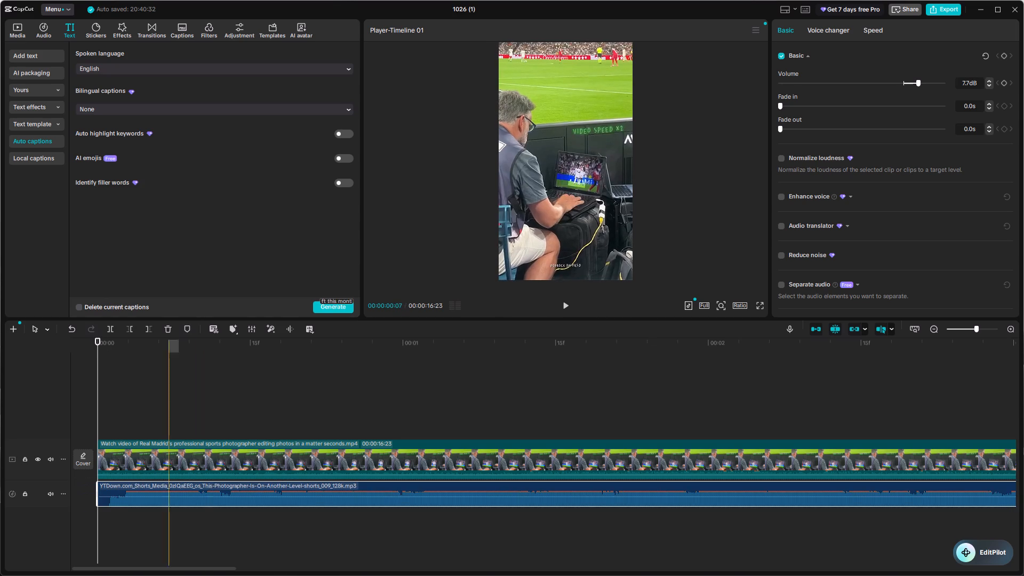
Scrub the playhead through the whole video to review the footage and return it to the start.
{"action": "double_click", "coordinate": [937, 327]}
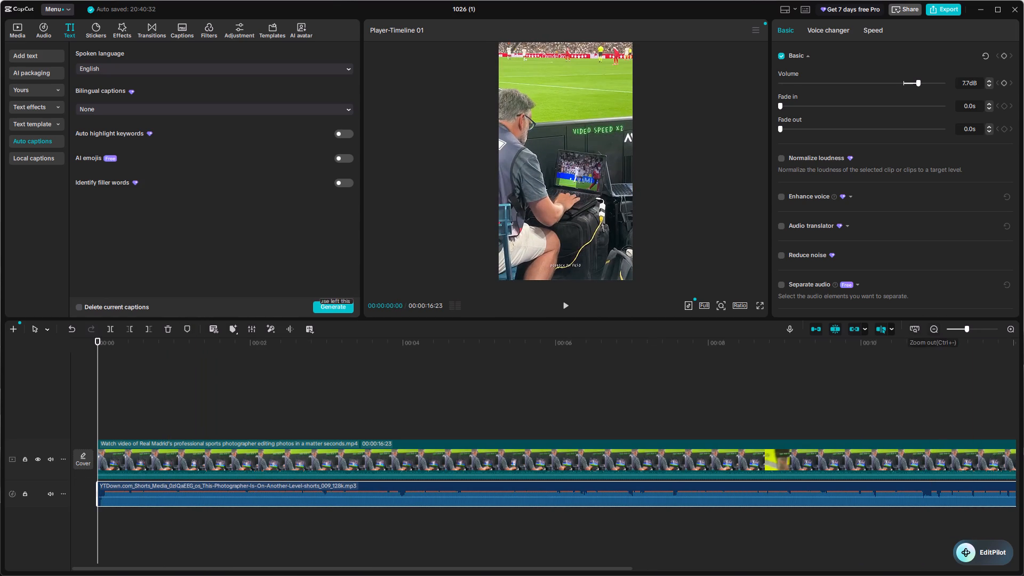
{"action": "left_click", "coordinate": [939, 324]}
{"action": "left_click", "coordinate": [935, 324]}
{"action": "left_click", "coordinate": [418, 389]}
{"action": "left_click_drag", "start_coordinate": [418, 389], "coordinate": [401, 404]}
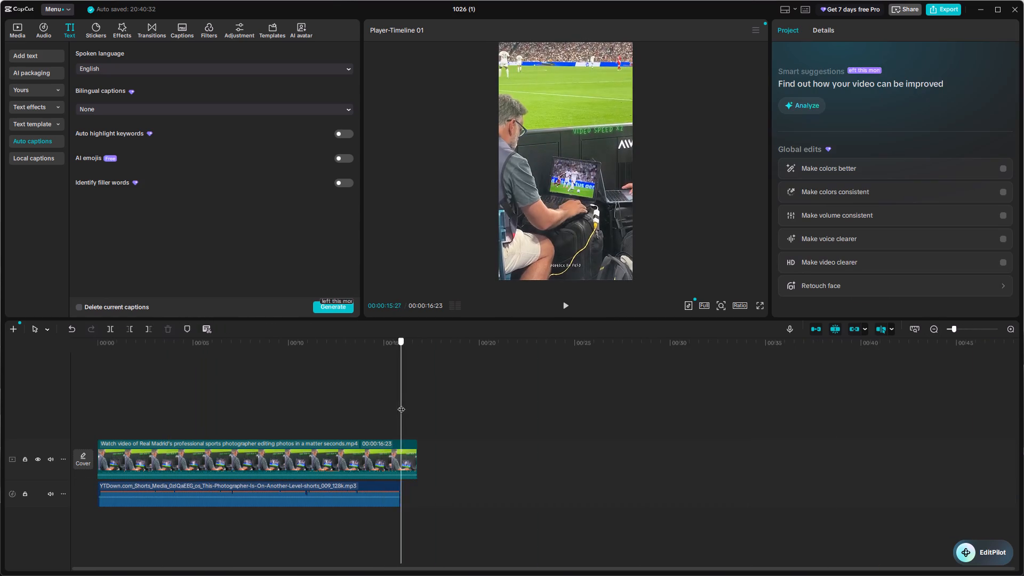
{"action": "left_click_drag", "start_coordinate": [401, 404], "coordinate": [325, 421]}
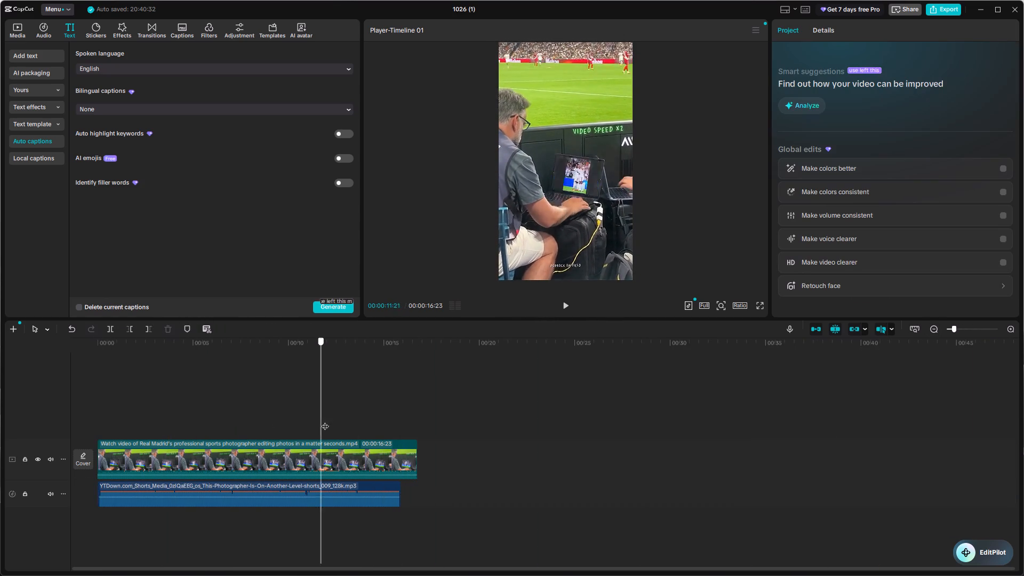
{"action": "left_click_drag", "start_coordinate": [325, 421], "coordinate": [170, 436]}
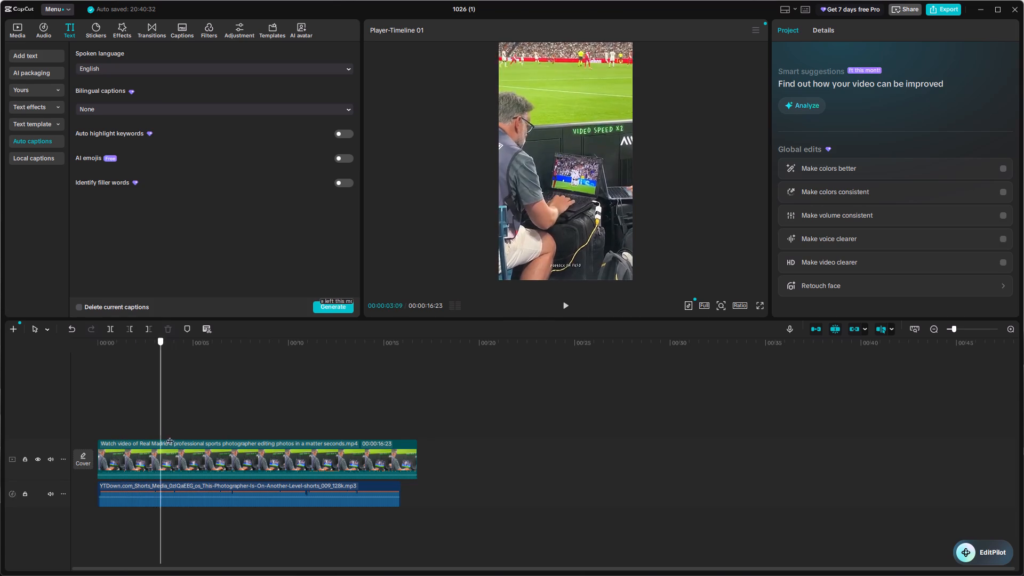
{"action": "left_click_drag", "start_coordinate": [170, 436], "coordinate": [250, 434]}
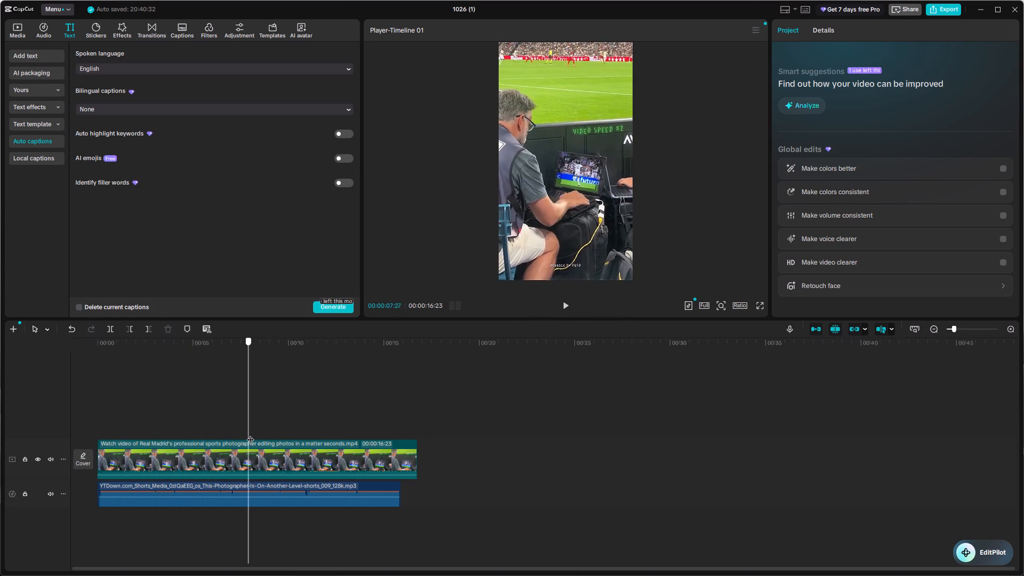
{"action": "left_click_drag", "start_coordinate": [250, 434], "coordinate": [267, 434]}
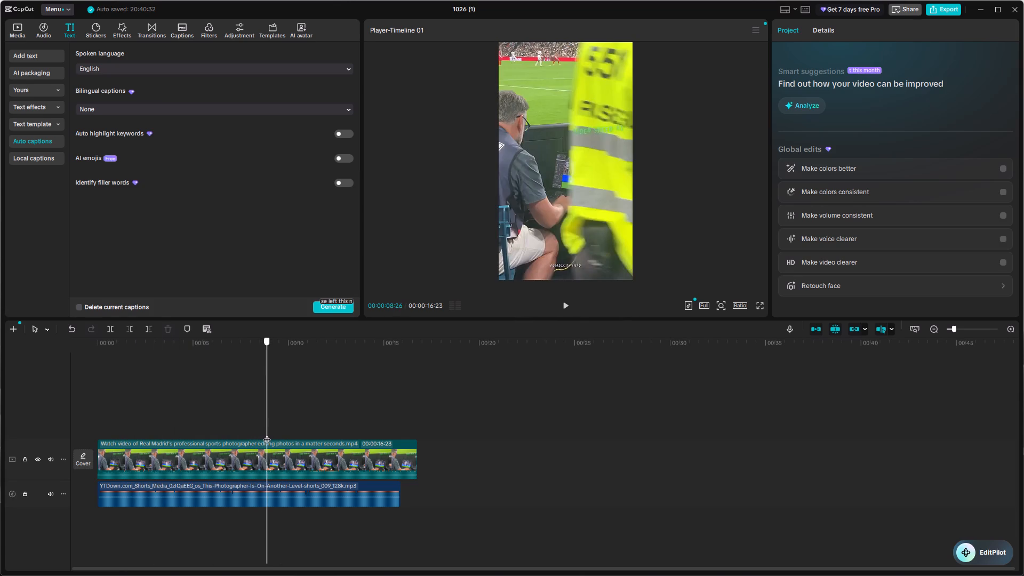
{"action": "left_click_drag", "start_coordinate": [267, 434], "coordinate": [0, 452]}
Generate English auto captions from the trimmed audio, with no bilingual captions.
{"action": "left_click", "coordinate": [1018, 337]}
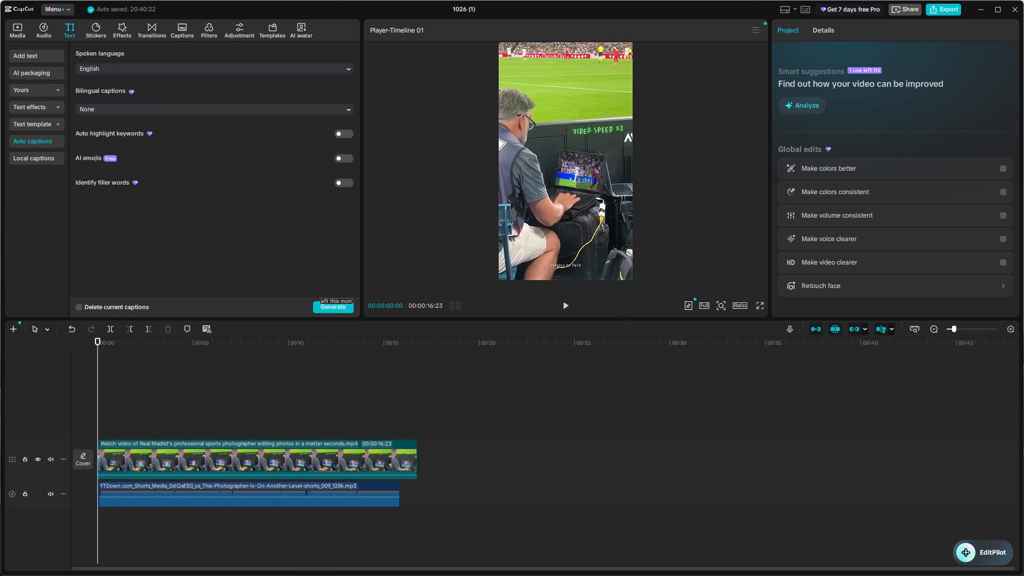
{"action": "double_click", "coordinate": [1016, 331]}
{"action": "left_click", "coordinate": [346, 311]}
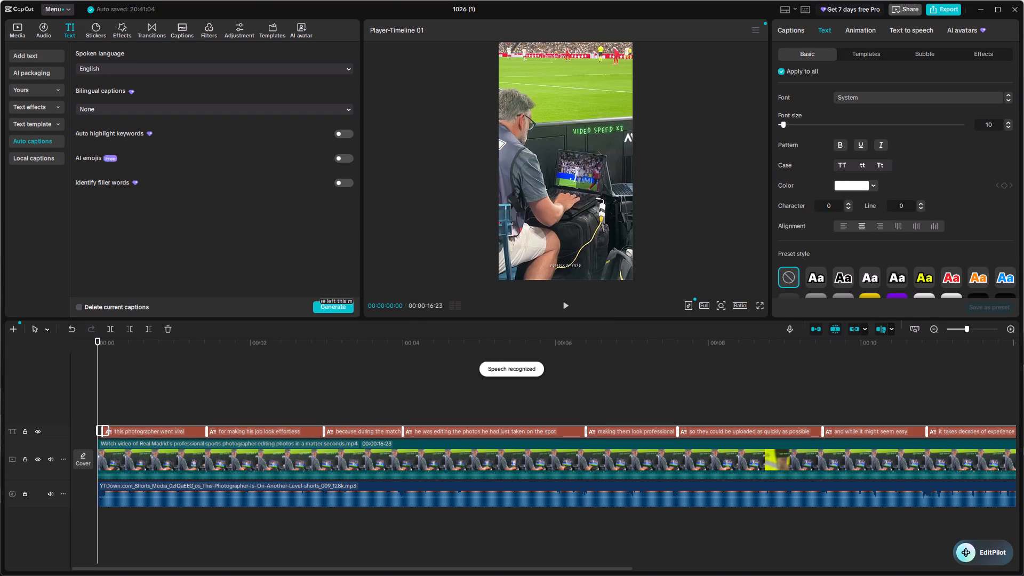
Browse the caption text templates throughout the list to look for a style for all the generated captions.
{"action": "left_click", "coordinate": [874, 51]}
{"action": "scroll", "coordinate": [929, 236], "scroll_direction": "down", "scroll_amount": 15}
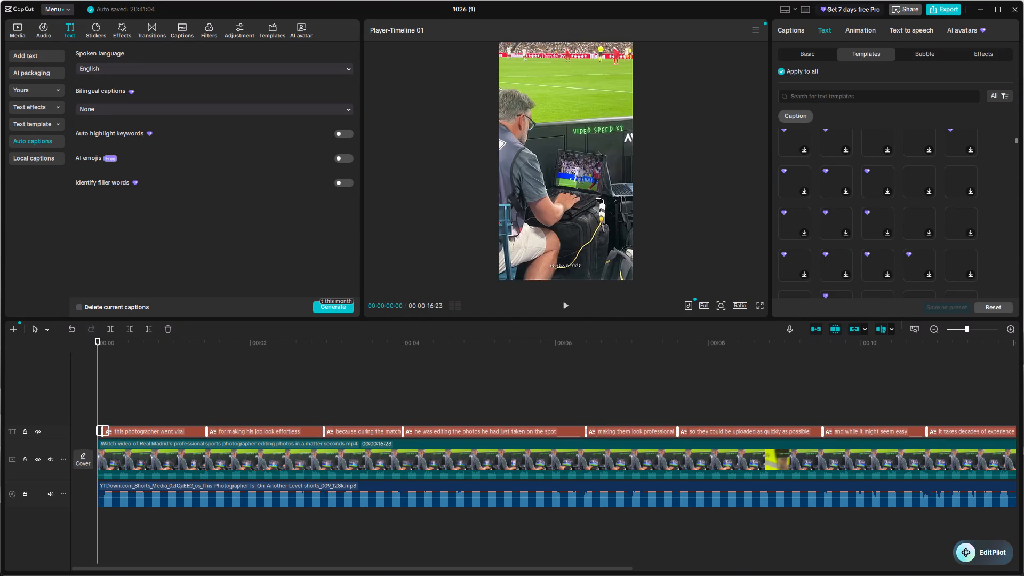
{"action": "left_click_drag", "start_coordinate": [1016, 141], "coordinate": [1021, 269]}
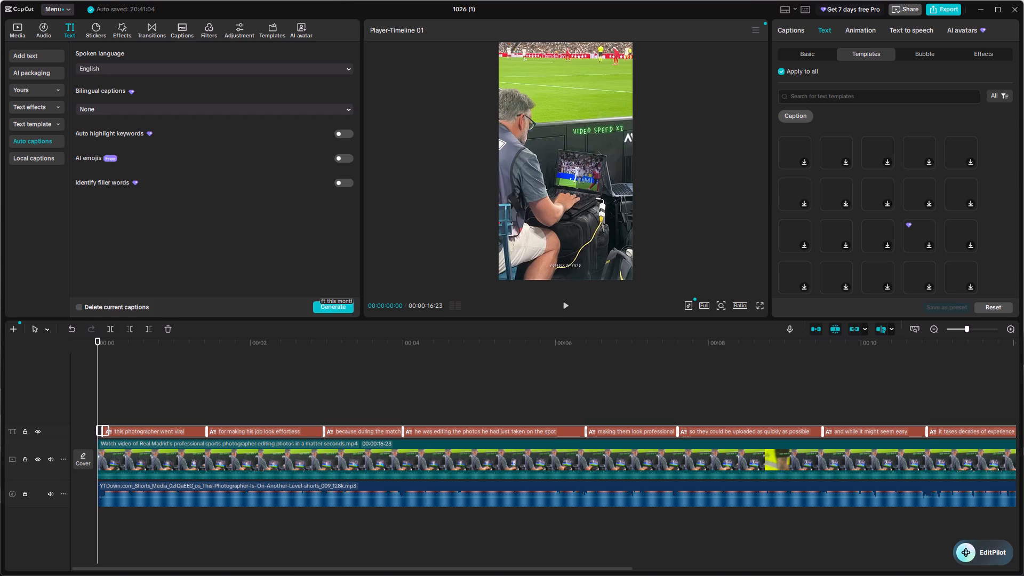
{"action": "scroll", "coordinate": [988, 239], "scroll_direction": "down", "scroll_amount": 1}
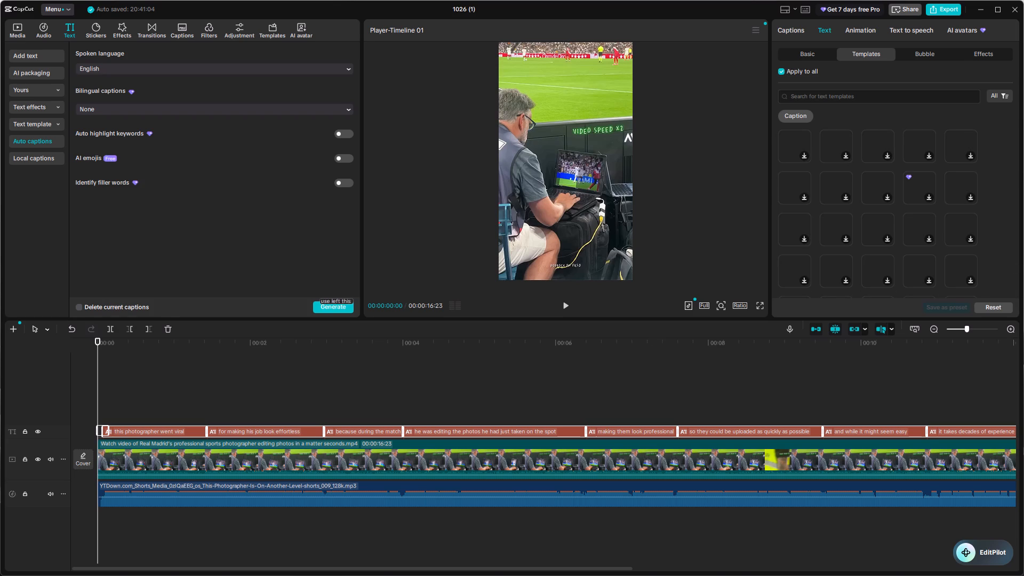
{"action": "scroll", "coordinate": [982, 230], "scroll_direction": "down", "scroll_amount": 5}
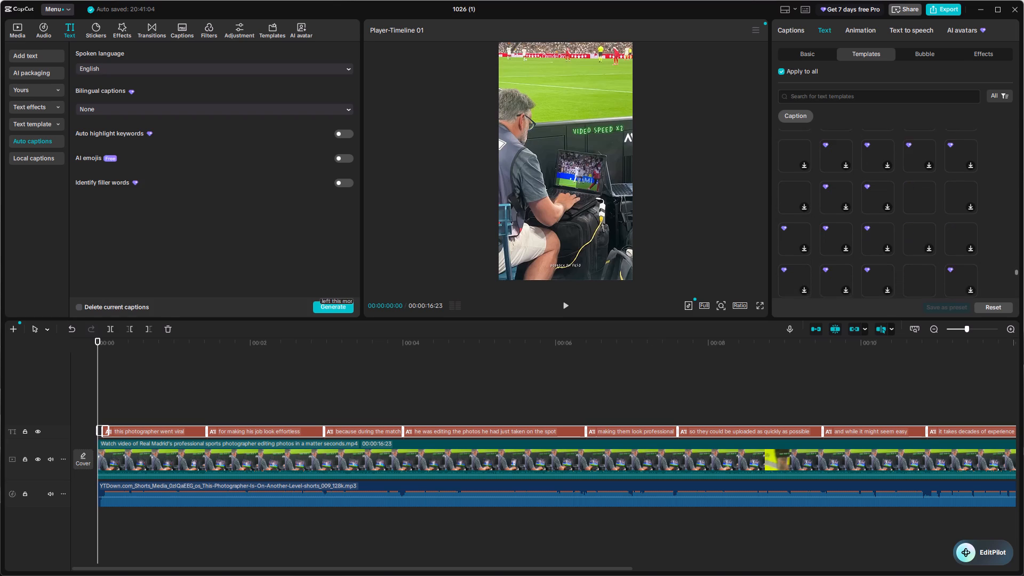
{"action": "scroll", "coordinate": [982, 230], "scroll_direction": "down", "scroll_amount": 4}
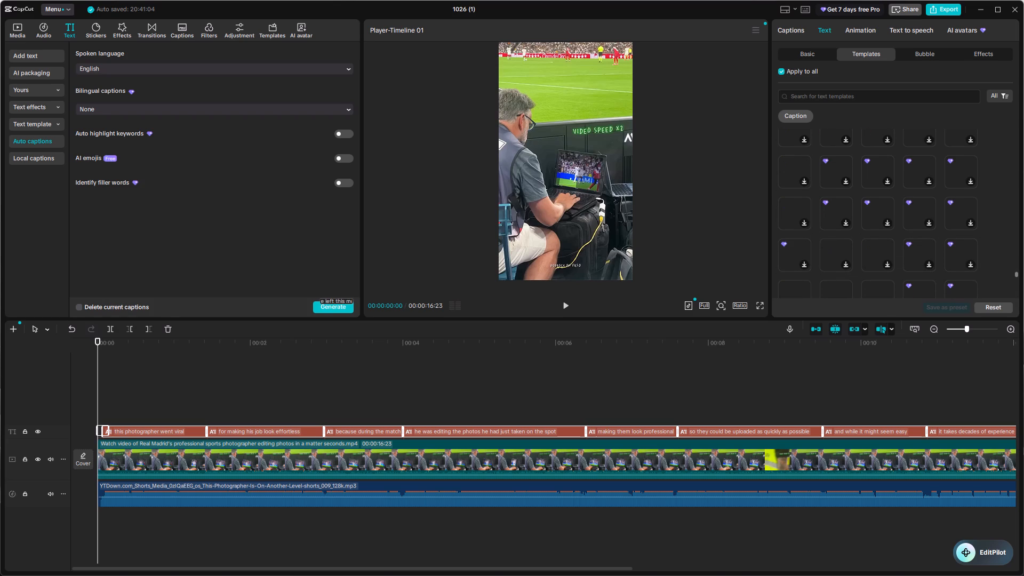
{"action": "scroll", "coordinate": [982, 230], "scroll_direction": "down", "scroll_amount": 7}
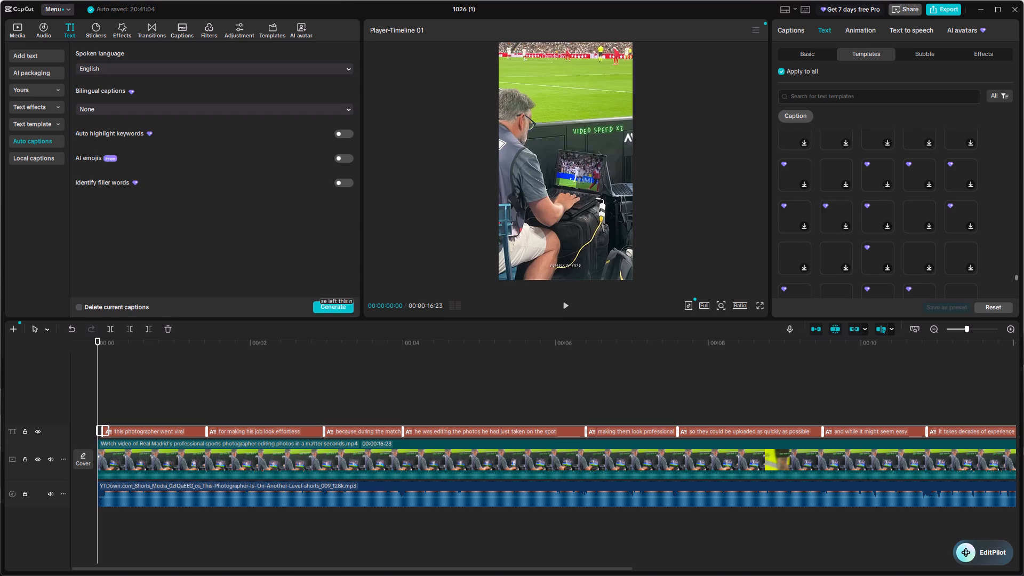
{"action": "scroll", "coordinate": [982, 230], "scroll_direction": "down", "scroll_amount": 8}
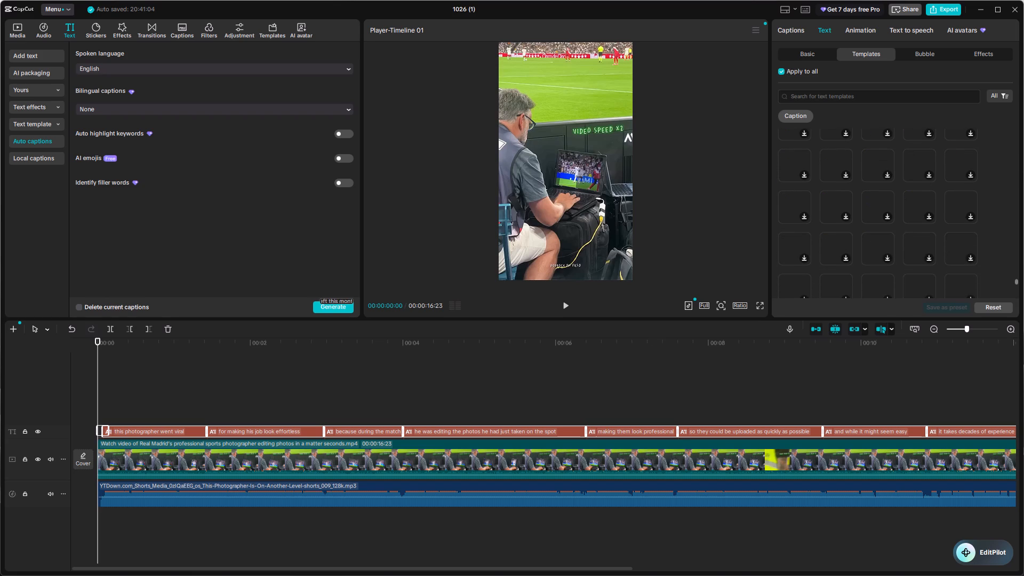
{"action": "scroll", "coordinate": [982, 230], "scroll_direction": "down", "scroll_amount": 11}
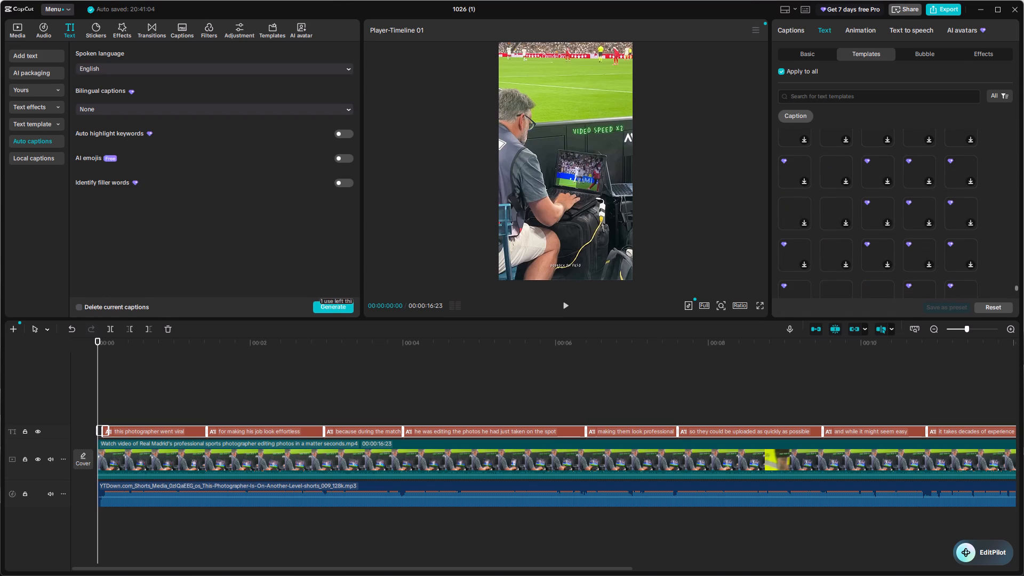
{"action": "scroll", "coordinate": [982, 230], "scroll_direction": "down", "scroll_amount": 13}
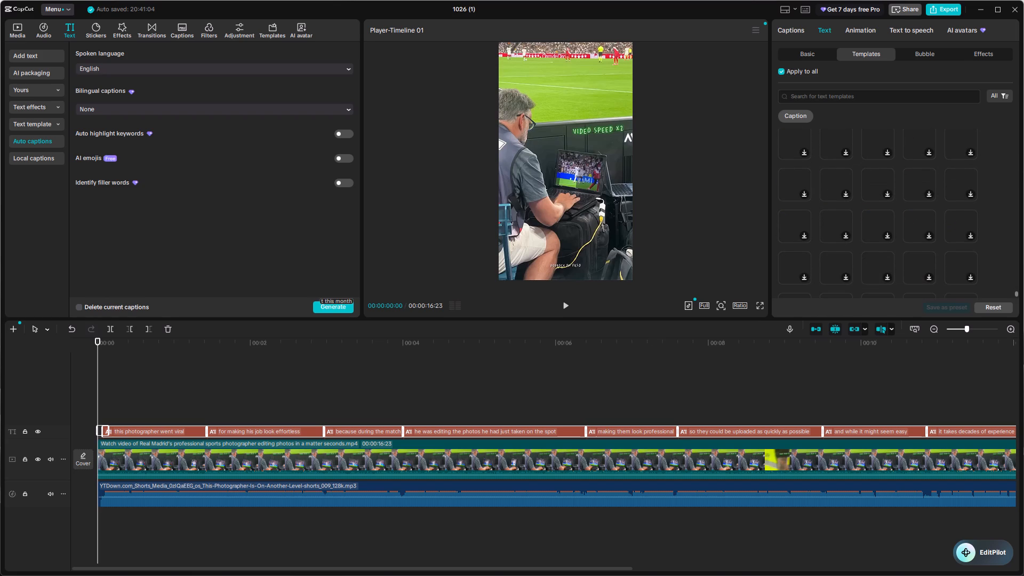
{"action": "scroll", "coordinate": [982, 230], "scroll_direction": "down", "scroll_amount": 6}
{"action": "scroll", "coordinate": [981, 230], "scroll_direction": "up", "scroll_amount": 13}
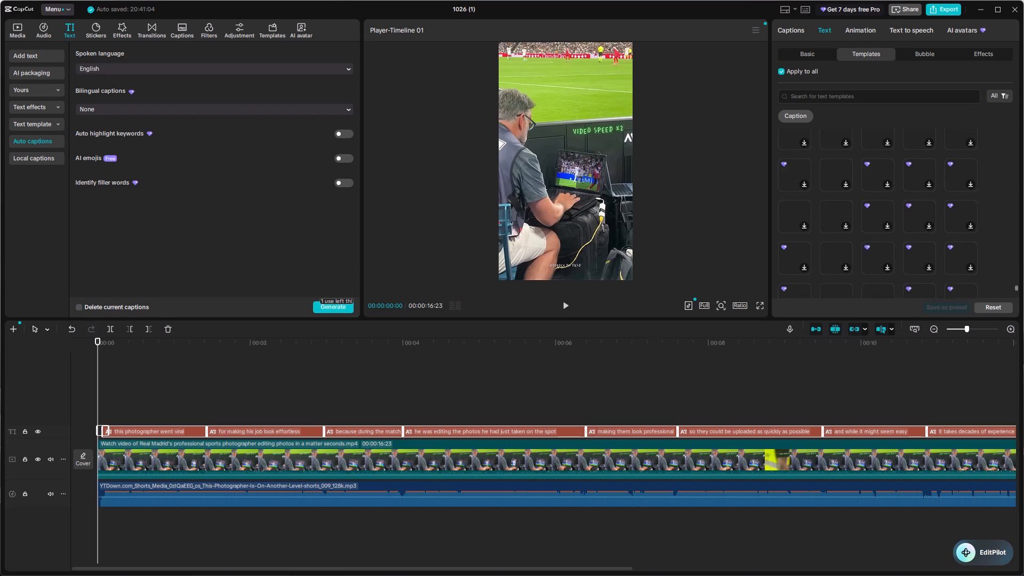
{"action": "scroll", "coordinate": [981, 230], "scroll_direction": "up", "scroll_amount": 20}
{"action": "scroll", "coordinate": [981, 230], "scroll_direction": "up", "scroll_amount": 10}
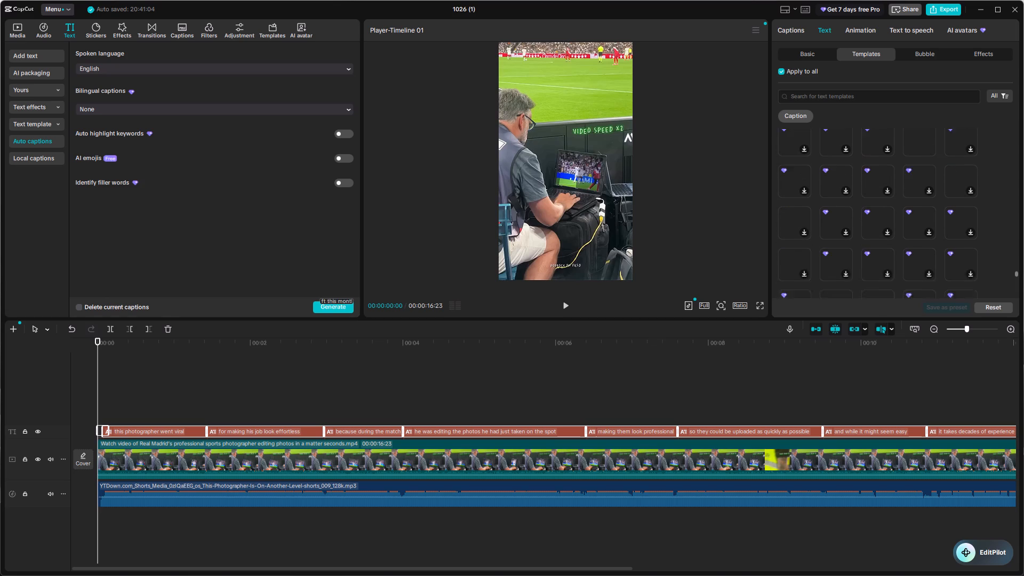
{"action": "scroll", "coordinate": [981, 230], "scroll_direction": "up", "scroll_amount": 20}
{"action": "scroll", "coordinate": [981, 230], "scroll_direction": "up", "scroll_amount": 10}
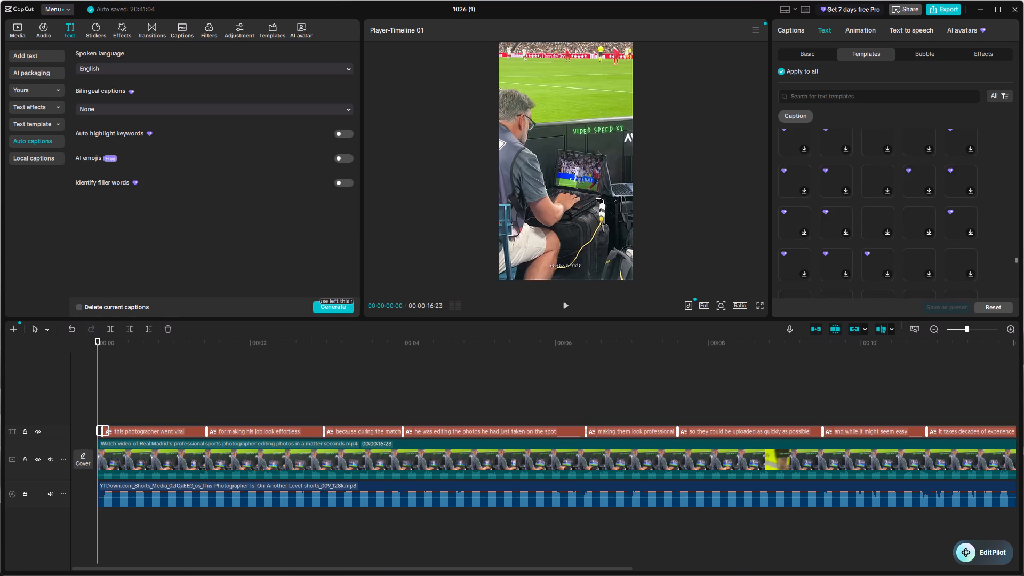
{"action": "scroll", "coordinate": [982, 204], "scroll_direction": "up", "scroll_amount": 20}
{"action": "scroll", "coordinate": [982, 204], "scroll_direction": "up", "scroll_amount": 10}
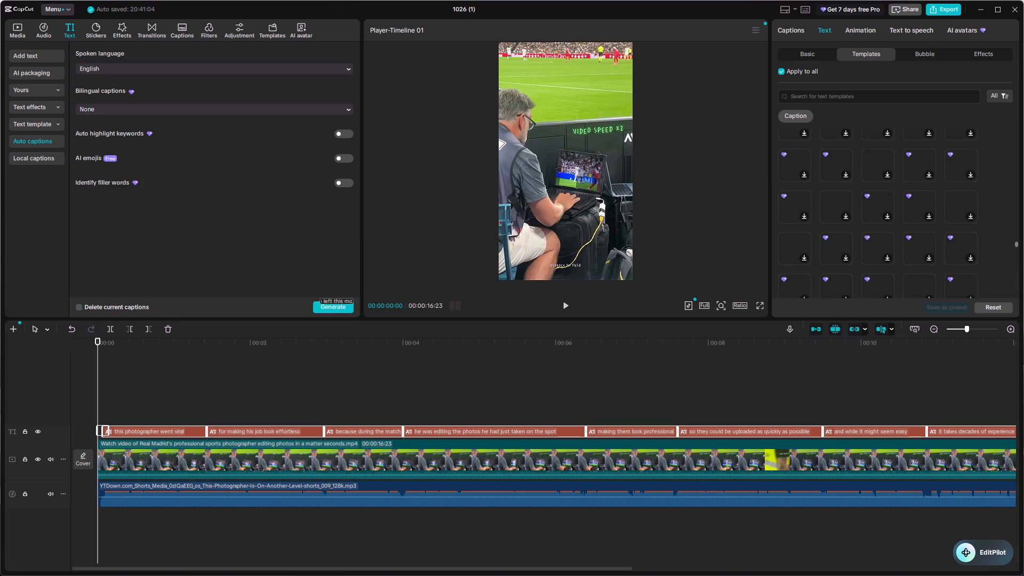
{"action": "scroll", "coordinate": [982, 203], "scroll_direction": "up", "scroll_amount": 20}
{"action": "scroll", "coordinate": [982, 203], "scroll_direction": "up", "scroll_amount": 10}
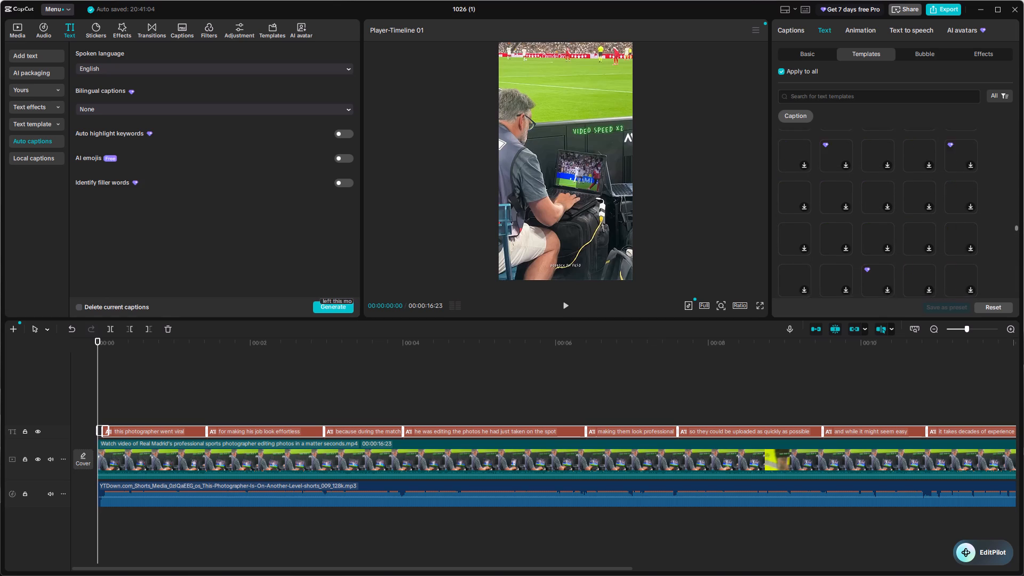
{"action": "scroll", "coordinate": [982, 201], "scroll_direction": "up", "scroll_amount": 20}
{"action": "scroll", "coordinate": [982, 201], "scroll_direction": "up", "scroll_amount": 10}
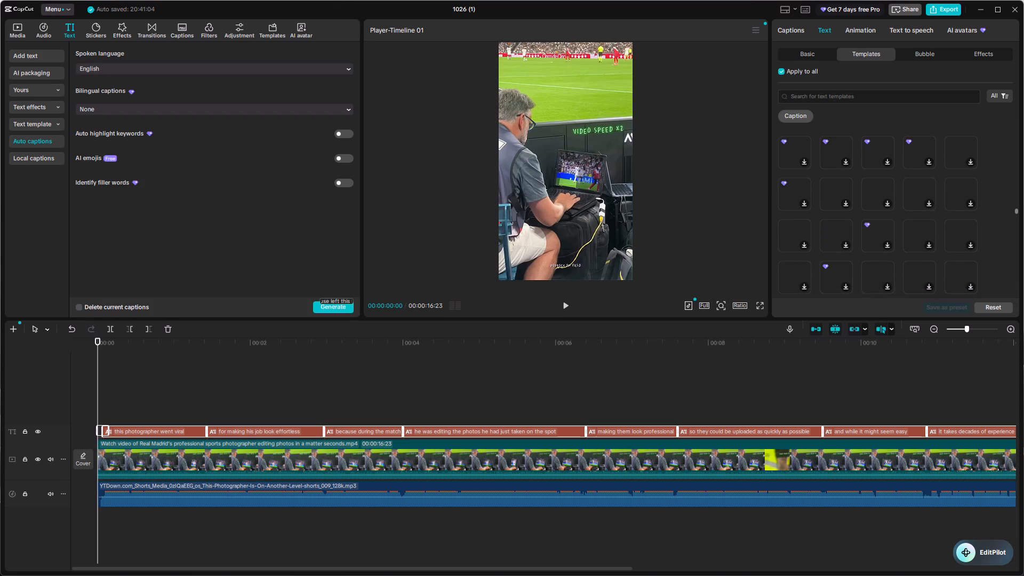
{"action": "scroll", "coordinate": [984, 199], "scroll_direction": "up", "scroll_amount": 15}
{"action": "scroll", "coordinate": [984, 199], "scroll_direction": "down", "scroll_amount": 12}
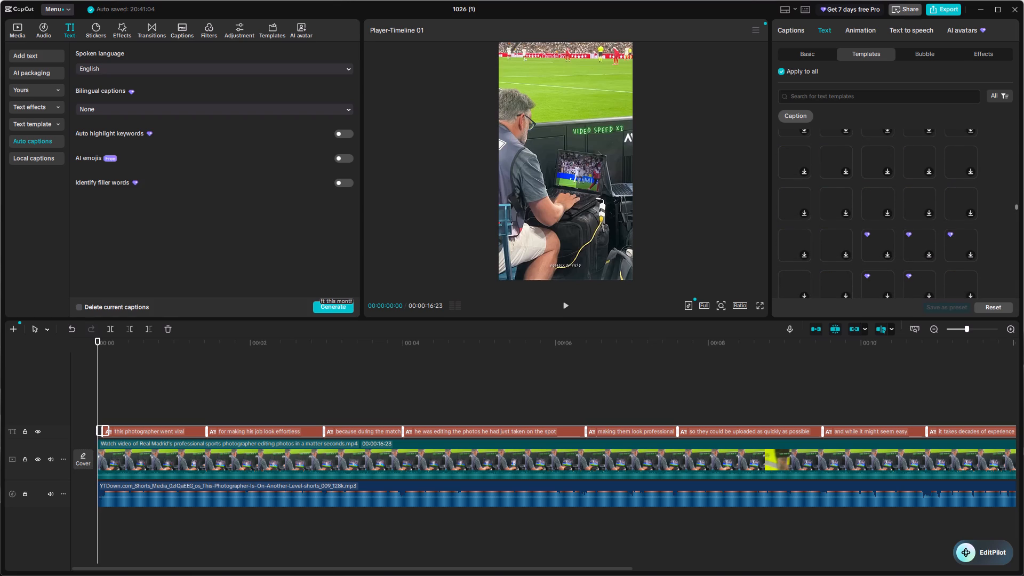
{"action": "left_click_drag", "start_coordinate": [1014, 204], "coordinate": [997, 122]}
{"action": "scroll", "coordinate": [982, 187], "scroll_direction": "down", "scroll_amount": 4}
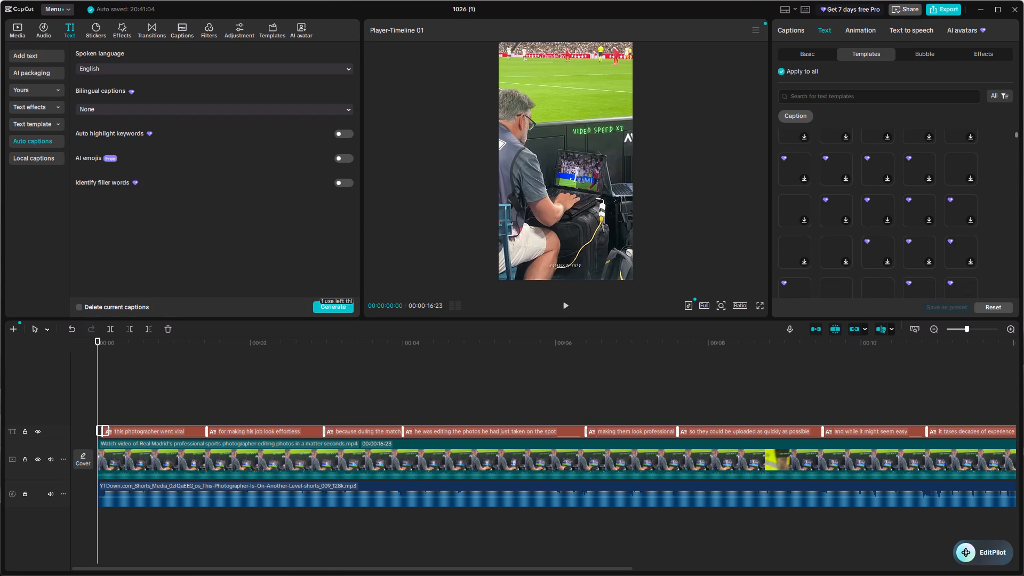
{"action": "scroll", "coordinate": [982, 187], "scroll_direction": "down", "scroll_amount": 20}
{"action": "left_click_drag", "start_coordinate": [1014, 145], "coordinate": [1009, 221]}
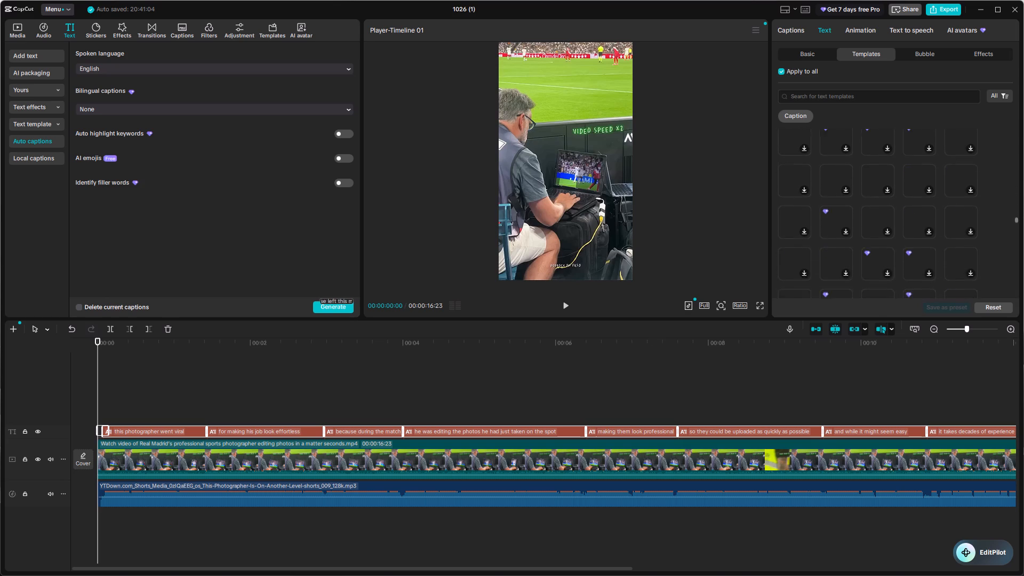
{"action": "left_click_drag", "start_coordinate": [1009, 221], "coordinate": [1003, 284]}
{"action": "scroll", "coordinate": [975, 214], "scroll_direction": "down", "scroll_amount": 5}
{"action": "scroll", "coordinate": [973, 214], "scroll_direction": "up", "scroll_amount": 5}
{"action": "scroll", "coordinate": [973, 214], "scroll_direction": "down", "scroll_amount": 6}
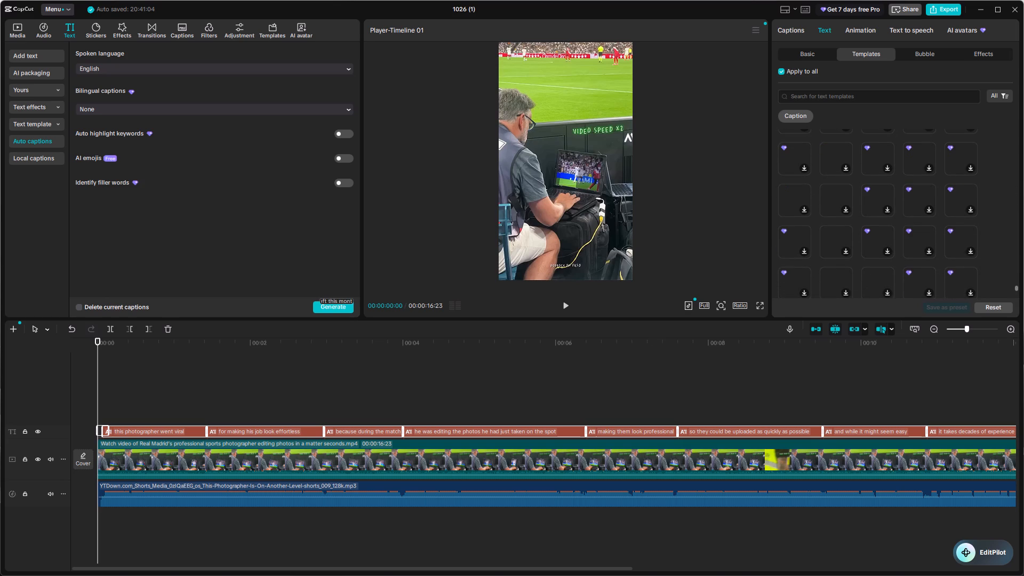
{"action": "scroll", "coordinate": [973, 214], "scroll_direction": "down", "scroll_amount": 6}
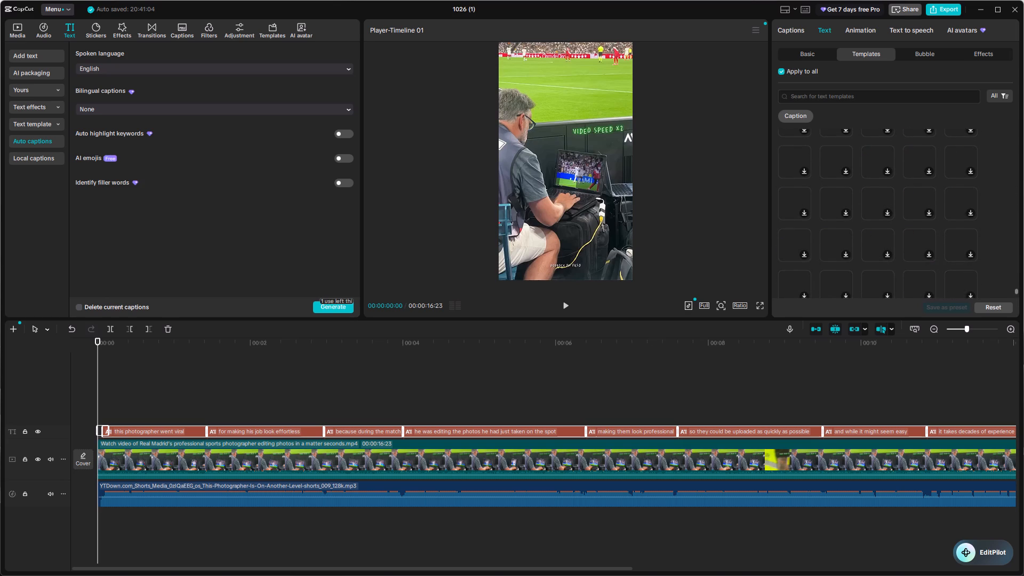
{"action": "scroll", "coordinate": [997, 238], "scroll_direction": "up", "scroll_amount": 4}
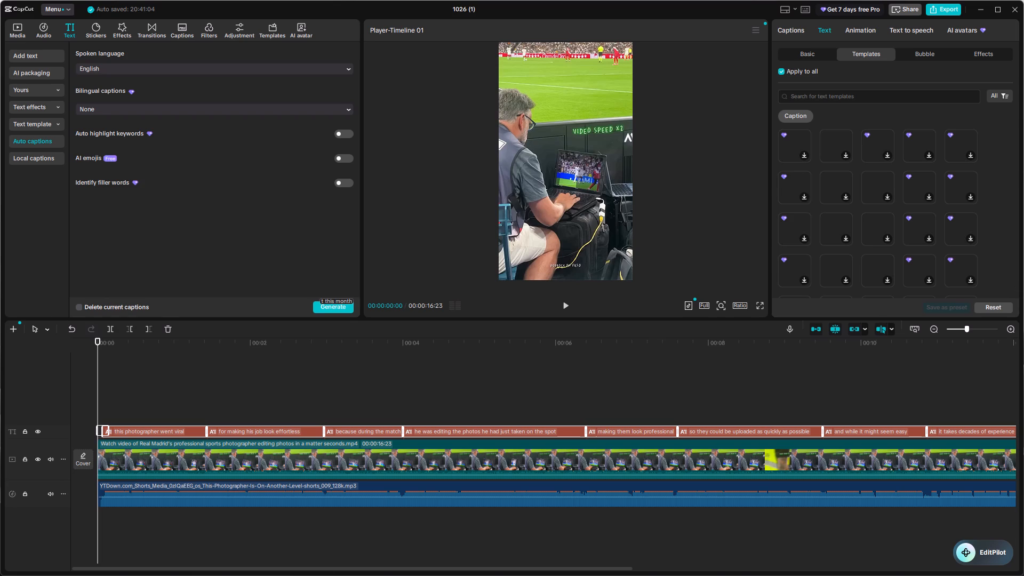
{"action": "scroll", "coordinate": [997, 238], "scroll_direction": "down", "scroll_amount": 15}
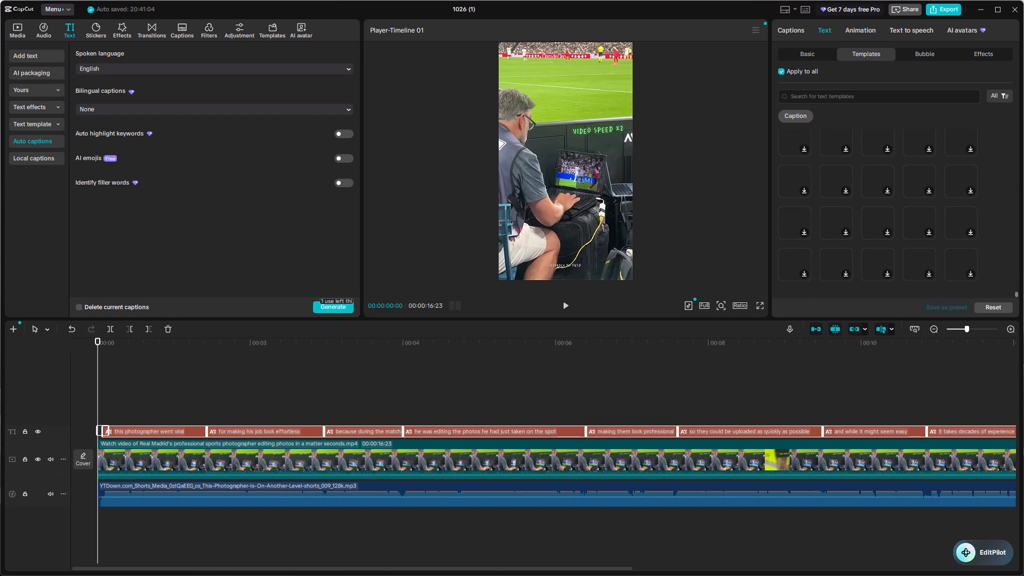
{"action": "scroll", "coordinate": [997, 238], "scroll_direction": "up", "scroll_amount": 6}
{"action": "scroll", "coordinate": [997, 238], "scroll_direction": "down", "scroll_amount": 8}
{"action": "scroll", "coordinate": [997, 238], "scroll_direction": "up", "scroll_amount": 1}
{"action": "scroll", "coordinate": [997, 238], "scroll_direction": "down", "scroll_amount": 1}
{"action": "scroll", "coordinate": [997, 238], "scroll_direction": "up", "scroll_amount": 1}
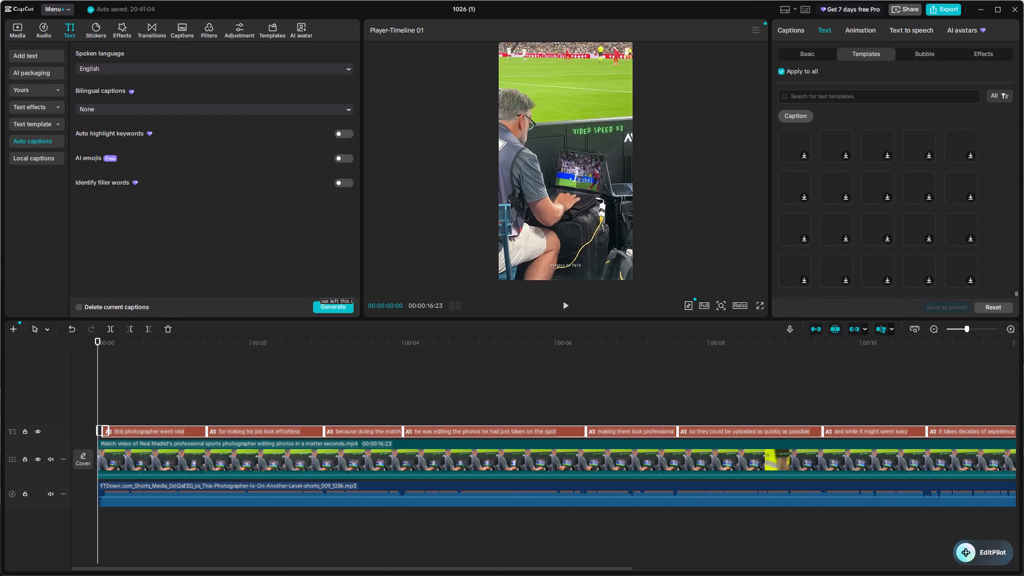
{"action": "scroll", "coordinate": [992, 260], "scroll_direction": "down", "scroll_amount": 1}
{"action": "scroll", "coordinate": [992, 264], "scroll_direction": "up", "scroll_amount": 3}
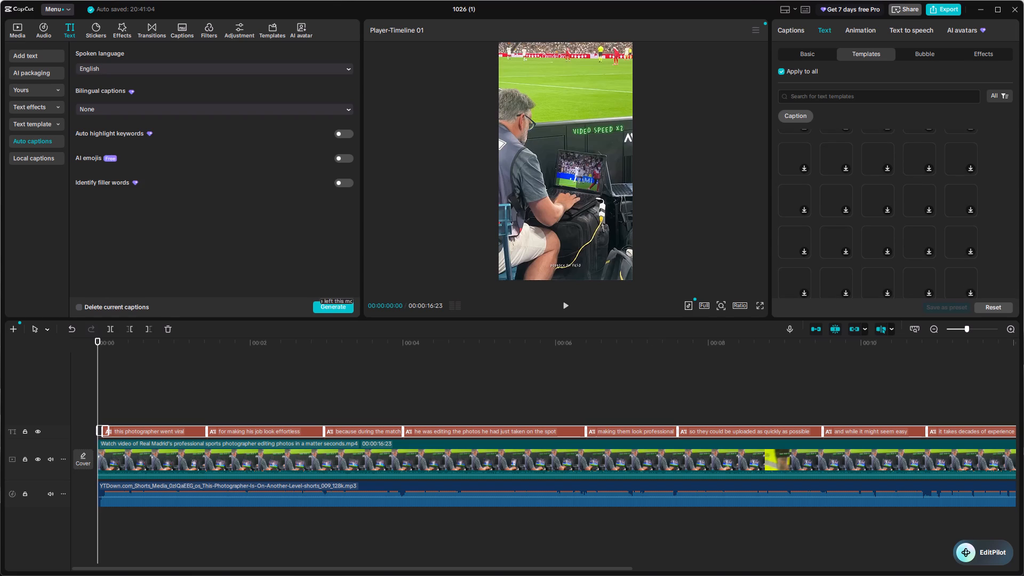
{"action": "scroll", "coordinate": [992, 268], "scroll_direction": "up", "scroll_amount": 3}
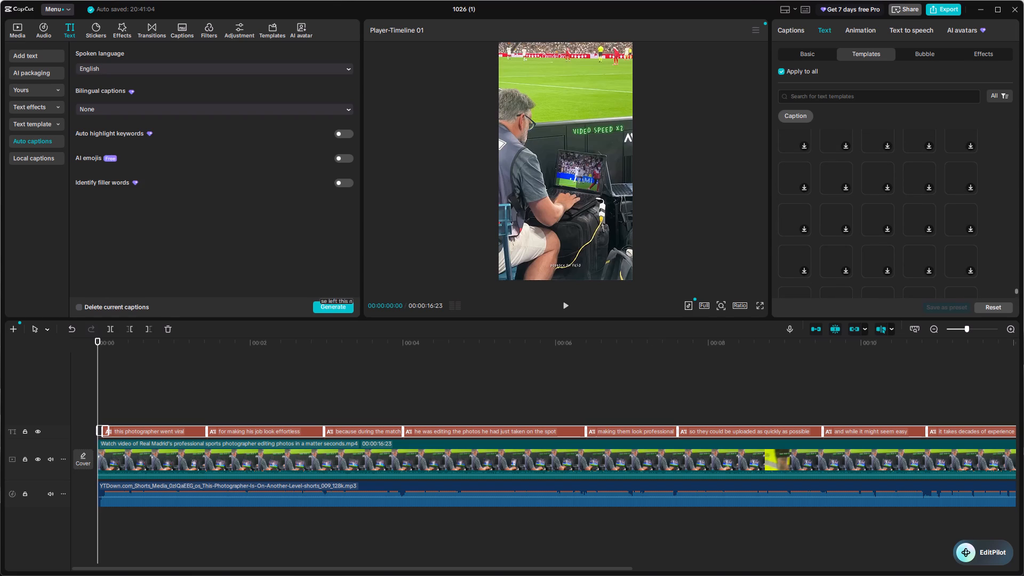
{"action": "scroll", "coordinate": [992, 269], "scroll_direction": "up", "scroll_amount": 3}
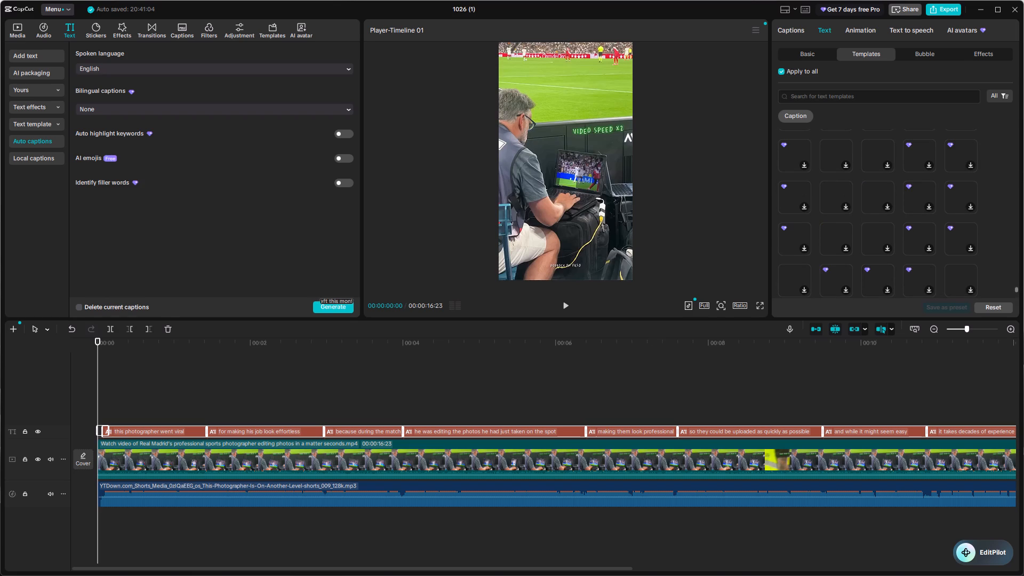
{"action": "scroll", "coordinate": [992, 275], "scroll_direction": "up", "scroll_amount": 2}
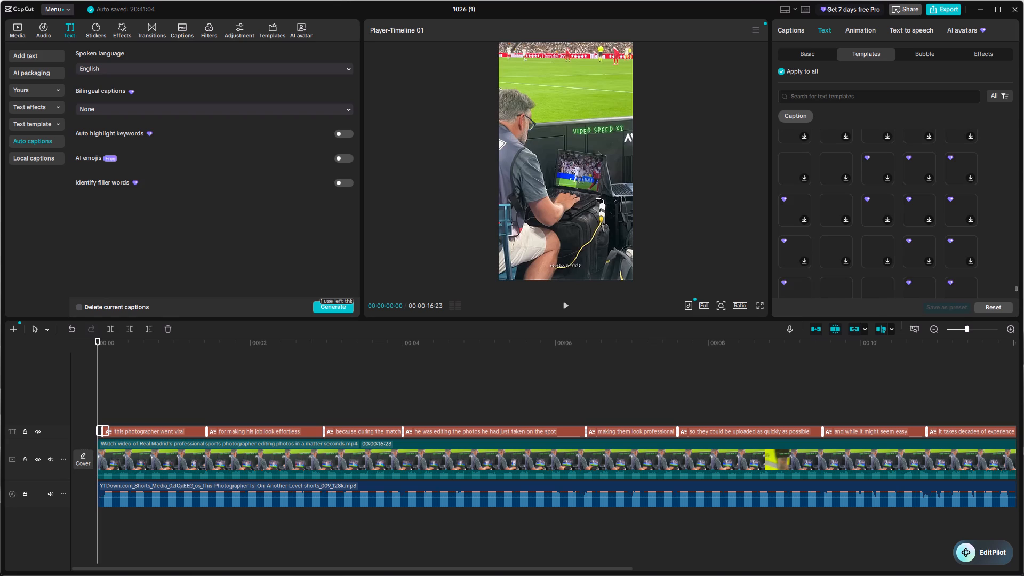
{"action": "scroll", "coordinate": [990, 281], "scroll_direction": "up", "scroll_amount": 2}
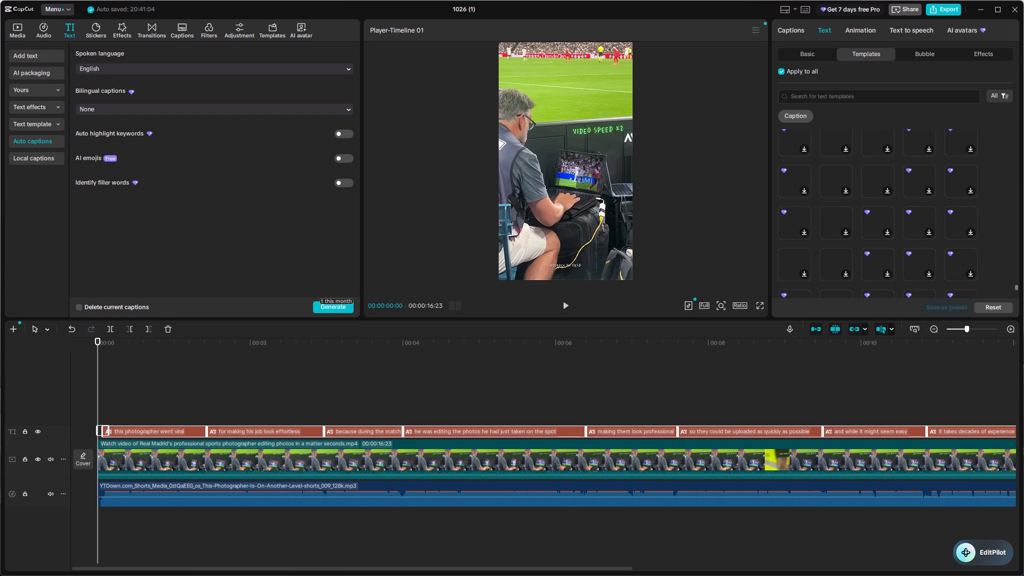
{"action": "scroll", "coordinate": [990, 283], "scroll_direction": "up", "scroll_amount": 3}
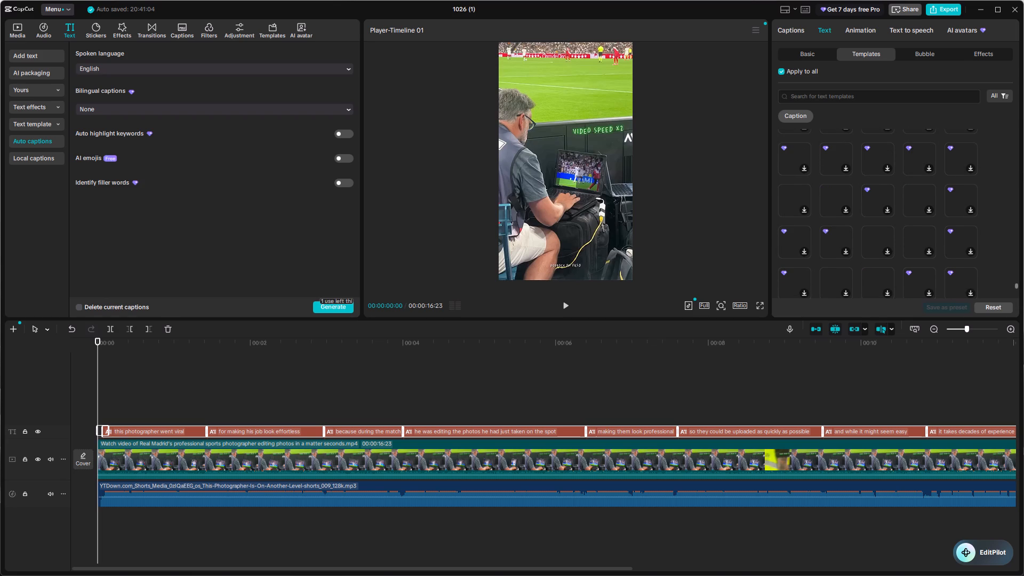
{"action": "scroll", "coordinate": [986, 290], "scroll_direction": "up", "scroll_amount": 2}
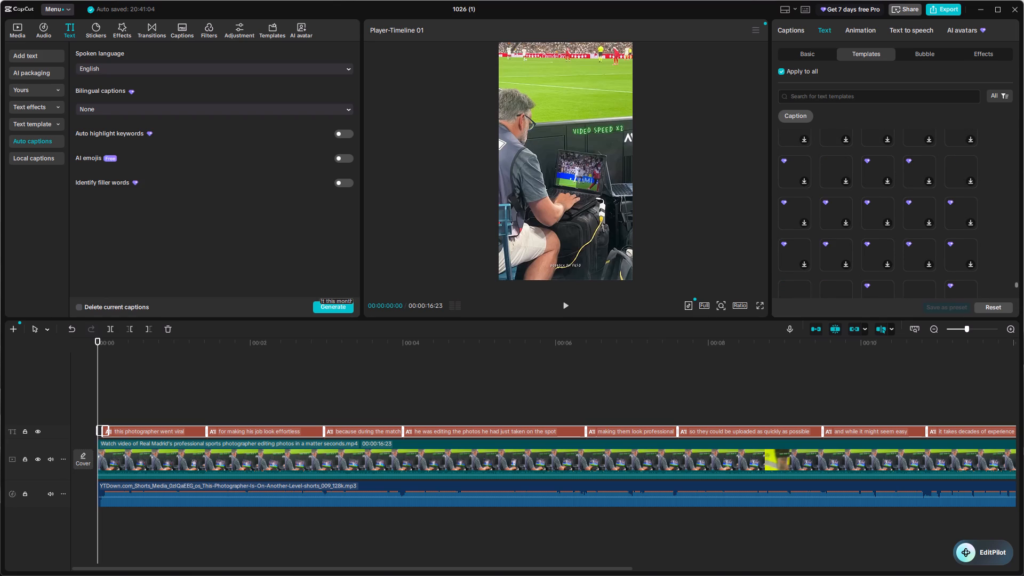
{"action": "scroll", "coordinate": [986, 290], "scroll_direction": "up", "scroll_amount": 2}
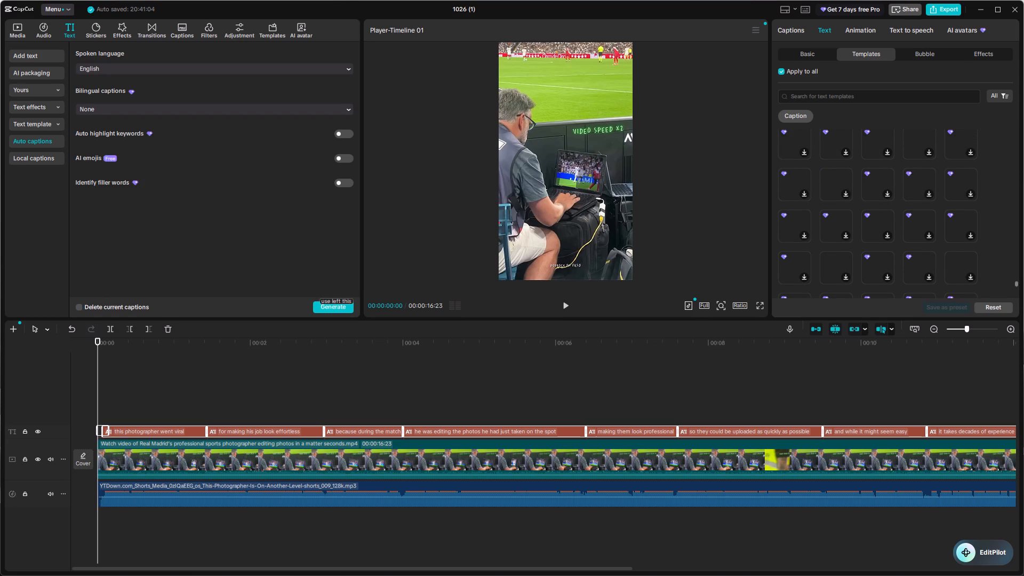
{"action": "scroll", "coordinate": [986, 290], "scroll_direction": "up", "scroll_amount": 3}
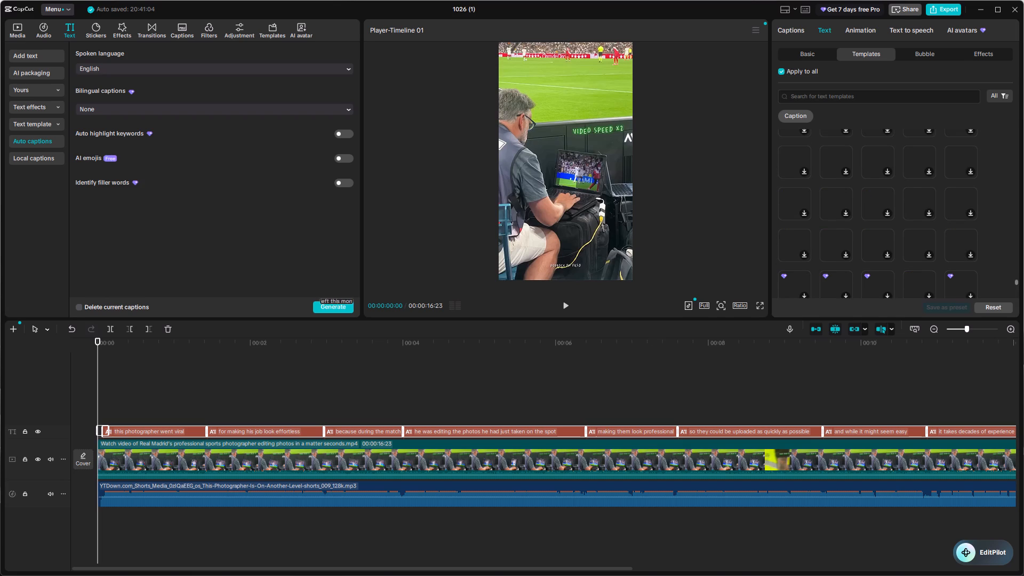
{"action": "scroll", "coordinate": [986, 290], "scroll_direction": "up", "scroll_amount": 2}
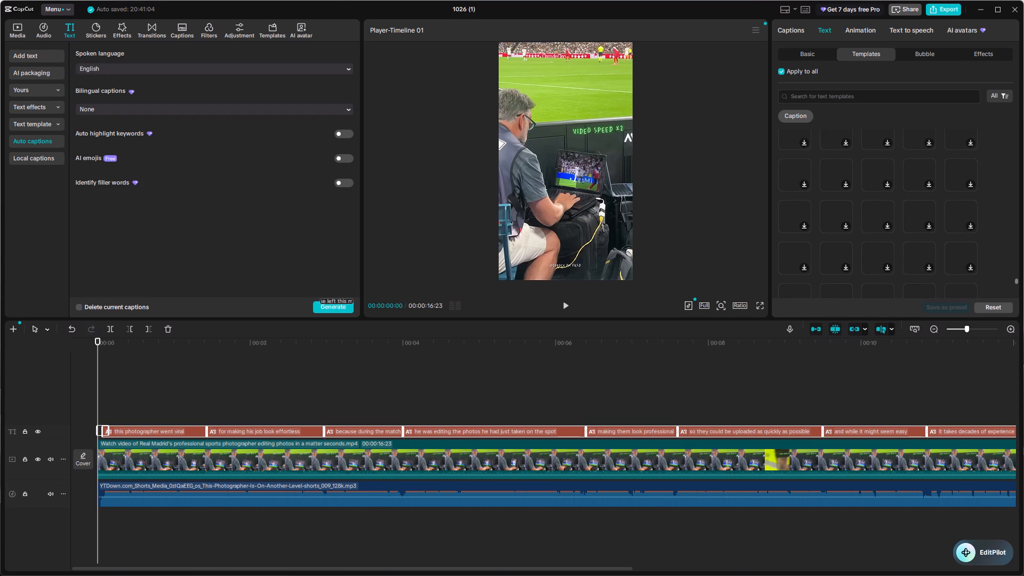
Look back through the caption text templates from the end of the list for a style for all captions.
{"action": "scroll", "coordinate": [986, 290], "scroll_direction": "up", "scroll_amount": 3}
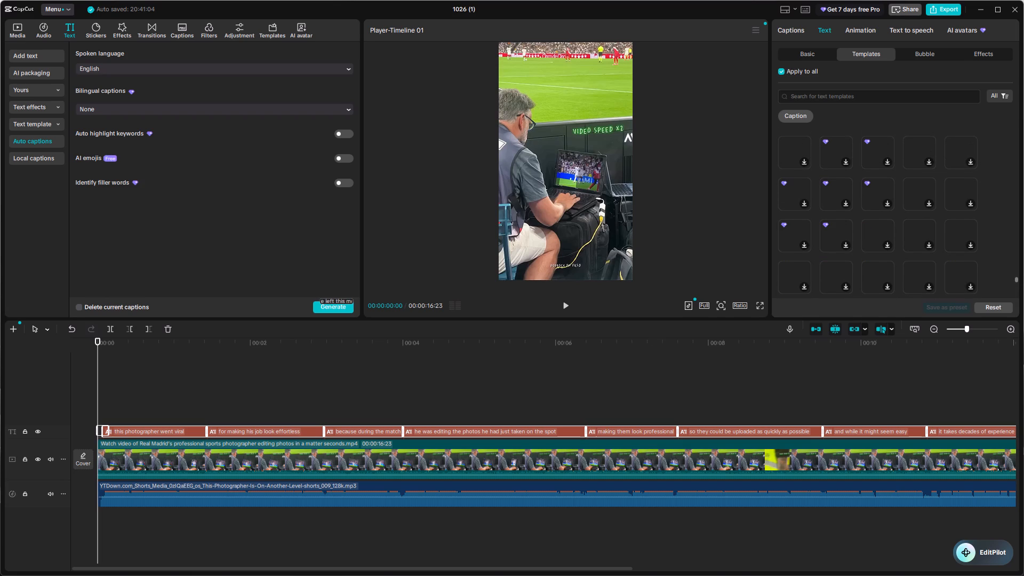
{"action": "scroll", "coordinate": [986, 275], "scroll_direction": "up", "scroll_amount": 4}
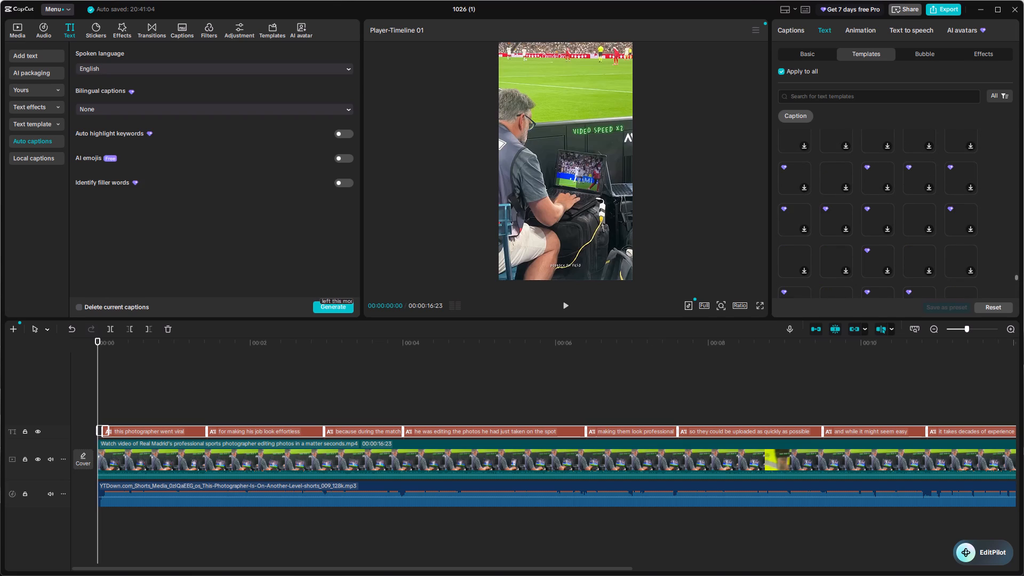
{"action": "scroll", "coordinate": [986, 275], "scroll_direction": "up", "scroll_amount": 4}
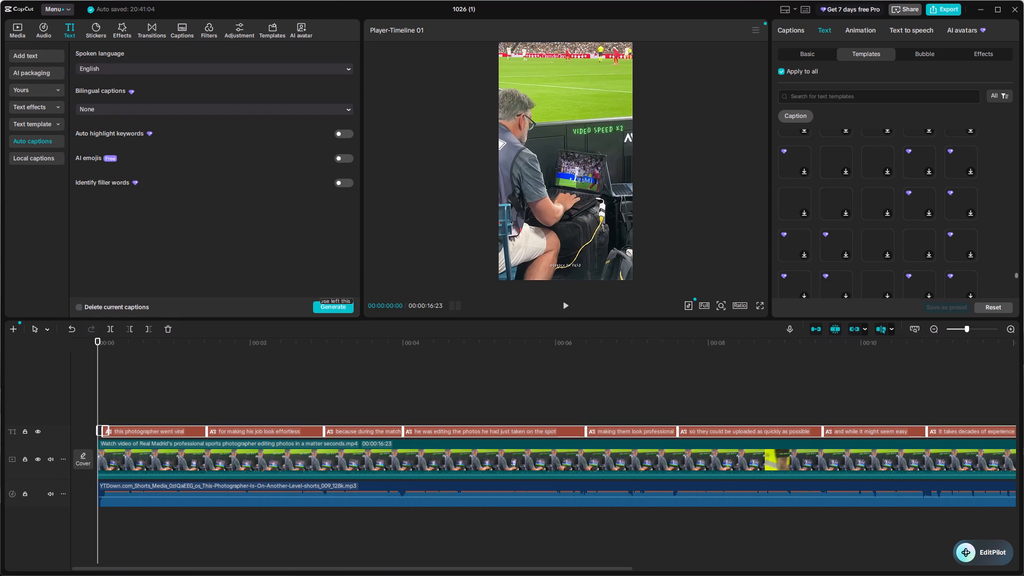
{"action": "scroll", "coordinate": [986, 275], "scroll_direction": "up", "scroll_amount": 4}
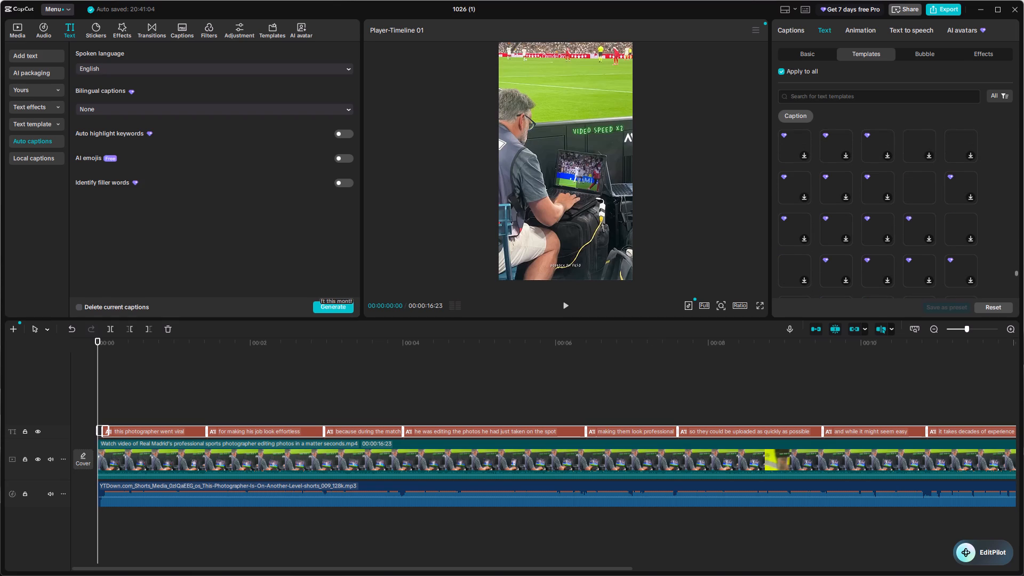
{"action": "scroll", "coordinate": [986, 275], "scroll_direction": "up", "scroll_amount": 3}
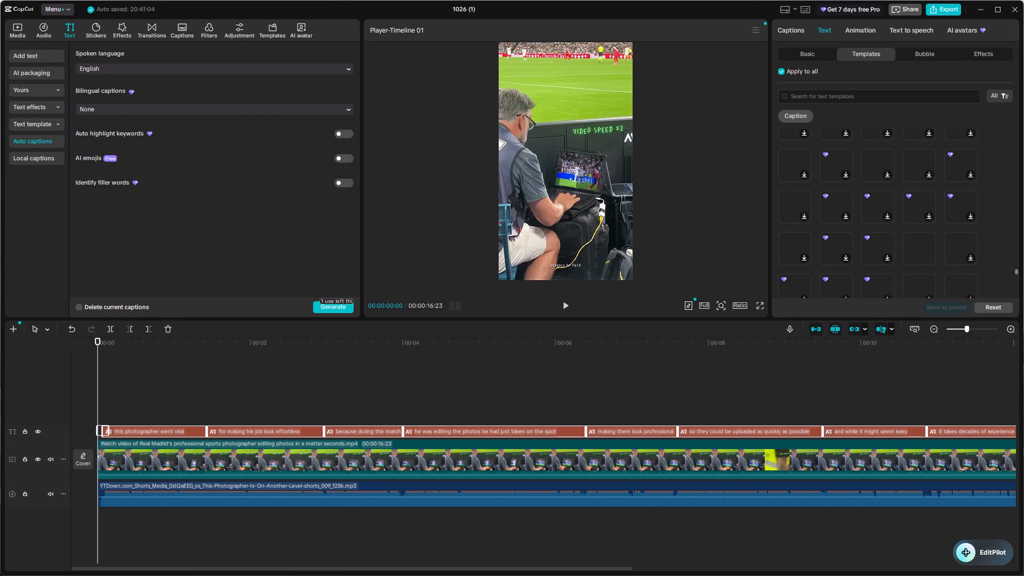
{"action": "scroll", "coordinate": [986, 275], "scroll_direction": "up", "scroll_amount": 3}
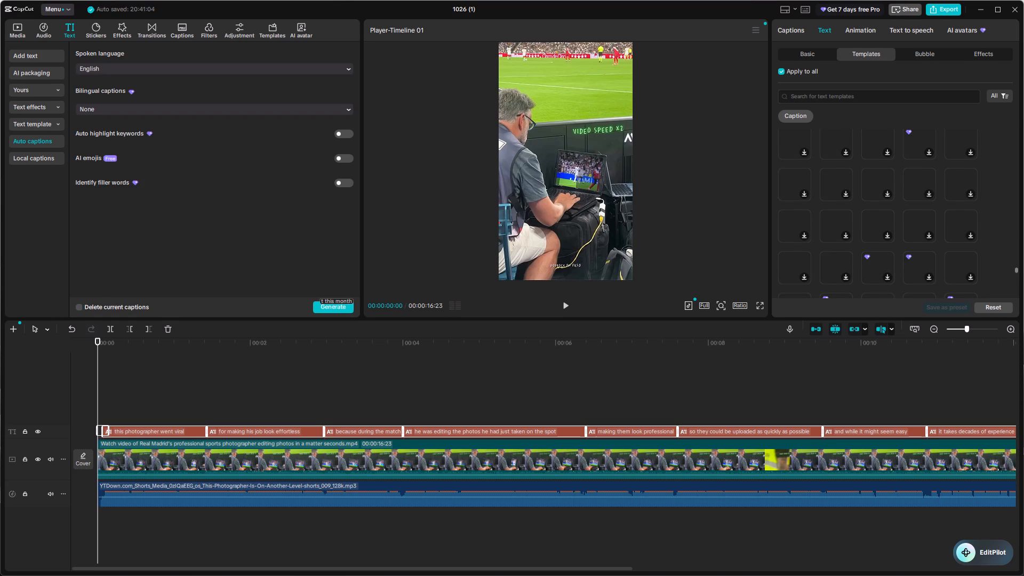
{"action": "scroll", "coordinate": [986, 275], "scroll_direction": "up", "scroll_amount": 3}
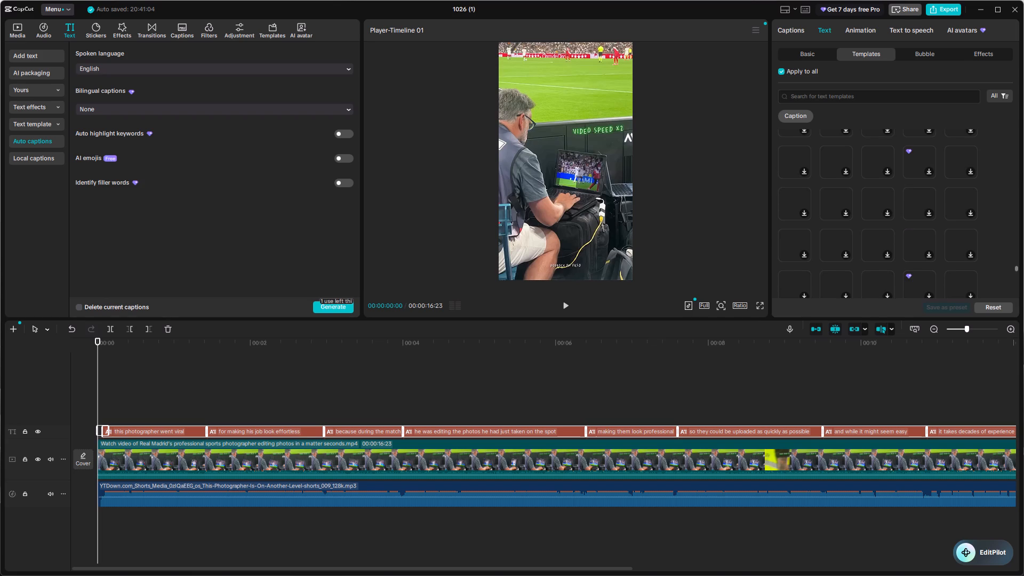
{"action": "scroll", "coordinate": [986, 275], "scroll_direction": "up", "scroll_amount": 4}
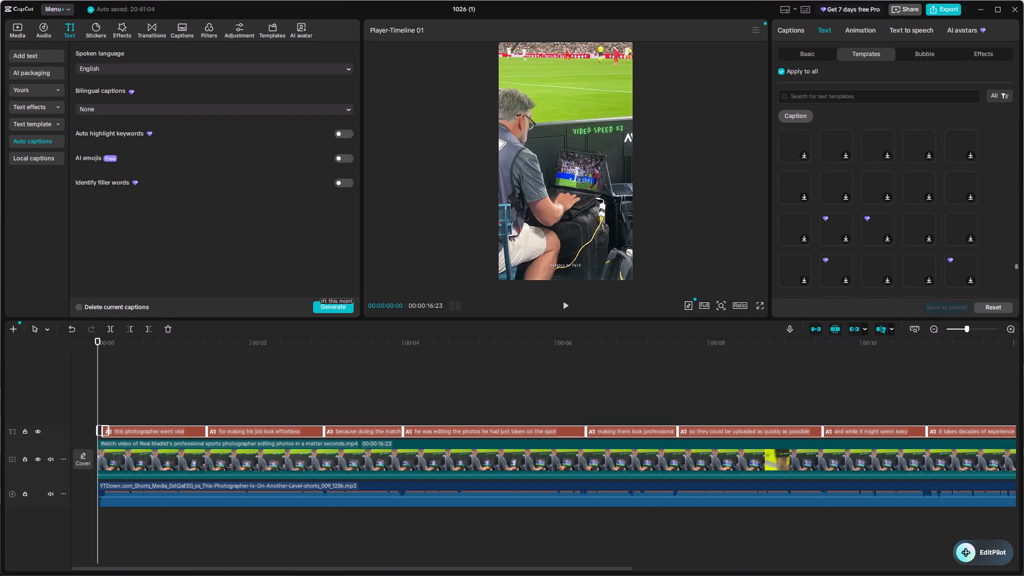
{"action": "scroll", "coordinate": [986, 275], "scroll_direction": "up", "scroll_amount": 4}
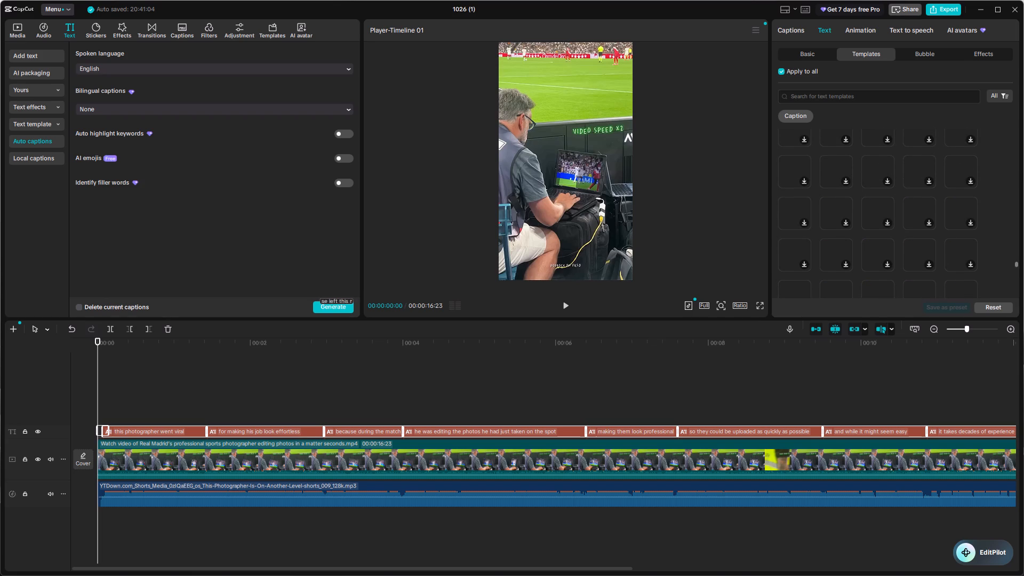
{"action": "scroll", "coordinate": [986, 277], "scroll_direction": "up", "scroll_amount": 5}
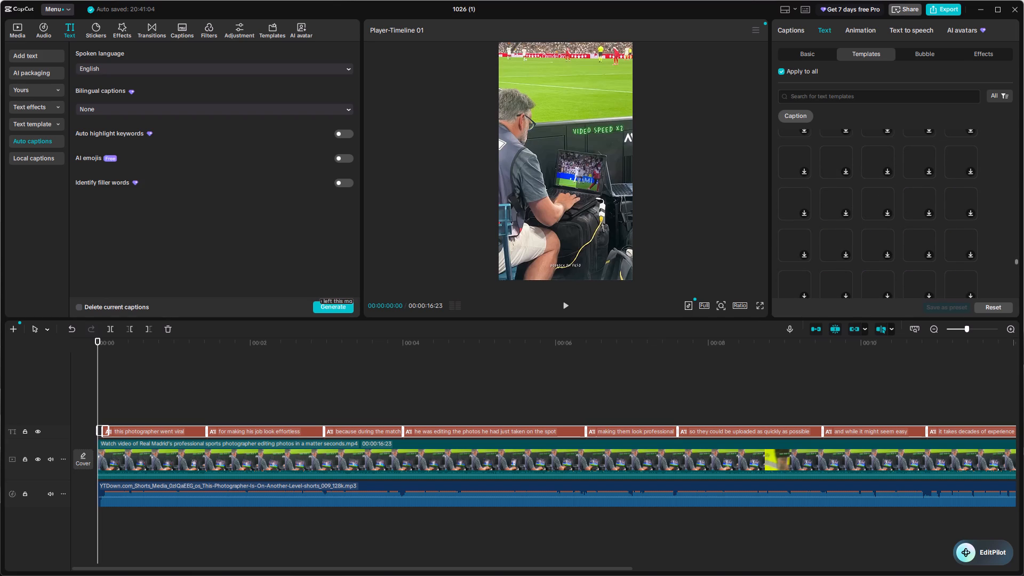
{"action": "scroll", "coordinate": [986, 277], "scroll_direction": "up", "scroll_amount": 5}
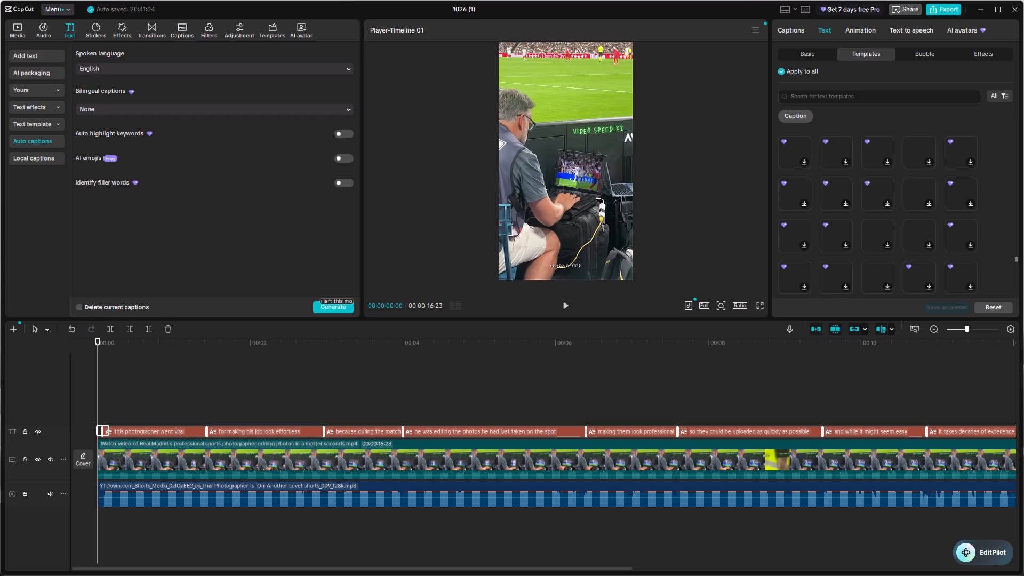
{"action": "scroll", "coordinate": [986, 277], "scroll_direction": "up", "scroll_amount": 5}
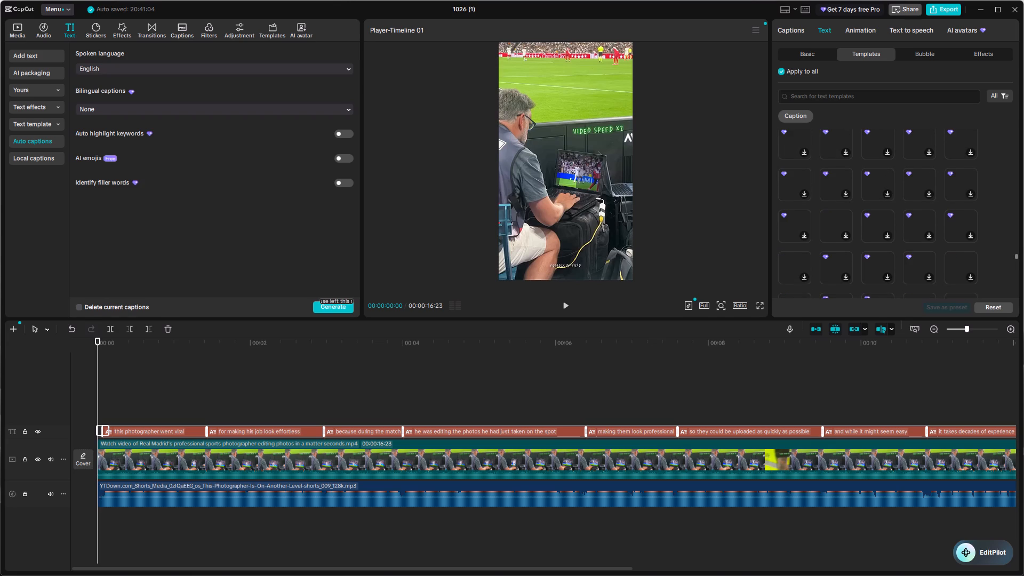
{"action": "scroll", "coordinate": [986, 277], "scroll_direction": "up", "scroll_amount": 8}
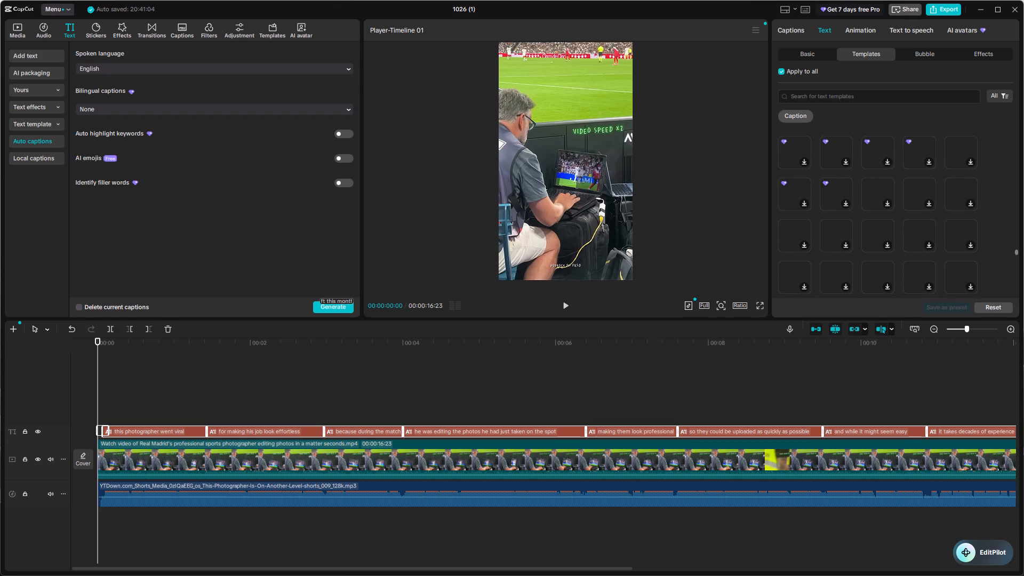
{"action": "scroll", "coordinate": [986, 277], "scroll_direction": "up", "scroll_amount": 2}
{"action": "scroll", "coordinate": [986, 277], "scroll_direction": "down", "scroll_amount": 4}
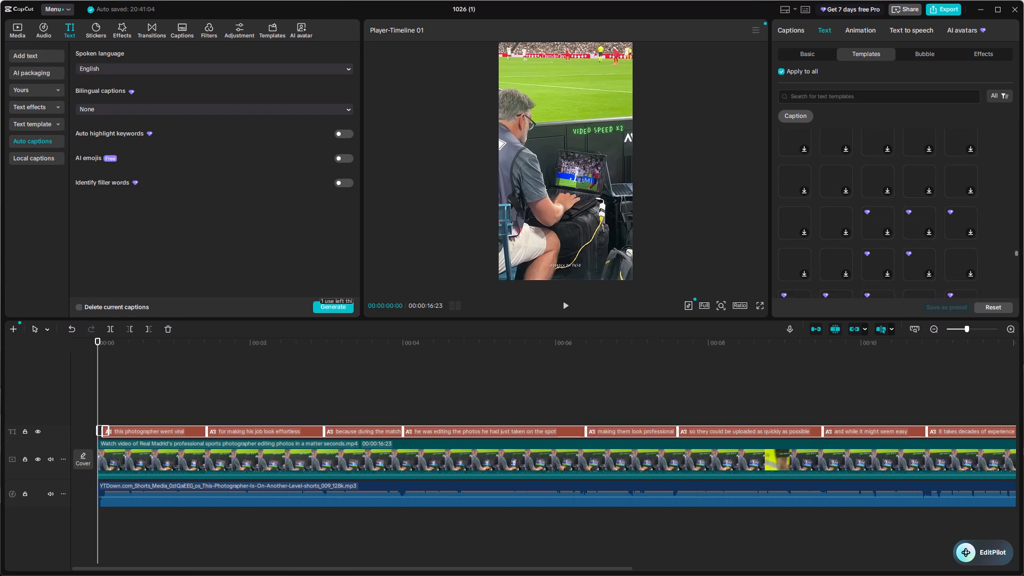
{"action": "scroll", "coordinate": [986, 279], "scroll_direction": "down", "scroll_amount": 17}
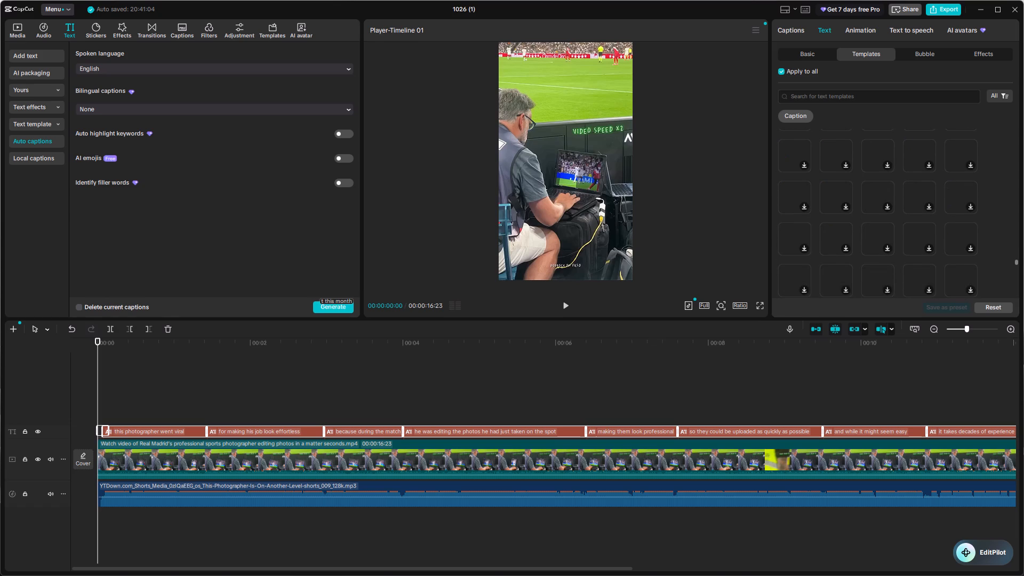
Return to the start of the caption template list and skim through its successive sections for a suitable style.
{"action": "left_click_drag", "start_coordinate": [1016, 268], "coordinate": [1003, 103]}
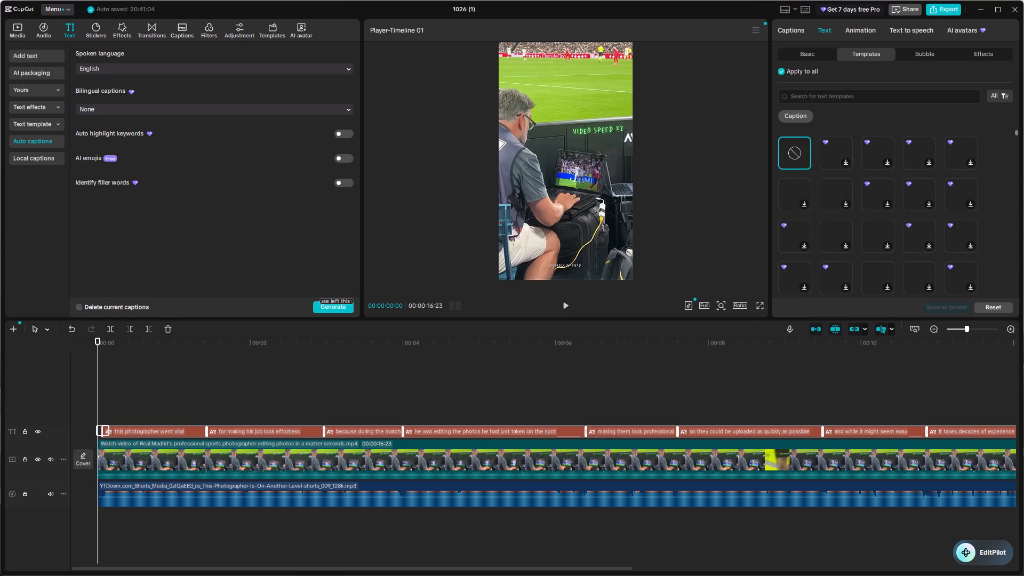
{"action": "left_click_drag", "start_coordinate": [1003, 103], "coordinate": [1006, 142]}
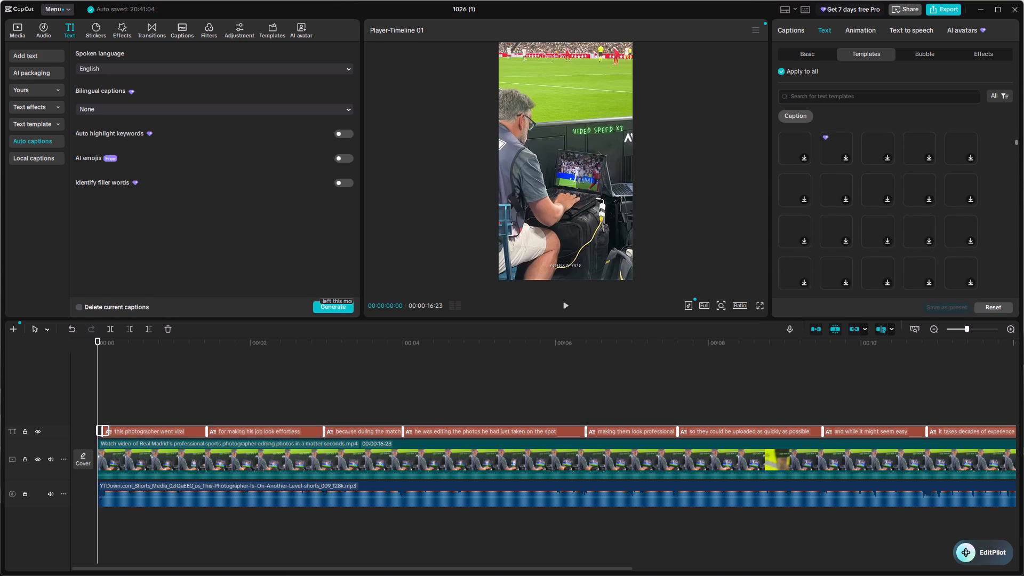
{"action": "left_click_drag", "start_coordinate": [1006, 142], "coordinate": [1009, 165]}
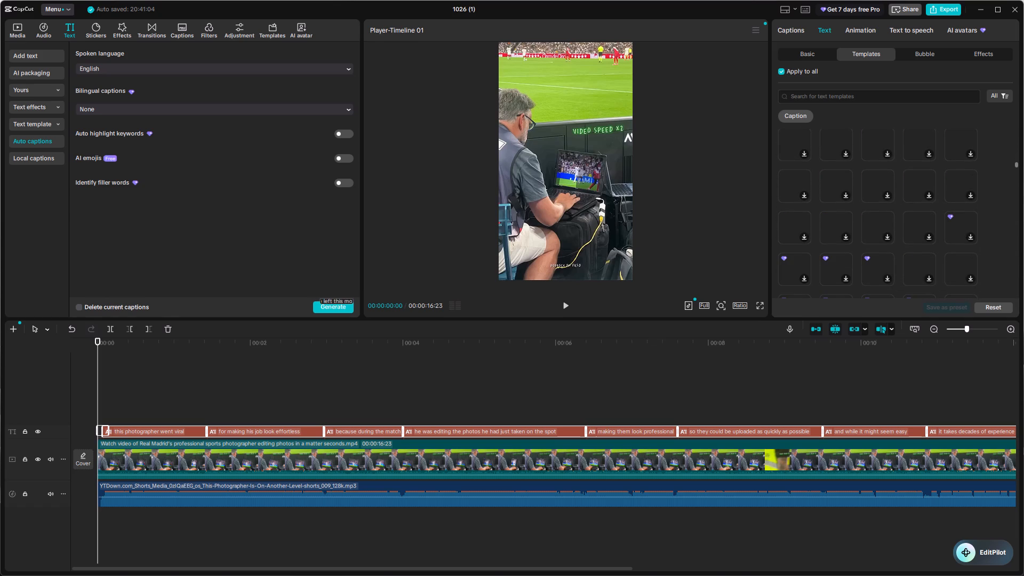
{"action": "left_click_drag", "start_coordinate": [1009, 165], "coordinate": [1009, 178]}
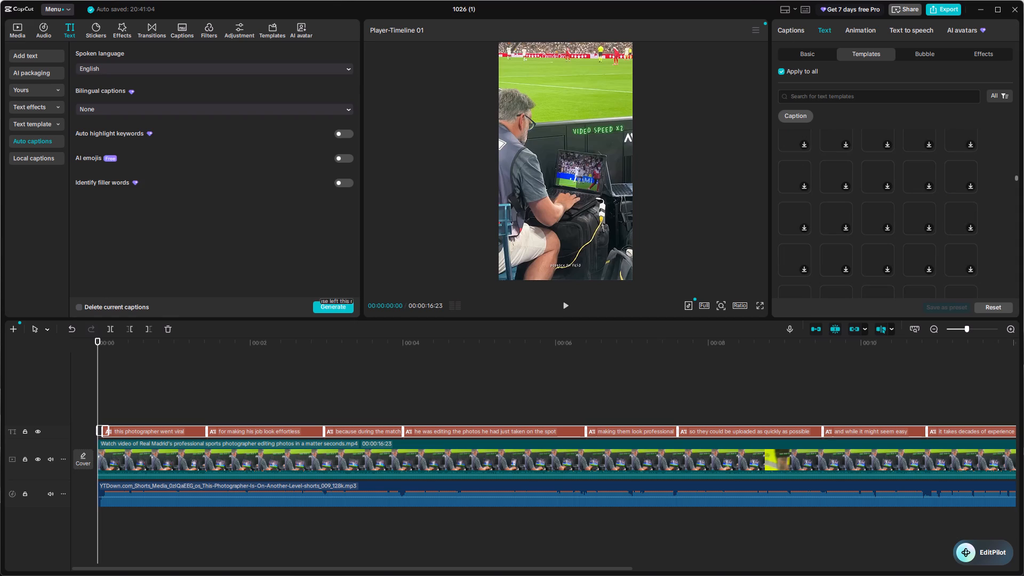
{"action": "left_click_drag", "start_coordinate": [1009, 178], "coordinate": [1009, 186]}
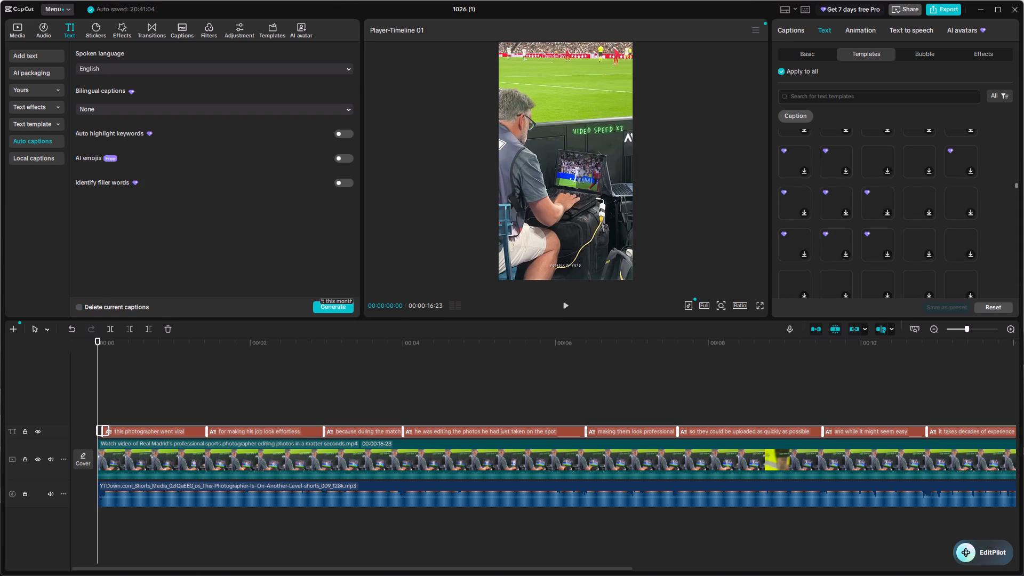
{"action": "left_click_drag", "start_coordinate": [1009, 186], "coordinate": [1009, 198]}
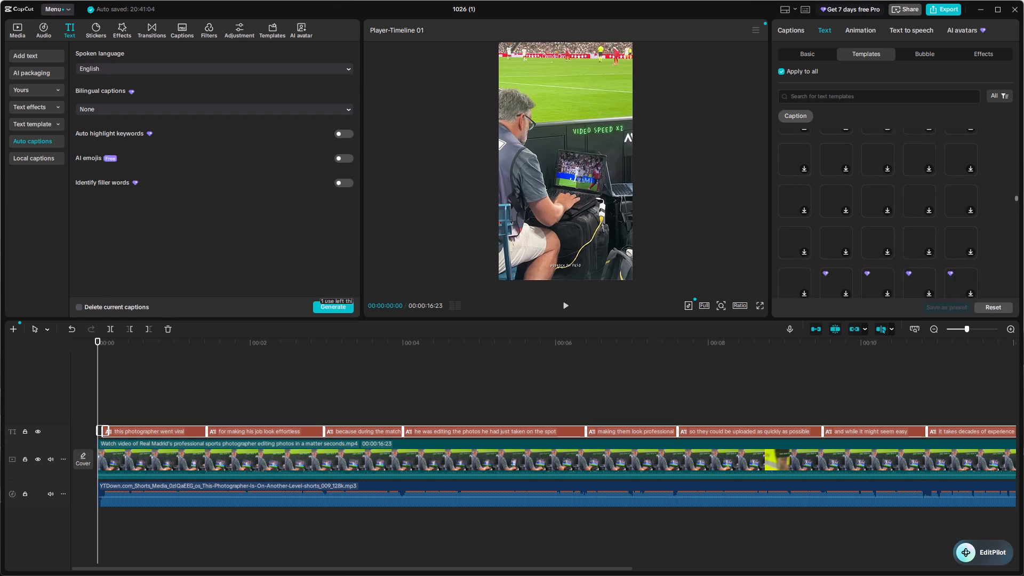
{"action": "left_click_drag", "start_coordinate": [1009, 198], "coordinate": [1010, 213]}
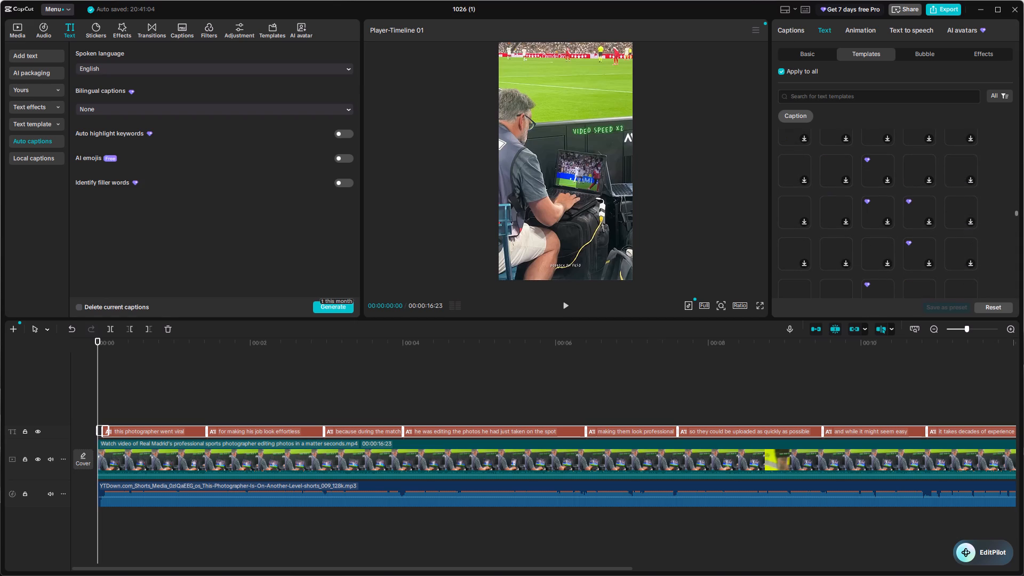
{"action": "left_click_drag", "start_coordinate": [1010, 213], "coordinate": [1010, 217]}
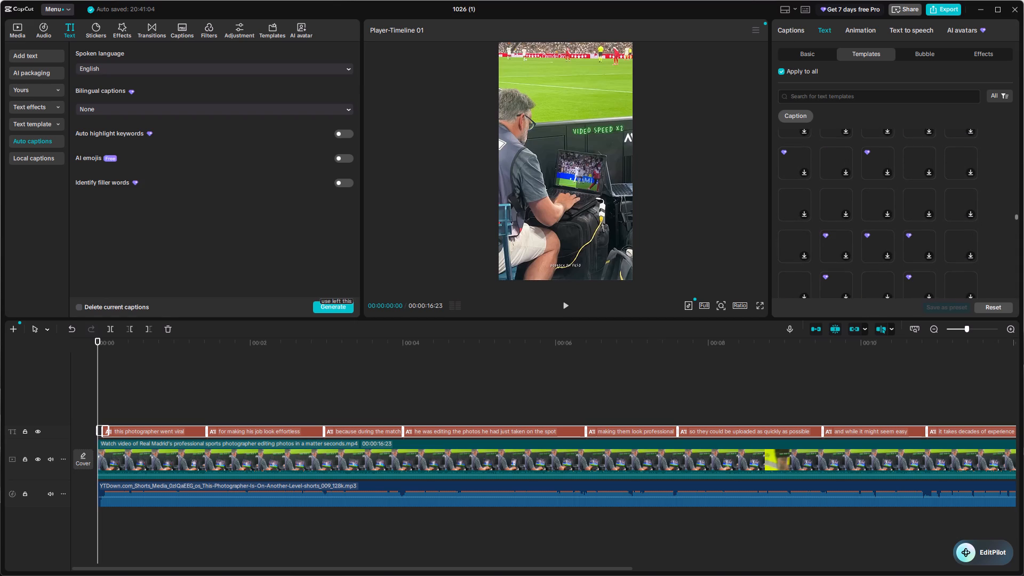
Apply the bold uppercase white template with a red highlighted word to all captions and preview it at 00:00:00:18.
{"action": "scroll", "coordinate": [1010, 217], "scroll_direction": "down", "scroll_amount": 5}
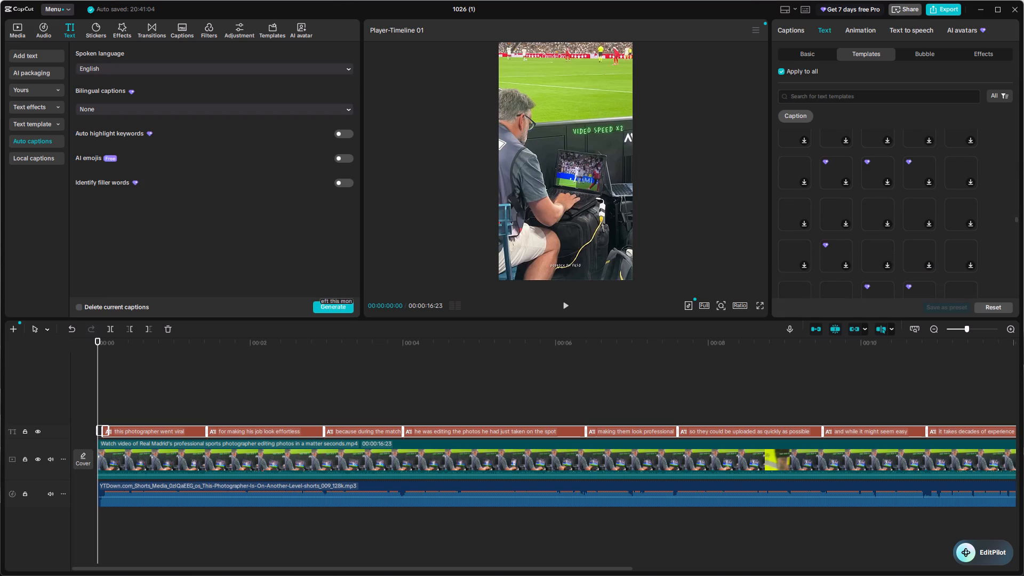
{"action": "scroll", "coordinate": [1005, 221], "scroll_direction": "down", "scroll_amount": 11}
{"action": "scroll", "coordinate": [1003, 221], "scroll_direction": "up", "scroll_amount": 1}
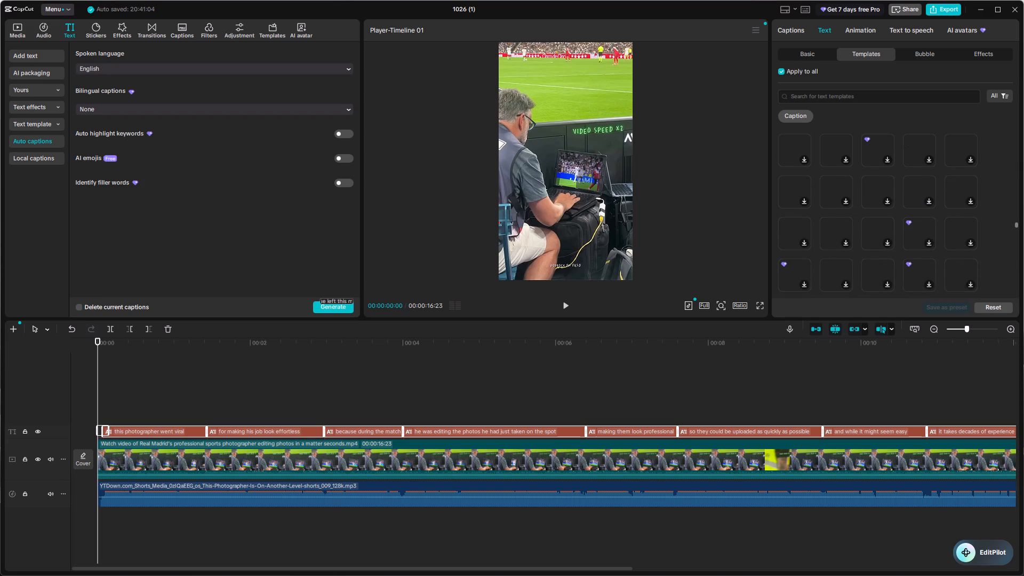
{"action": "scroll", "coordinate": [1001, 221], "scroll_direction": "up", "scroll_amount": 2}
{"action": "left_click", "coordinate": [794, 206]}
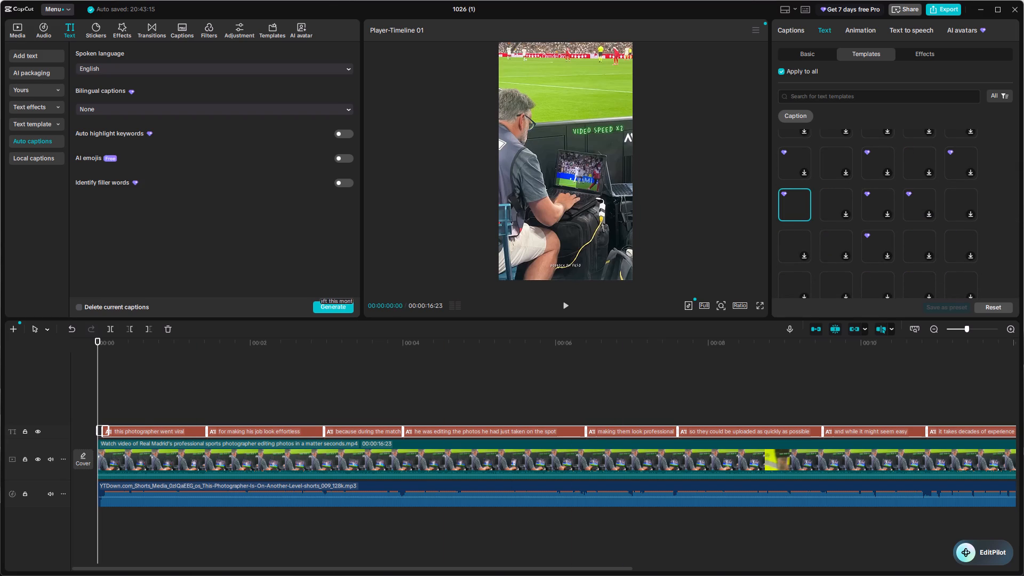
{"action": "left_click_drag", "start_coordinate": [98, 374], "coordinate": [144, 378]}
Browse further through the caption text templates for an alternative style to the applied white-and-red one.
{"action": "scroll", "coordinate": [962, 257], "scroll_direction": "down", "scroll_amount": 1}
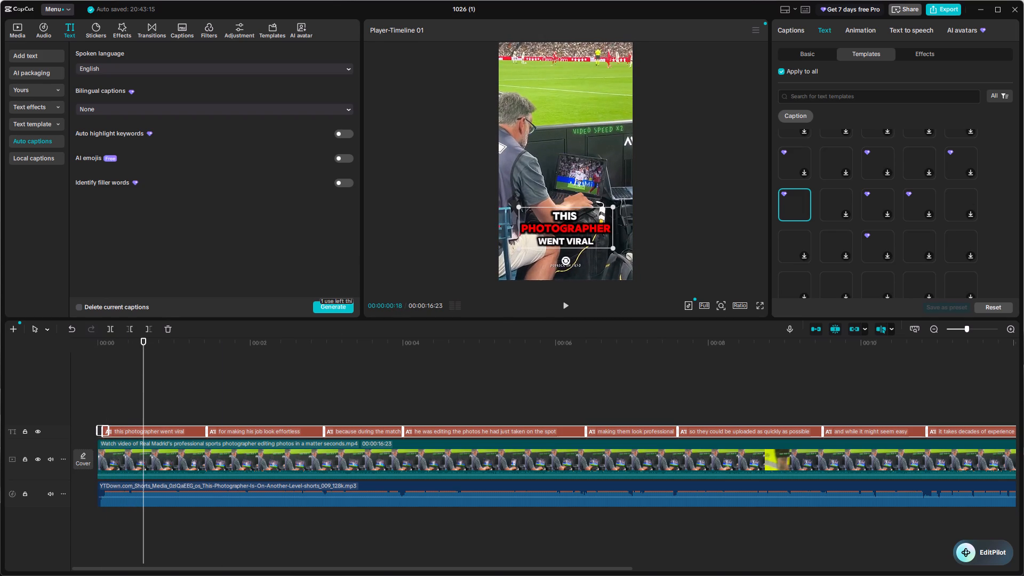
{"action": "scroll", "coordinate": [994, 255], "scroll_direction": "down", "scroll_amount": 1}
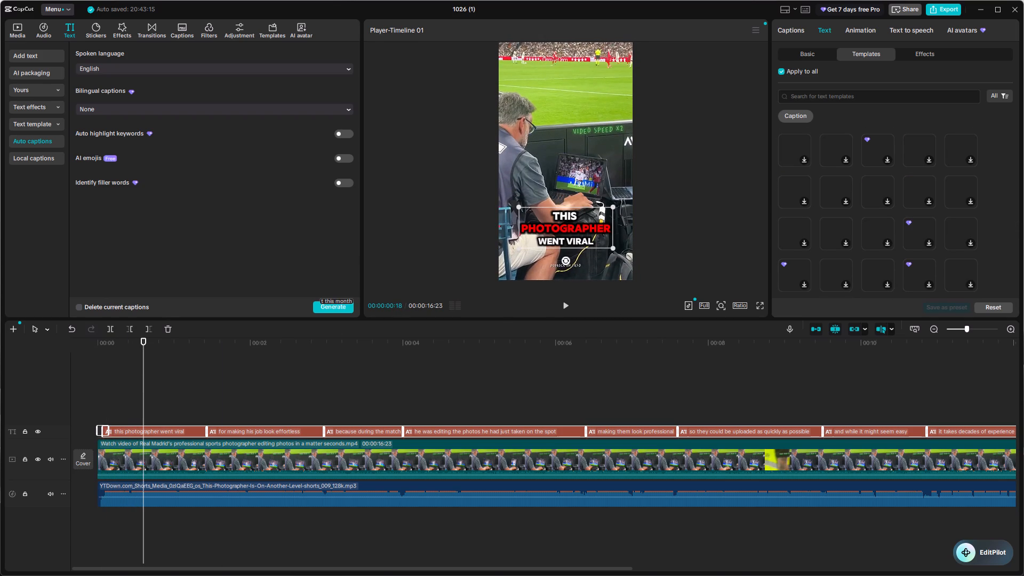
{"action": "scroll", "coordinate": [975, 188], "scroll_direction": "down", "scroll_amount": 1}
{"action": "scroll", "coordinate": [971, 232], "scroll_direction": "down", "scroll_amount": 1}
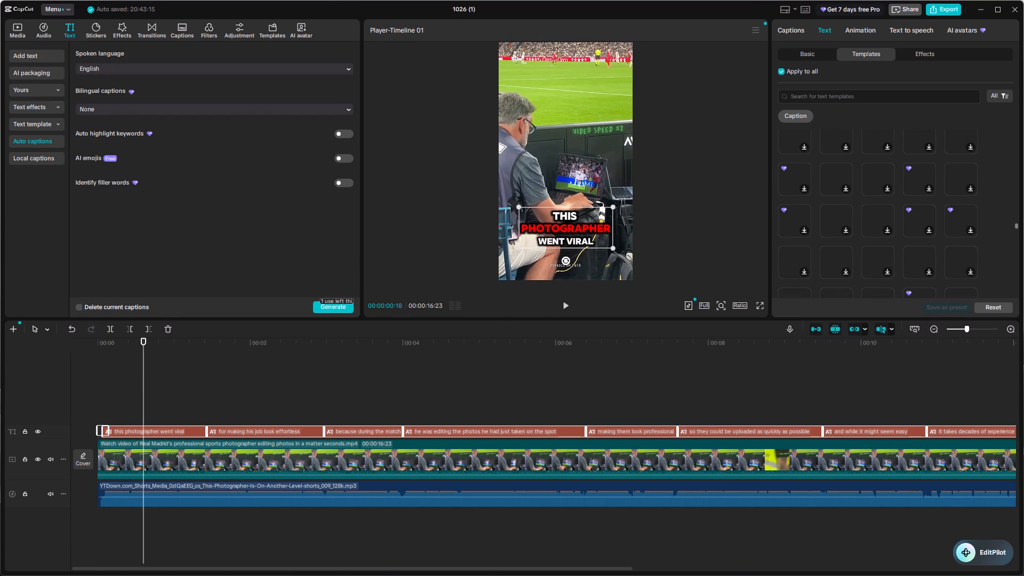
{"action": "scroll", "coordinate": [975, 214], "scroll_direction": "down", "scroll_amount": 2}
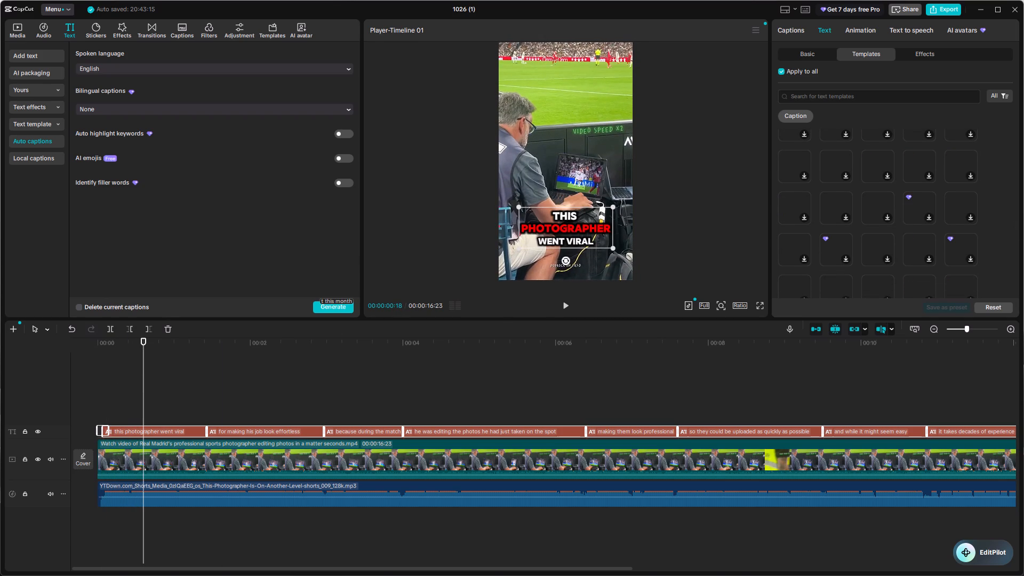
{"action": "scroll", "coordinate": [992, 212], "scroll_direction": "down", "scroll_amount": 1}
{"action": "scroll", "coordinate": [988, 213], "scroll_direction": "up", "scroll_amount": 1}
{"action": "scroll", "coordinate": [982, 221], "scroll_direction": "down", "scroll_amount": 1}
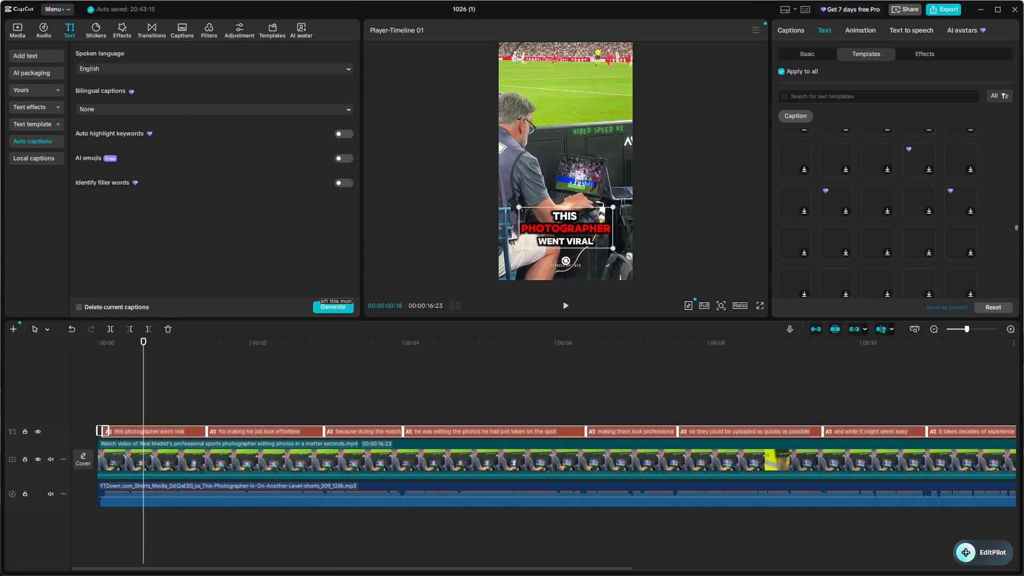
{"action": "scroll", "coordinate": [982, 221], "scroll_direction": "down", "scroll_amount": 4}
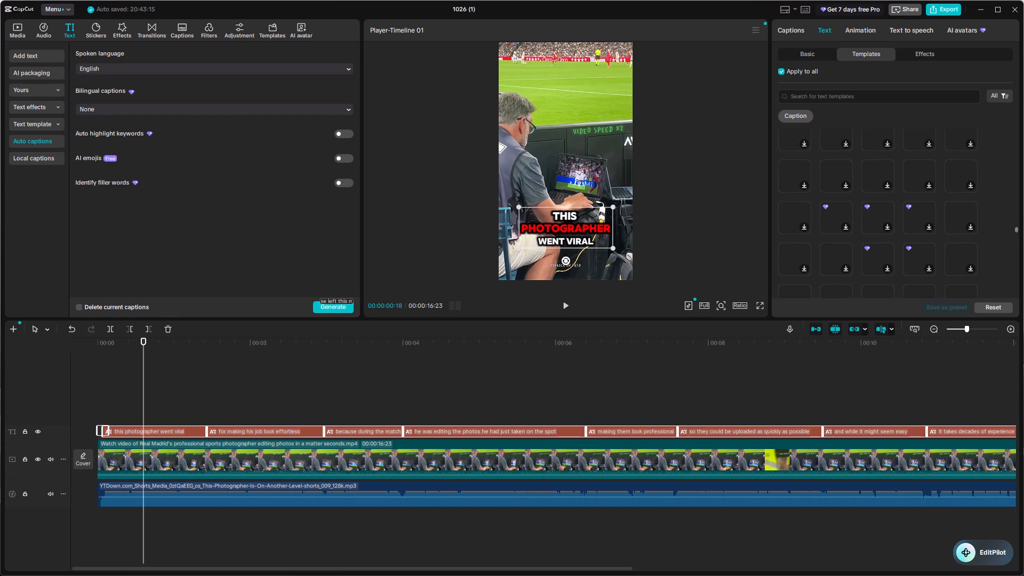
{"action": "scroll", "coordinate": [982, 221], "scroll_direction": "down", "scroll_amount": 1}
{"action": "scroll", "coordinate": [982, 221], "scroll_direction": "up", "scroll_amount": 1}
{"action": "scroll", "coordinate": [982, 221], "scroll_direction": "down", "scroll_amount": 1}
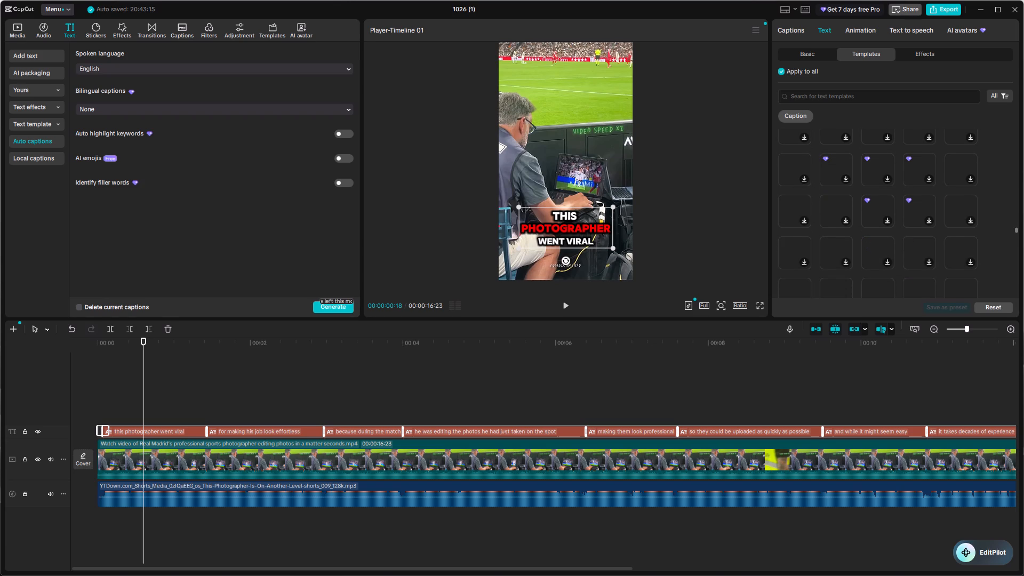
{"action": "scroll", "coordinate": [982, 221], "scroll_direction": "down", "scroll_amount": 3}
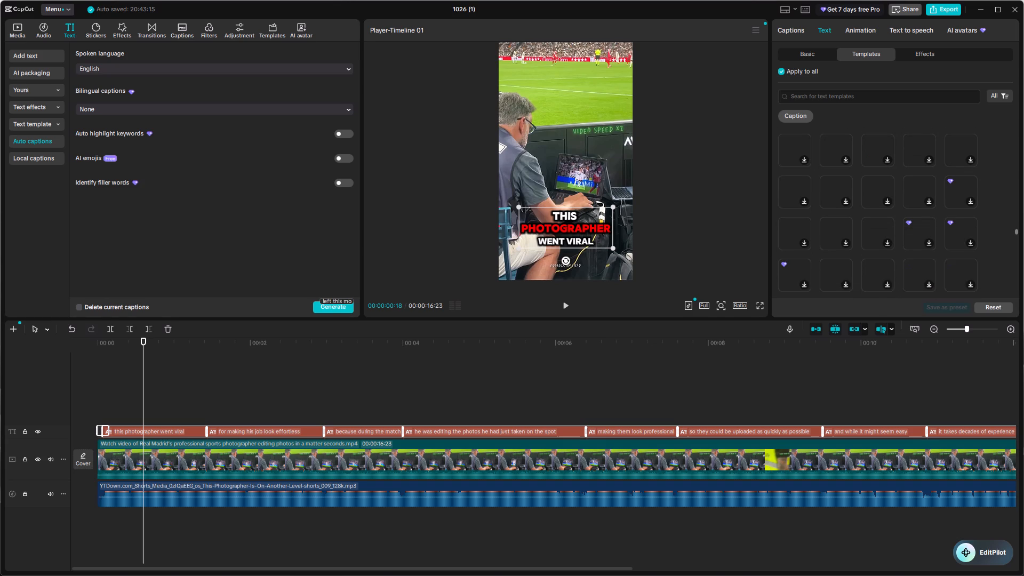
{"action": "scroll", "coordinate": [982, 221], "scroll_direction": "down", "scroll_amount": 4}
{"action": "scroll", "coordinate": [982, 221], "scroll_direction": "up", "scroll_amount": 1}
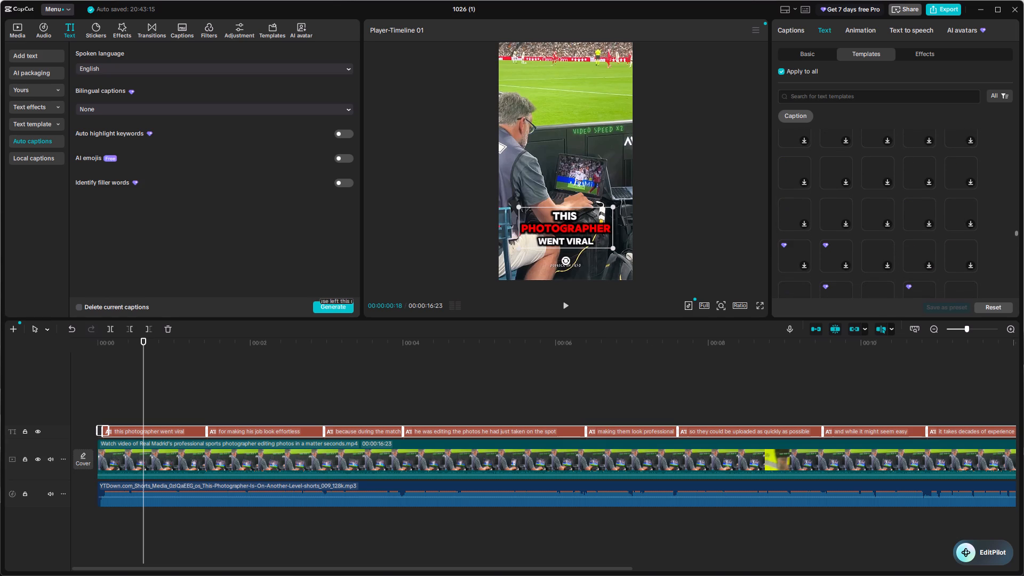
{"action": "scroll", "coordinate": [982, 221], "scroll_direction": "down", "scroll_amount": 1}
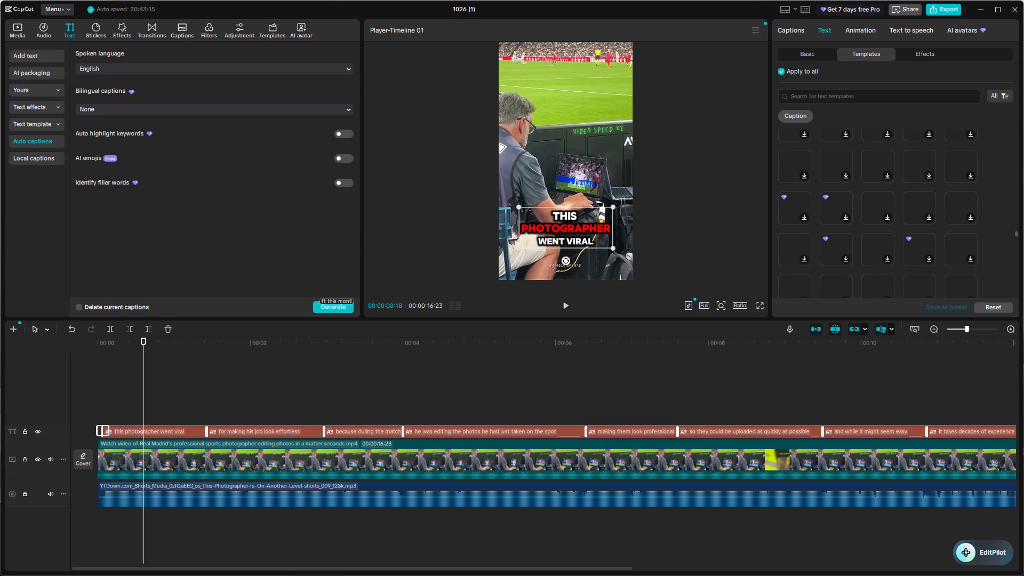
{"action": "scroll", "coordinate": [982, 221], "scroll_direction": "down", "scroll_amount": 4}
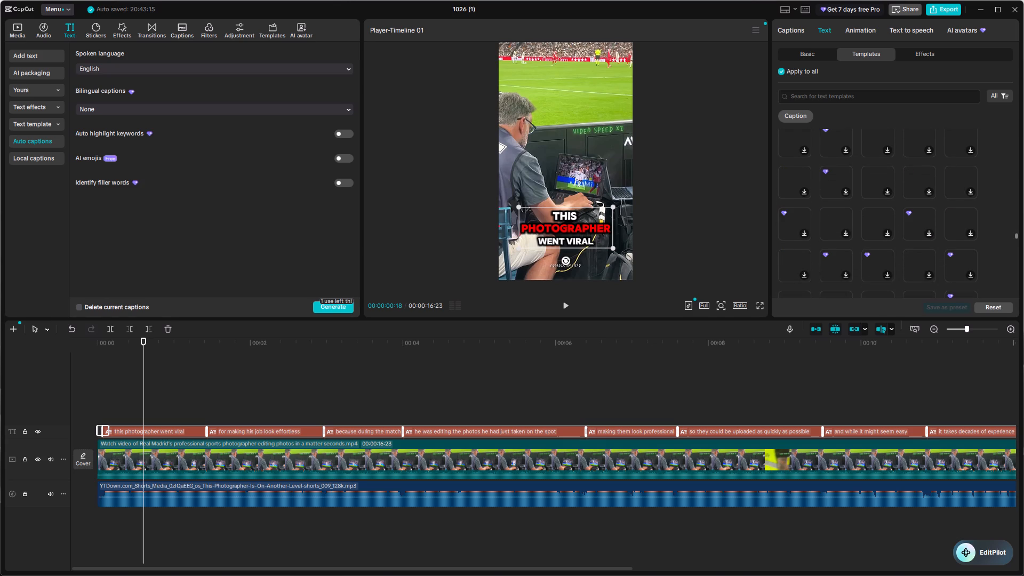
{"action": "scroll", "coordinate": [982, 221], "scroll_direction": "down", "scroll_amount": 2}
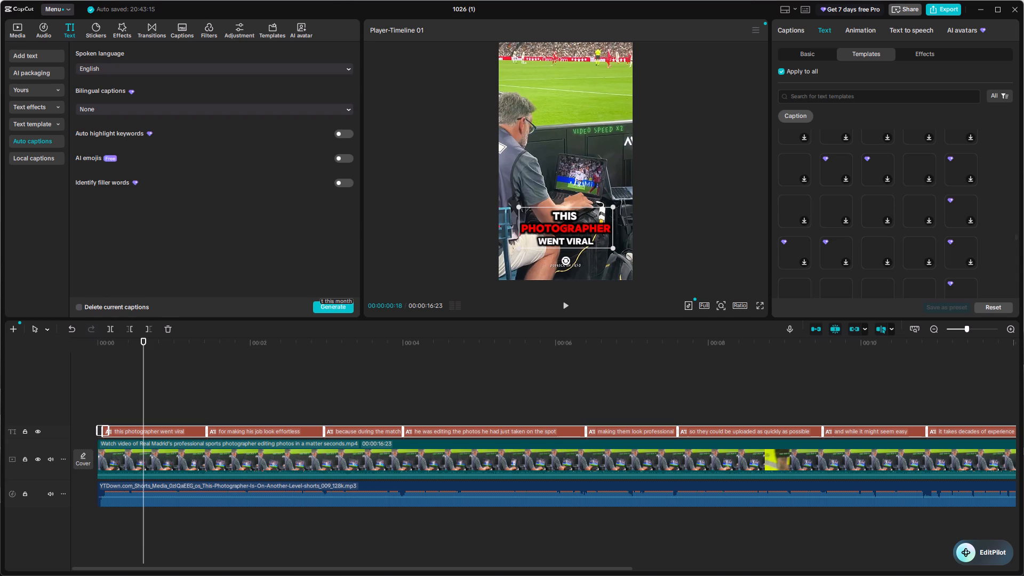
{"action": "scroll", "coordinate": [982, 221], "scroll_direction": "down", "scroll_amount": 1}
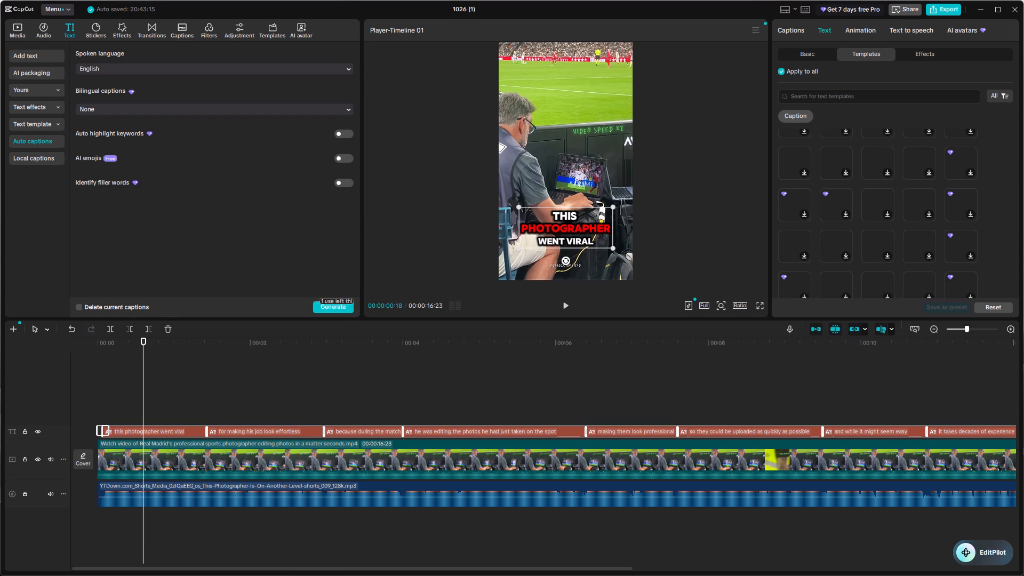
{"action": "scroll", "coordinate": [981, 225], "scroll_direction": "down", "scroll_amount": 2}
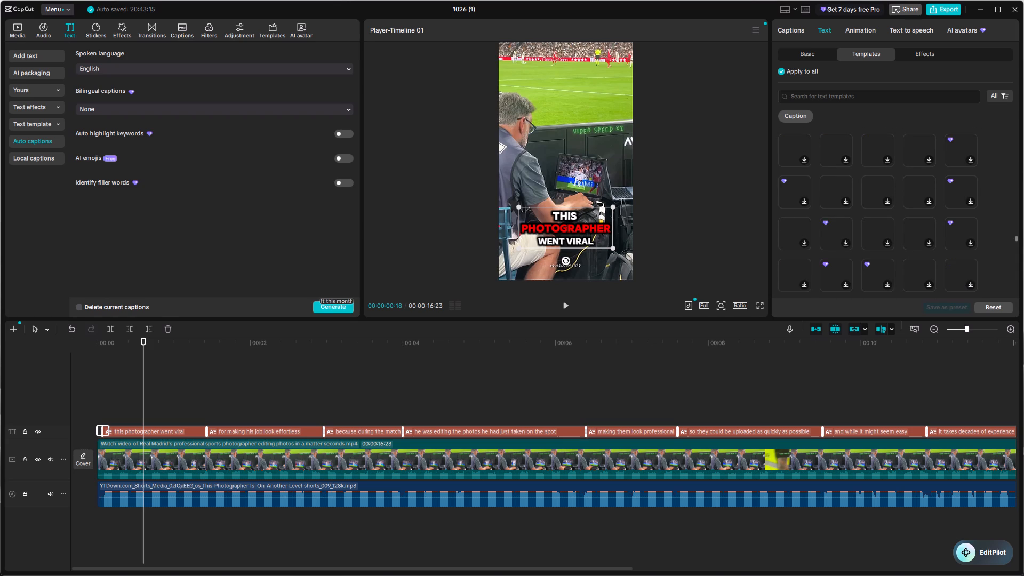
{"action": "scroll", "coordinate": [981, 225], "scroll_direction": "down", "scroll_amount": 2}
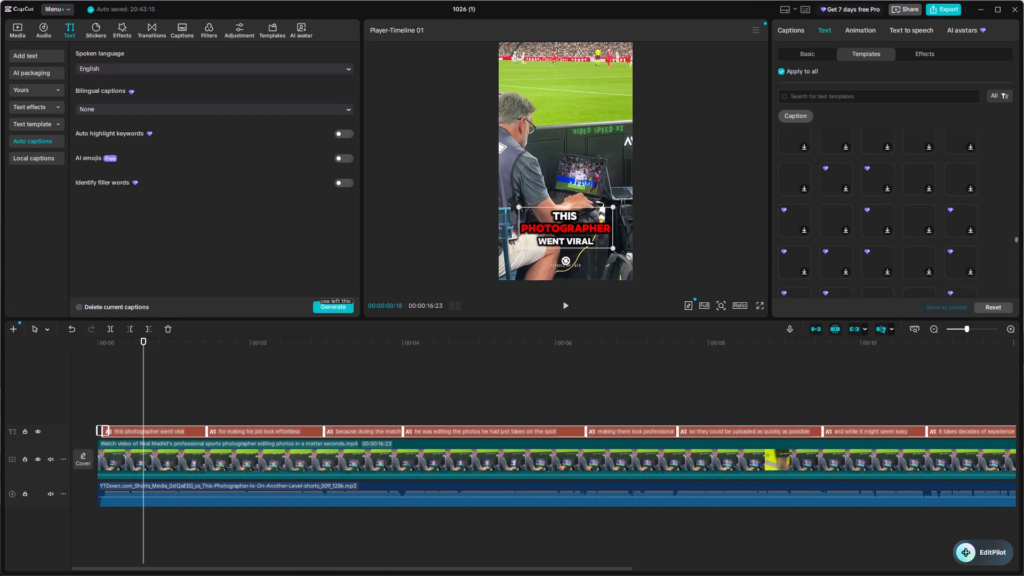
{"action": "scroll", "coordinate": [979, 225], "scroll_direction": "down", "scroll_amount": 2}
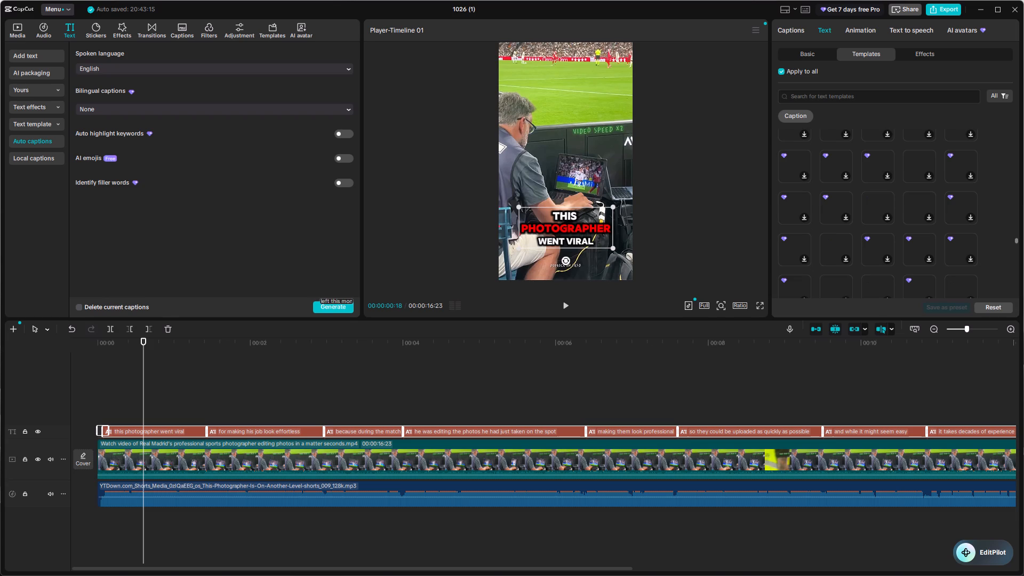
{"action": "scroll", "coordinate": [975, 227], "scroll_direction": "down", "scroll_amount": 1}
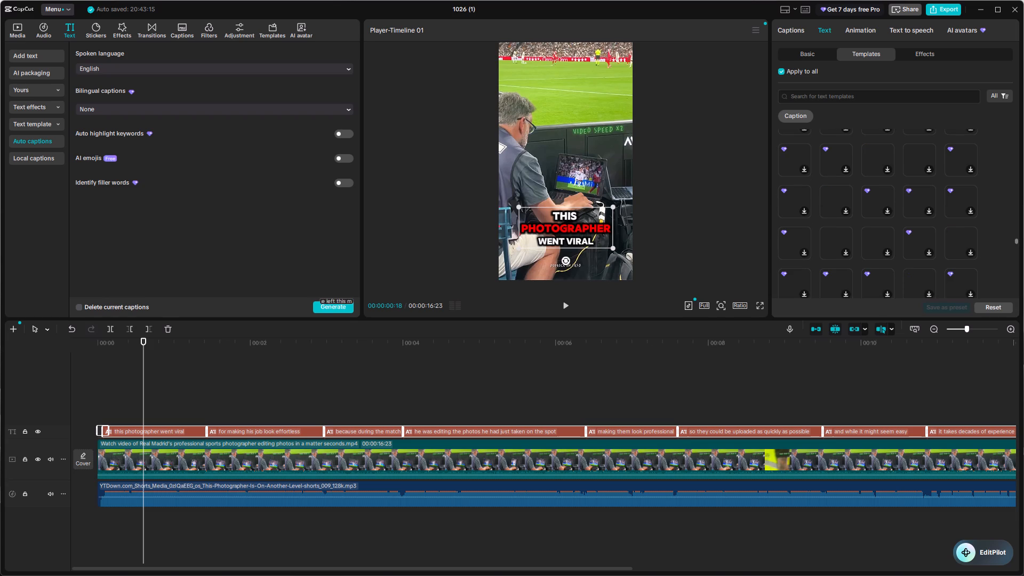
{"action": "scroll", "coordinate": [962, 145], "scroll_direction": "down", "scroll_amount": 3}
{"action": "scroll", "coordinate": [982, 184], "scroll_direction": "down", "scroll_amount": 1}
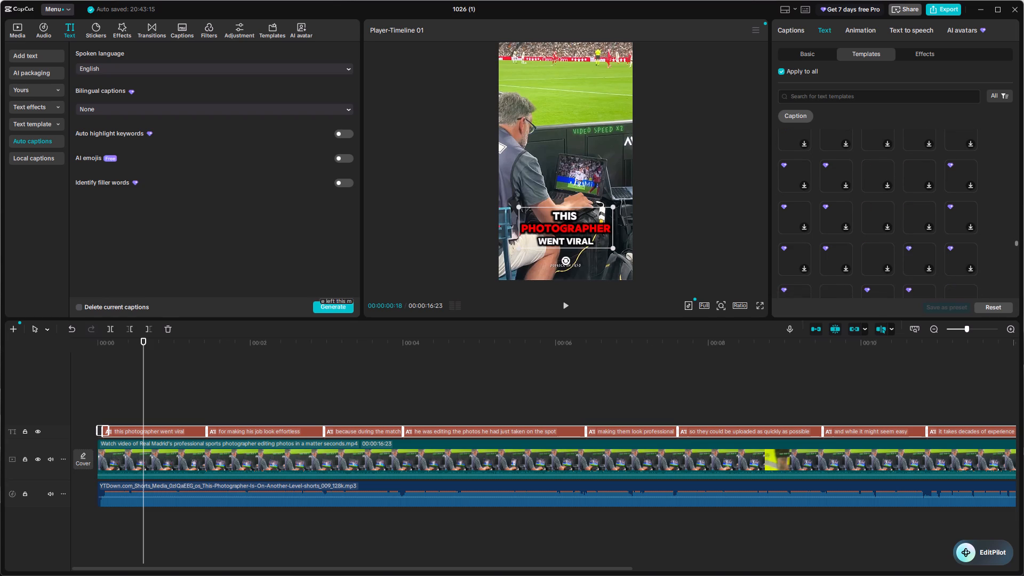
{"action": "scroll", "coordinate": [982, 184], "scroll_direction": "down", "scroll_amount": 1}
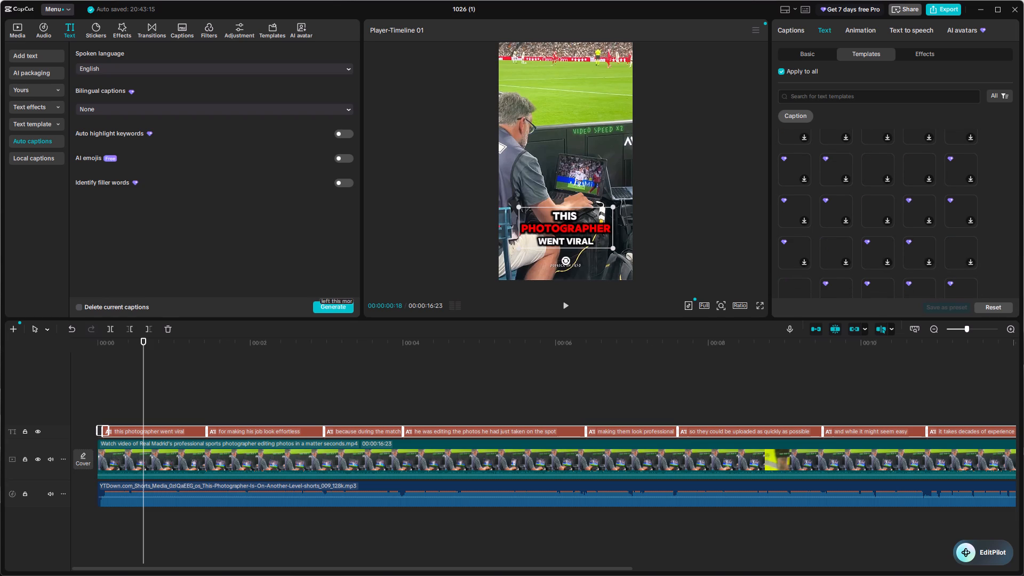
{"action": "scroll", "coordinate": [975, 171], "scroll_direction": "down", "scroll_amount": 2}
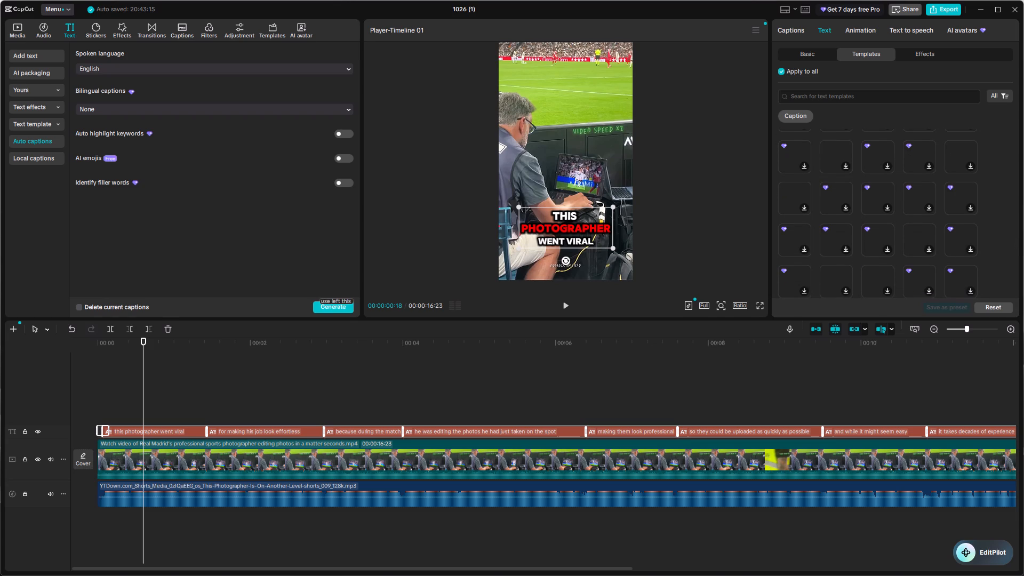
{"action": "scroll", "coordinate": [975, 171], "scroll_direction": "down", "scroll_amount": 8}
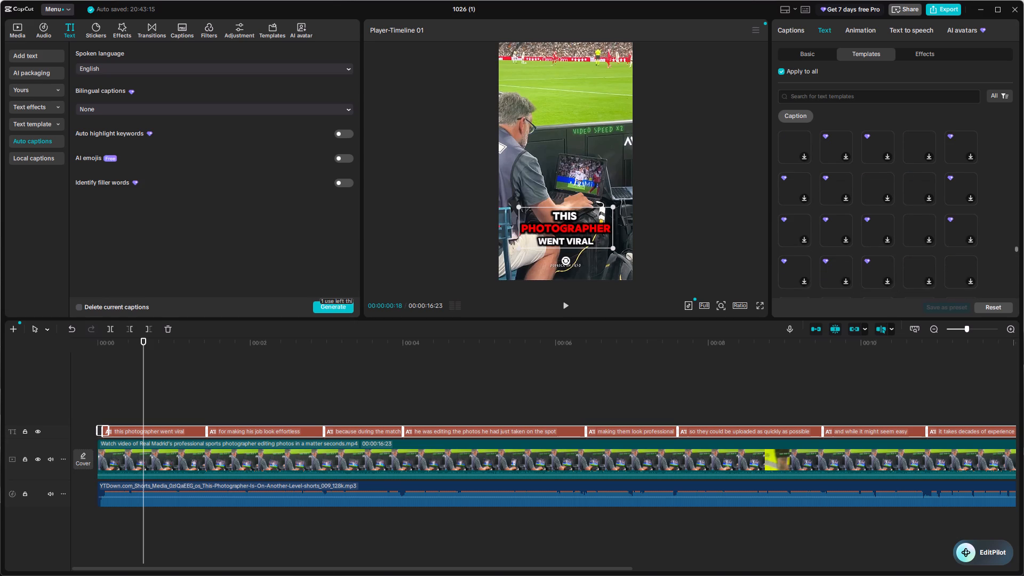
{"action": "scroll", "coordinate": [973, 171], "scroll_direction": "down", "scroll_amount": 9}
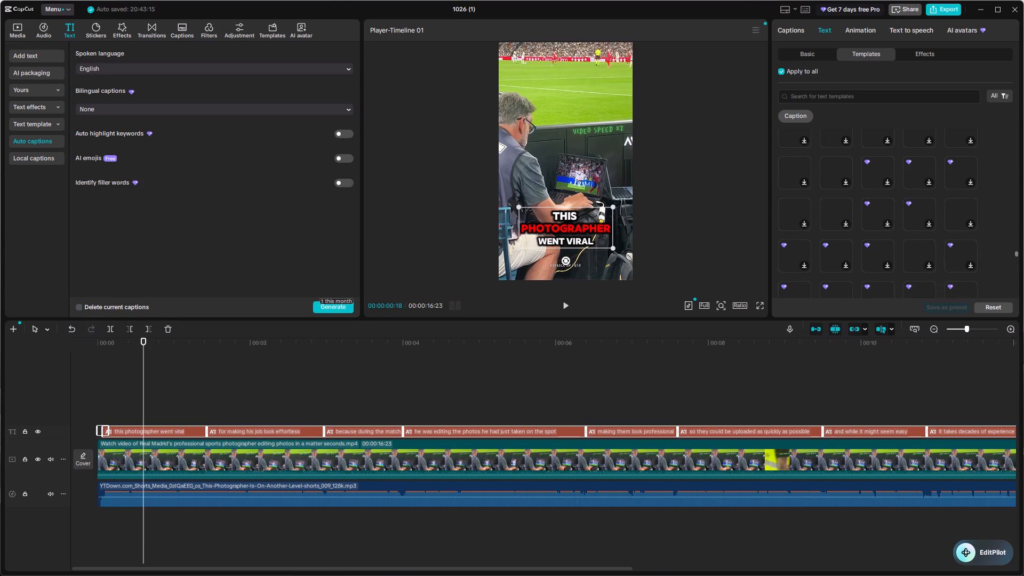
{"action": "scroll", "coordinate": [973, 171], "scroll_direction": "up", "scroll_amount": 1}
{"action": "scroll", "coordinate": [973, 171], "scroll_direction": "down", "scroll_amount": 6}
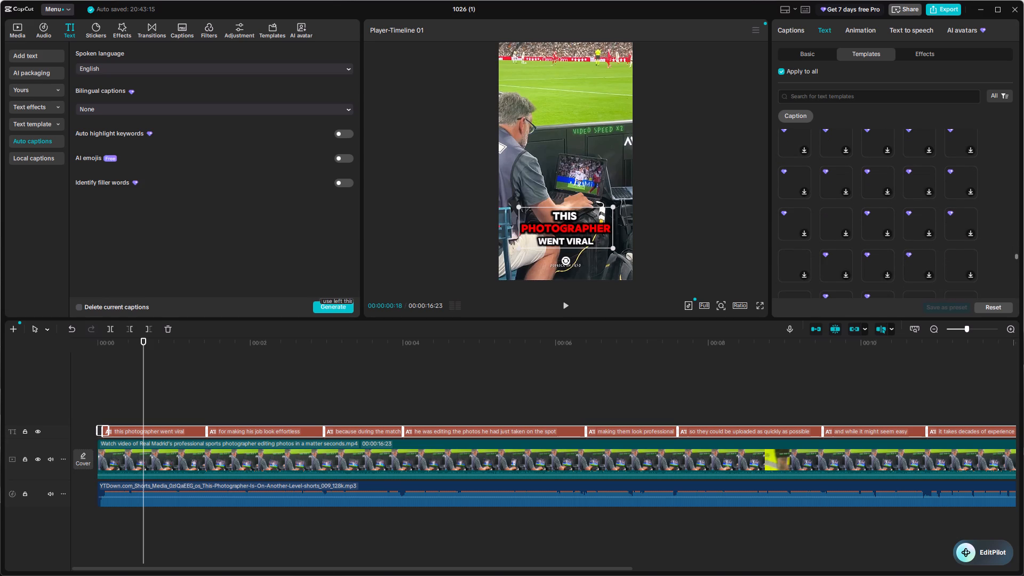
{"action": "scroll", "coordinate": [973, 167], "scroll_direction": "up", "scroll_amount": 1}
{"action": "scroll", "coordinate": [973, 167], "scroll_direction": "down", "scroll_amount": 2}
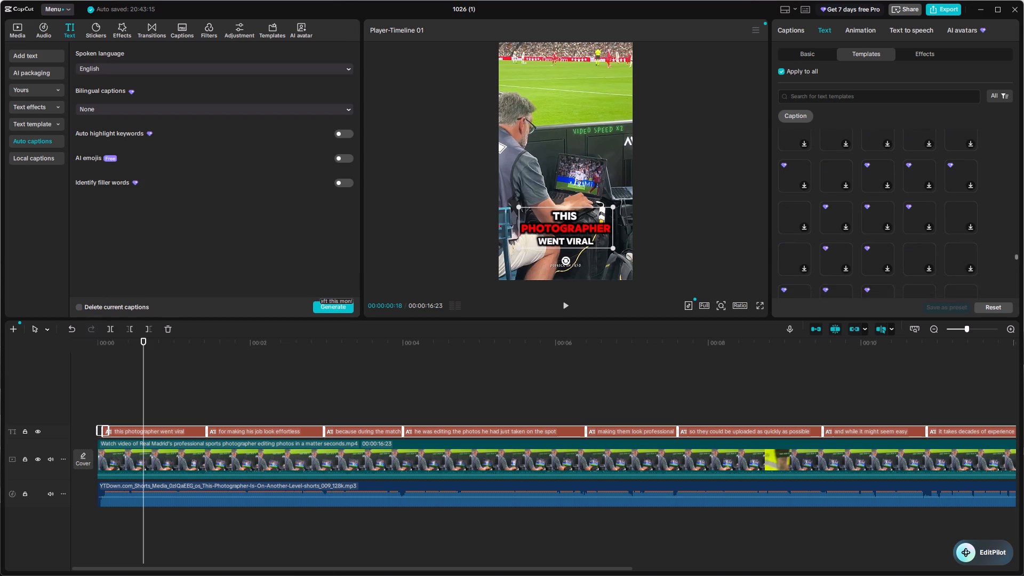
{"action": "scroll", "coordinate": [973, 167], "scroll_direction": "down", "scroll_amount": 6}
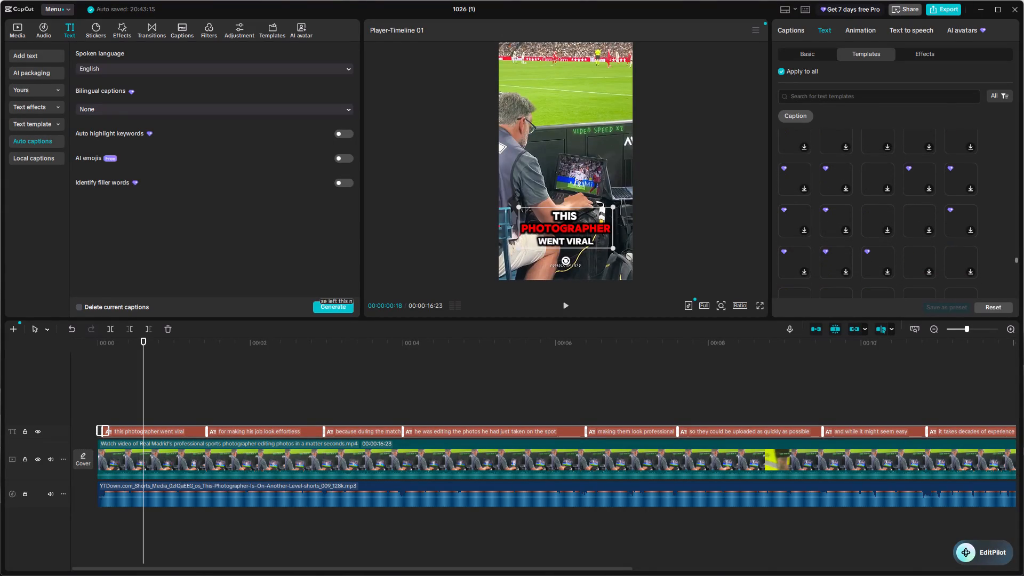
{"action": "scroll", "coordinate": [973, 167], "scroll_direction": "down", "scroll_amount": 14}
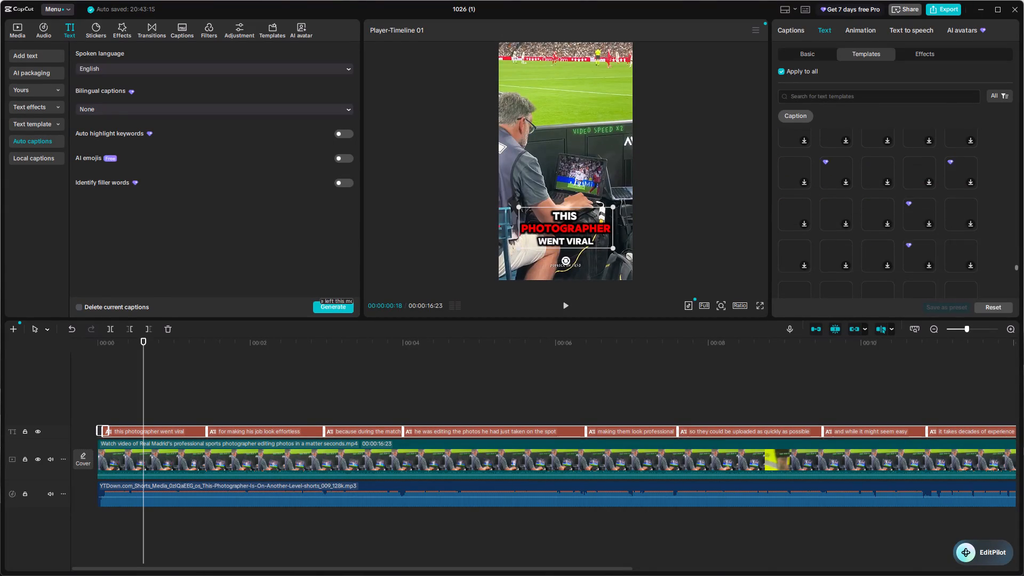
{"action": "scroll", "coordinate": [971, 163], "scroll_direction": "down", "scroll_amount": 19}
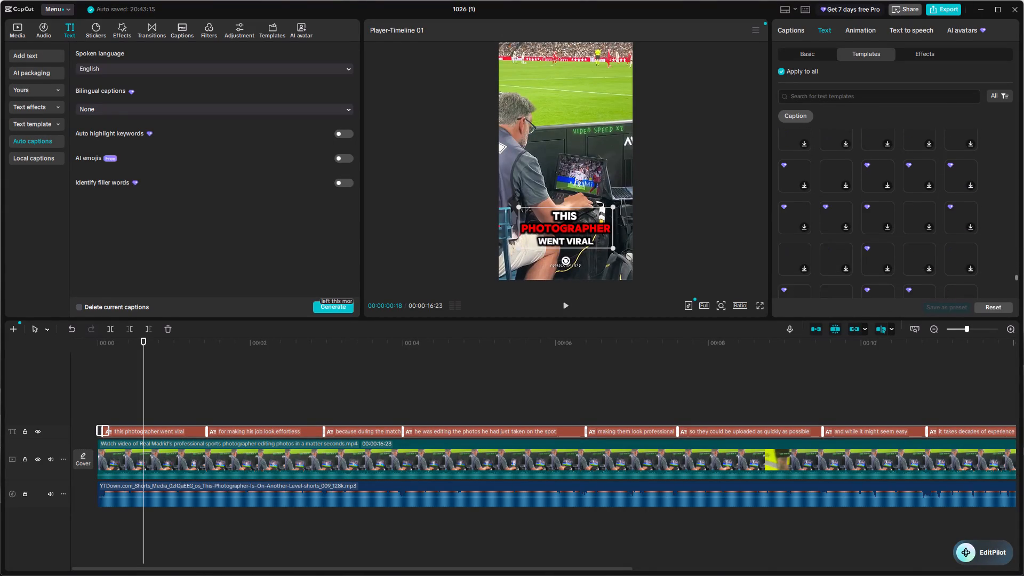
{"action": "scroll", "coordinate": [979, 186], "scroll_direction": "down", "scroll_amount": 18}
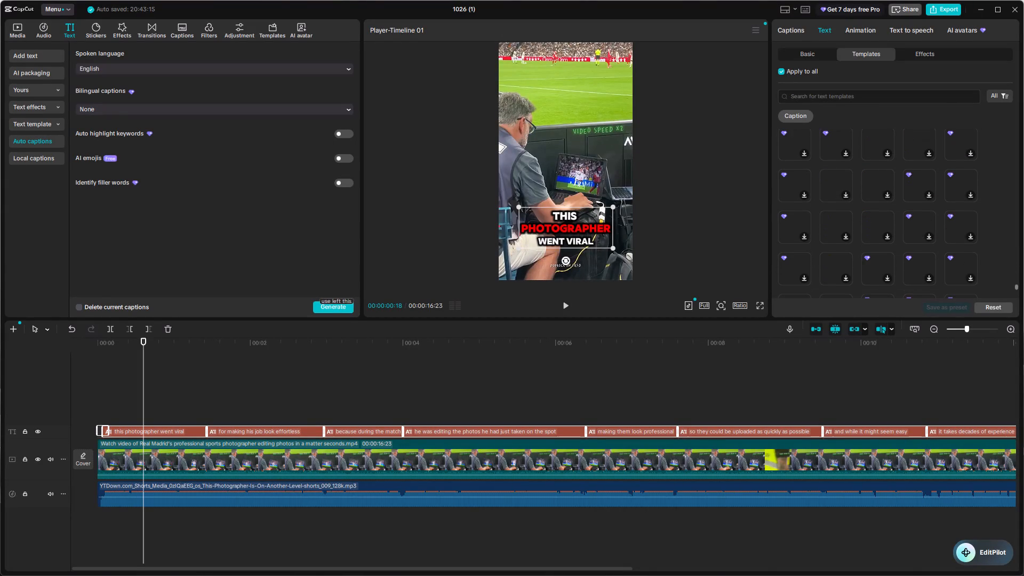
{"action": "scroll", "coordinate": [979, 186], "scroll_direction": "down", "scroll_amount": 10}
{"action": "scroll", "coordinate": [979, 184], "scroll_direction": "down", "scroll_amount": 12}
{"action": "scroll", "coordinate": [979, 184], "scroll_direction": "up", "scroll_amount": 1}
{"action": "scroll", "coordinate": [979, 184], "scroll_direction": "down", "scroll_amount": 6}
{"action": "scroll", "coordinate": [979, 184], "scroll_direction": "up", "scroll_amount": 20}
{"action": "scroll", "coordinate": [979, 184], "scroll_direction": "up", "scroll_amount": 14}
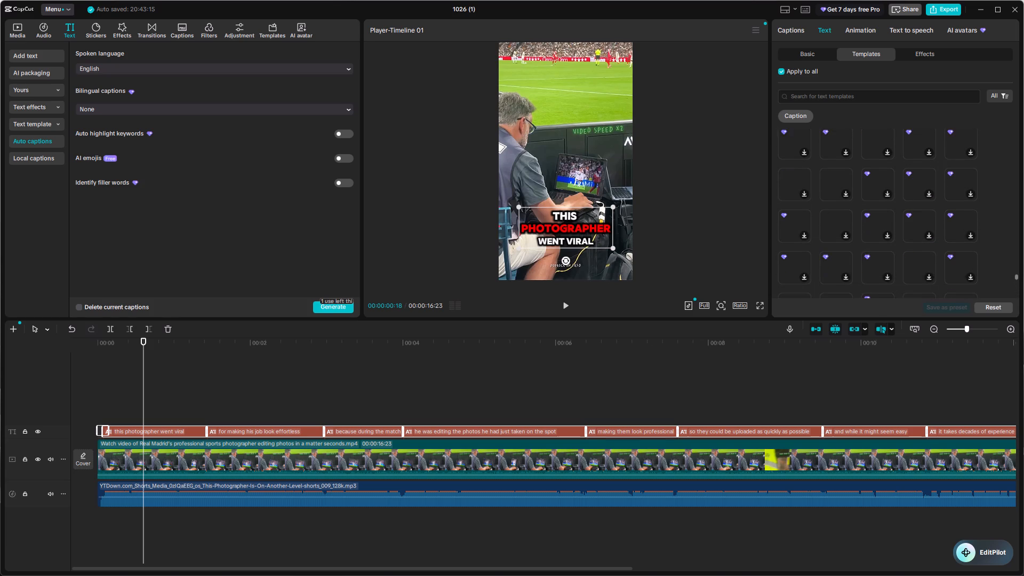
{"action": "scroll", "coordinate": [980, 174], "scroll_direction": "up", "scroll_amount": 4}
Deselect the captions and play the video over the first caption to check the applied style's word highlighting.
{"action": "left_click_drag", "start_coordinate": [206, 389], "coordinate": [204, 383]}
{"action": "left_click_drag", "start_coordinate": [202, 371], "coordinate": [86, 396]}
{"action": "left_click", "coordinate": [86, 380]}
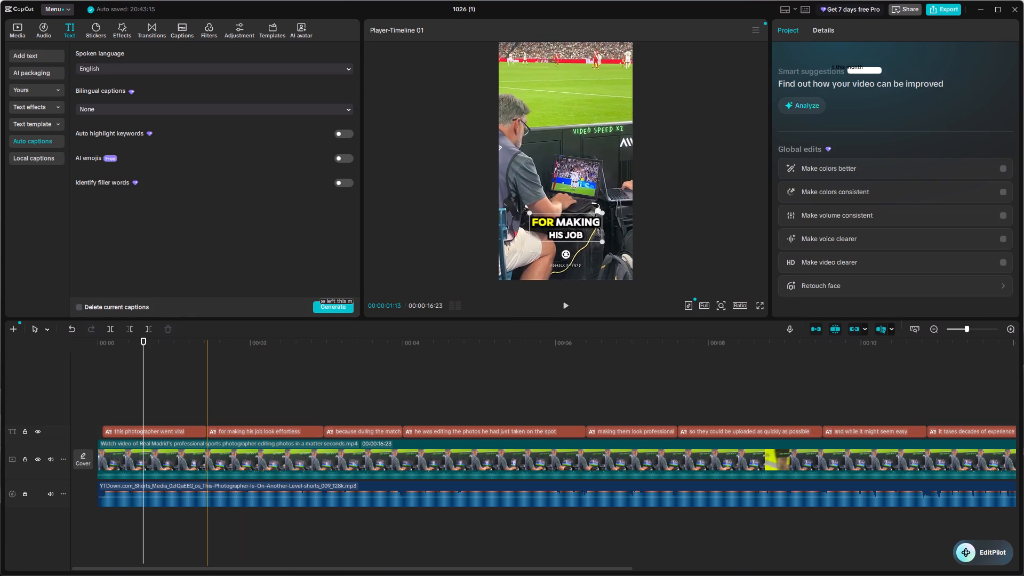
{"action": "left_click", "coordinate": [125, 376]}
{"action": "left_click_drag", "start_coordinate": [125, 376], "coordinate": [10, 391]}
{"action": "key", "text": "space"}
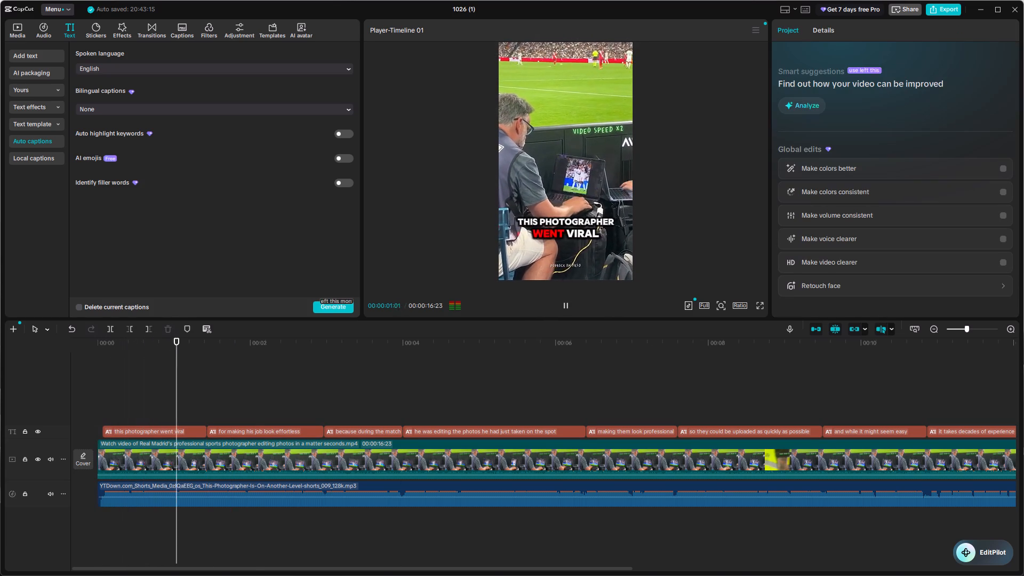
{"action": "key", "text": "space"}
Select the second caption, "for making his job look effortless", and show its text templates.
{"action": "left_click", "coordinate": [256, 428]}
{"action": "left_click", "coordinate": [863, 53]}
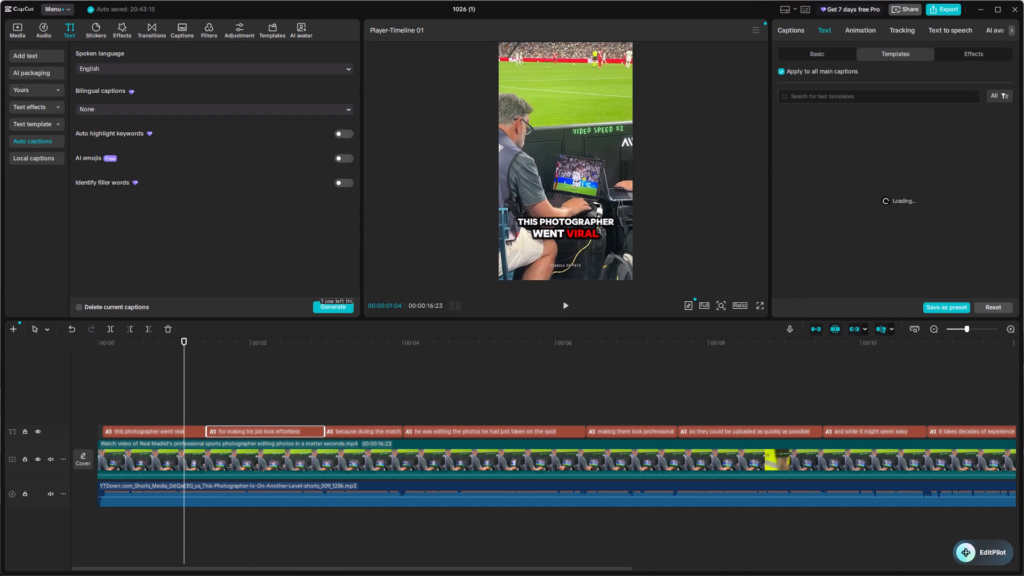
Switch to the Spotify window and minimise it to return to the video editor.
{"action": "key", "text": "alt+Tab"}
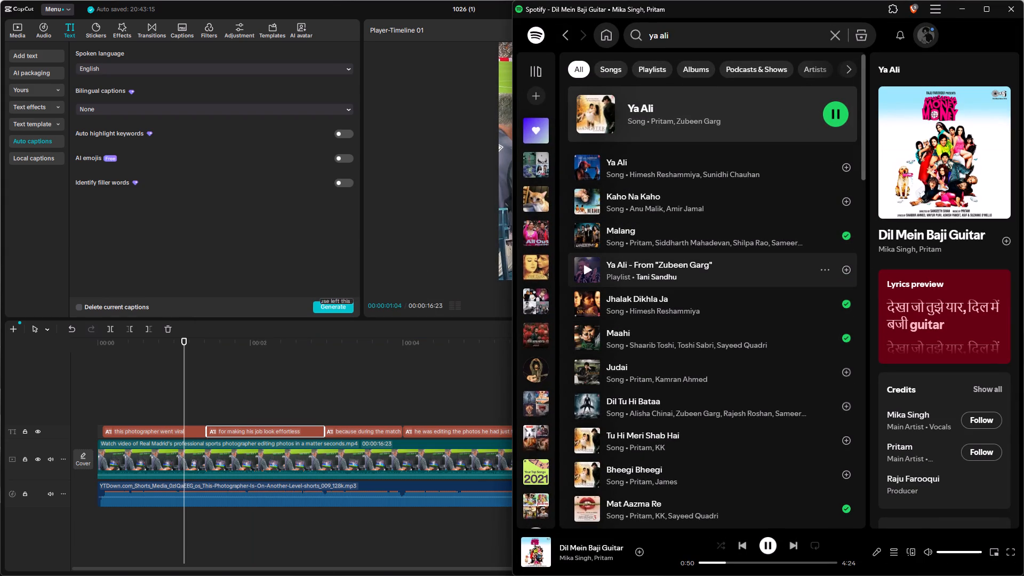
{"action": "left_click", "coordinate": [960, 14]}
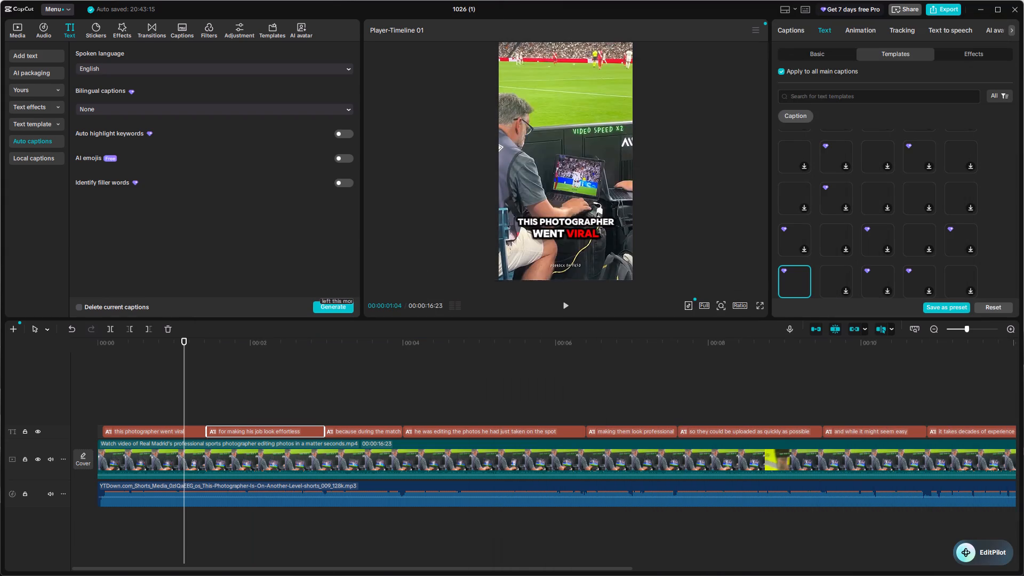
Browse the caption text templates from the start to the end of the list for an alternative style.
{"action": "scroll", "coordinate": [900, 204], "scroll_direction": "up", "scroll_amount": 11}
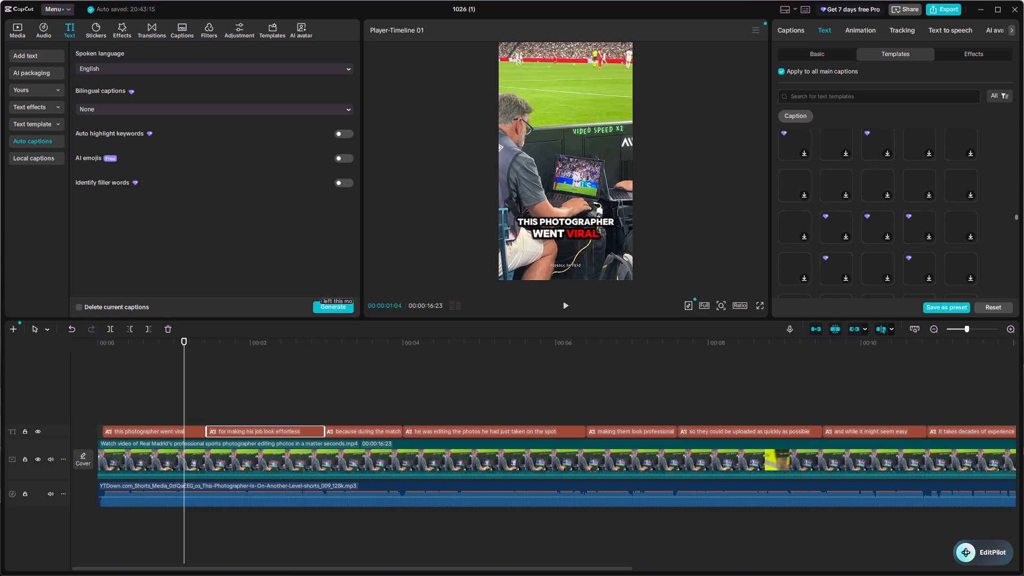
{"action": "left_click_drag", "start_coordinate": [1020, 217], "coordinate": [1016, 178]}
{"action": "left_click_drag", "start_coordinate": [1005, 227], "coordinate": [1009, 210]}
{"action": "left_click_drag", "start_coordinate": [1016, 218], "coordinate": [1016, 193]}
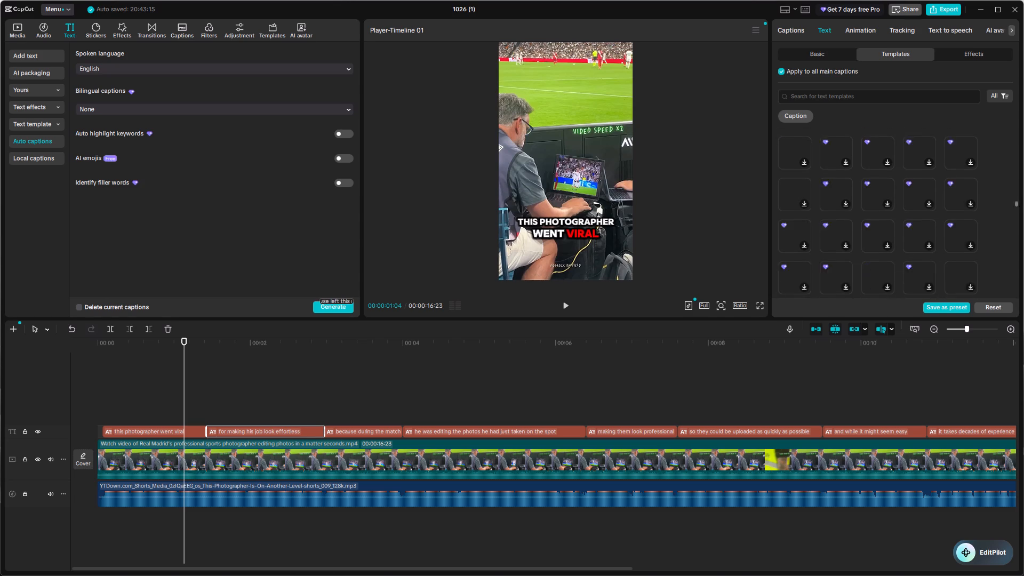
{"action": "left_click_drag", "start_coordinate": [1016, 193], "coordinate": [985, 87]}
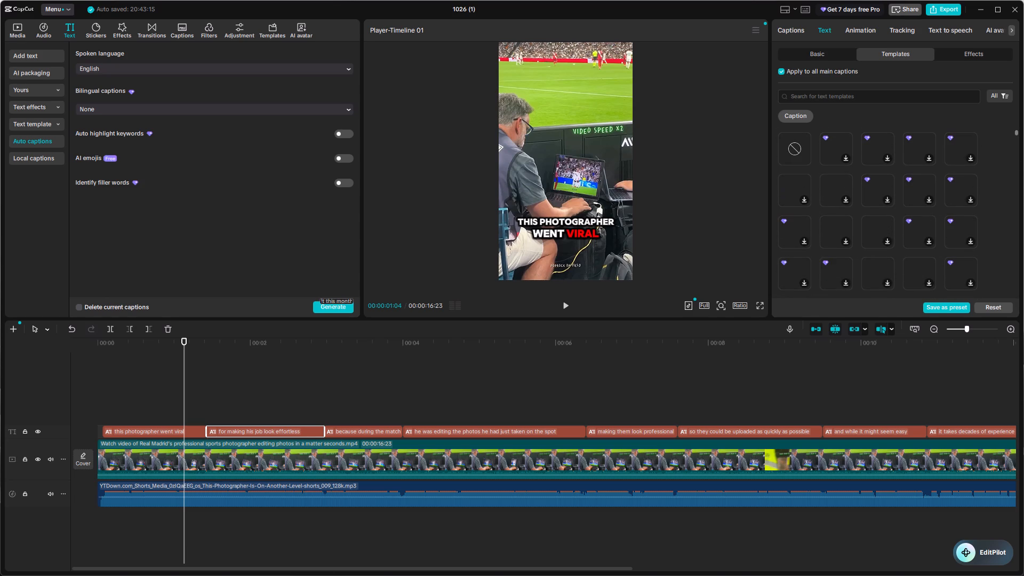
{"action": "left_click_drag", "start_coordinate": [1016, 131], "coordinate": [997, 262]}
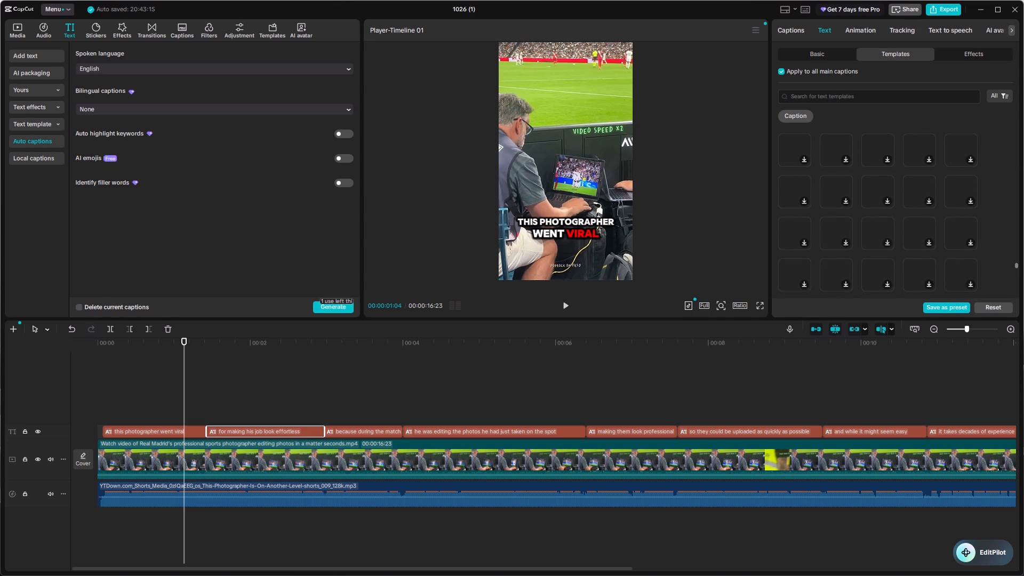
{"action": "left_click_drag", "start_coordinate": [997, 262], "coordinate": [1009, 189]}
Play the video over the second caption and move the playhead to the third, checking the captions.
{"action": "key", "text": "space"}
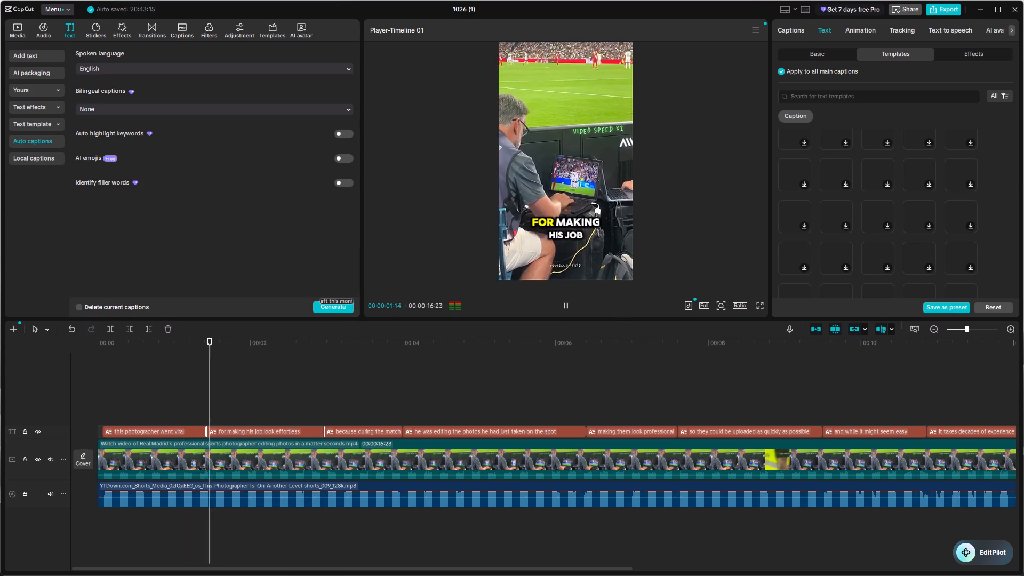
{"action": "left_click", "coordinate": [411, 361]}
{"action": "left_click_drag", "start_coordinate": [411, 361], "coordinate": [333, 383]}
Pause playback and set the project's aspect ratio to 3:4.
{"action": "left_click", "coordinate": [740, 303]}
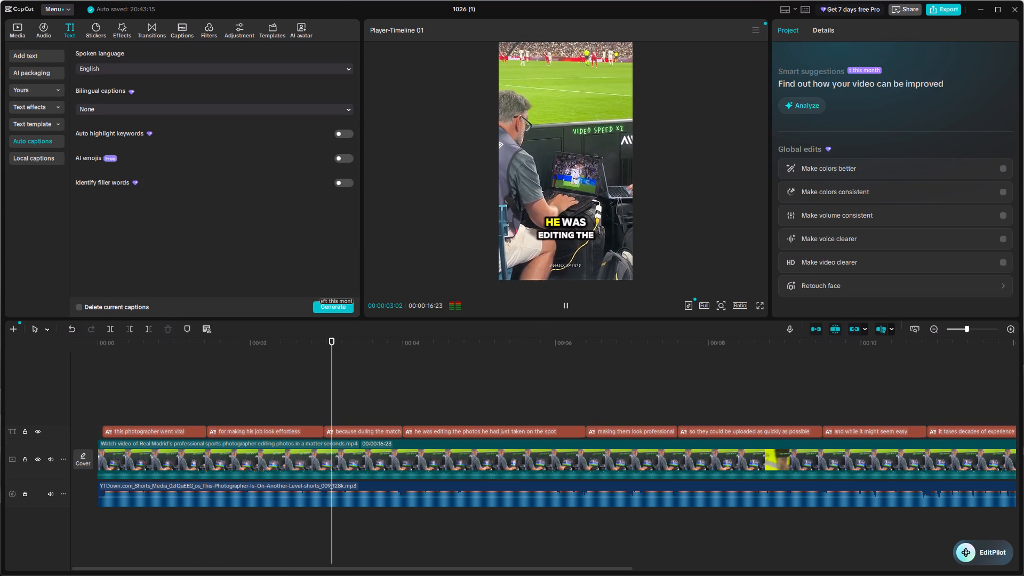
{"action": "key", "text": "space"}
{"action": "left_click", "coordinate": [740, 292]}
{"action": "left_click", "coordinate": [740, 299]}
{"action": "left_click", "coordinate": [741, 305]}
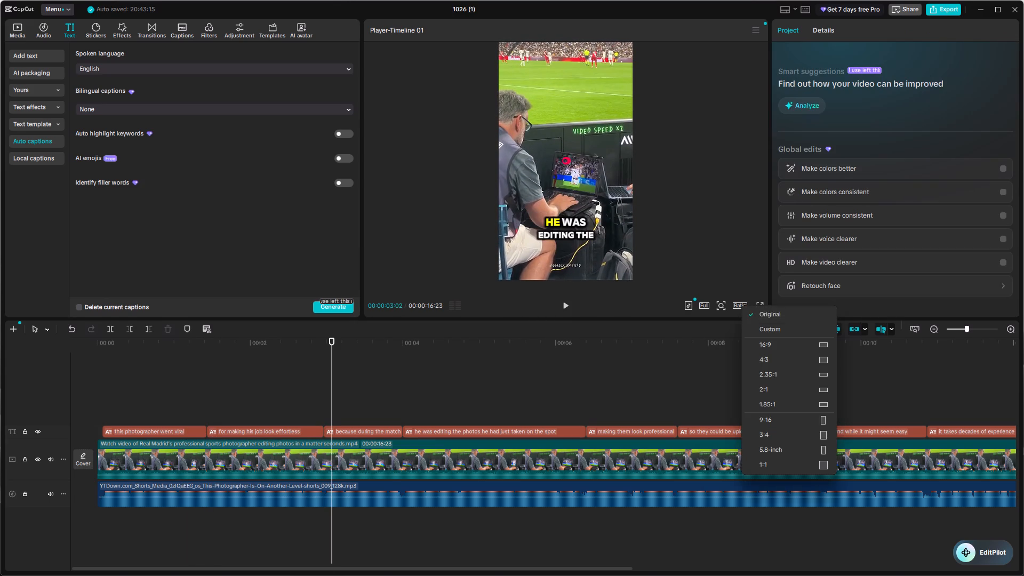
{"action": "left_click", "coordinate": [772, 432]}
Select the video in the preview and enlarge it to fill the full width of the 3:4 frame.
{"action": "left_click", "coordinate": [620, 215]}
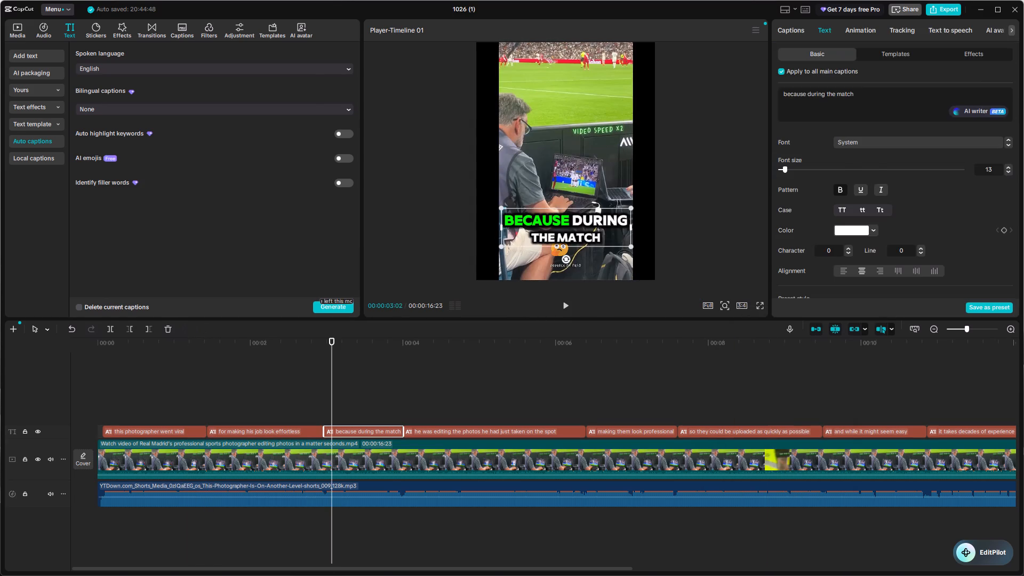
{"action": "left_click", "coordinate": [607, 258]}
{"action": "left_click_drag", "start_coordinate": [629, 277], "coordinate": [697, 310]}
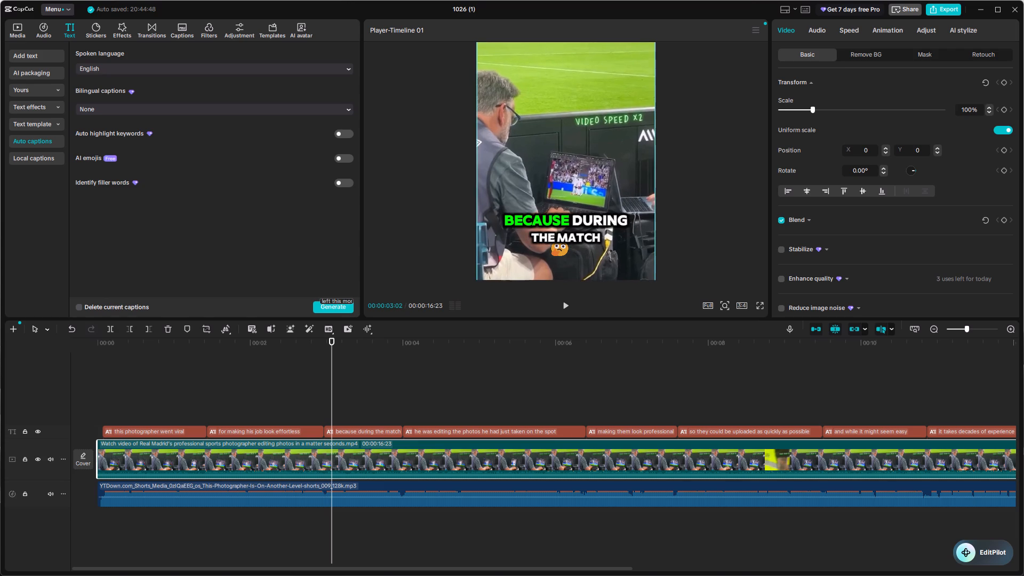
{"action": "left_click_drag", "start_coordinate": [697, 310], "coordinate": [700, 313]}
Deselect the video and play the project from the start to check the new framing with the captions.
{"action": "left_click", "coordinate": [337, 413]}
{"action": "left_click", "coordinate": [355, 391]}
{"action": "left_click_drag", "start_coordinate": [355, 391], "coordinate": [0, 400]}
{"action": "key", "text": "space"}
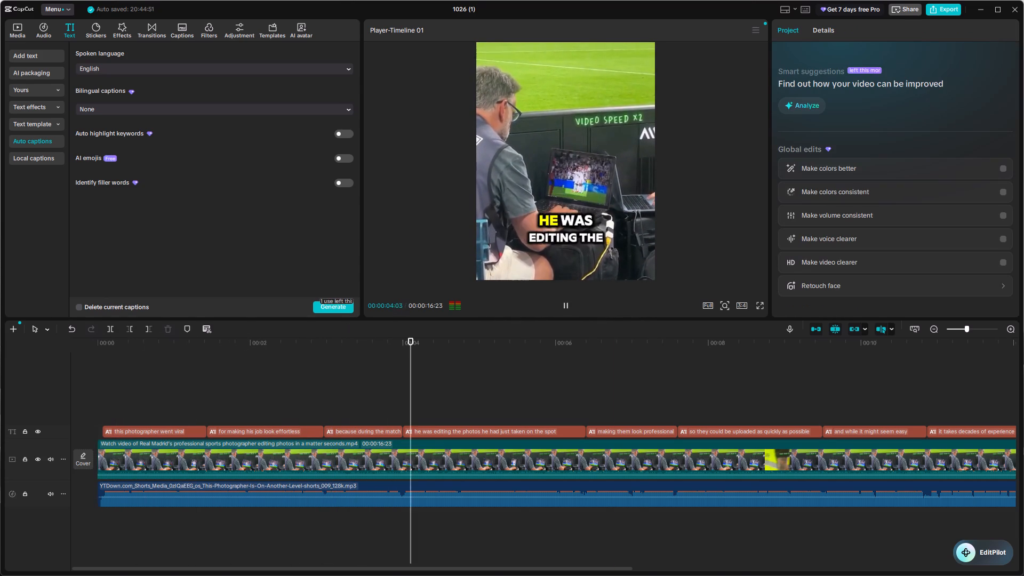
{"action": "key", "text": "space"}
Switch to Spotify, save the playing song "Dil Mein Baji Guitar" to the library, and close the window.
{"action": "key", "text": "alt+Tab"}
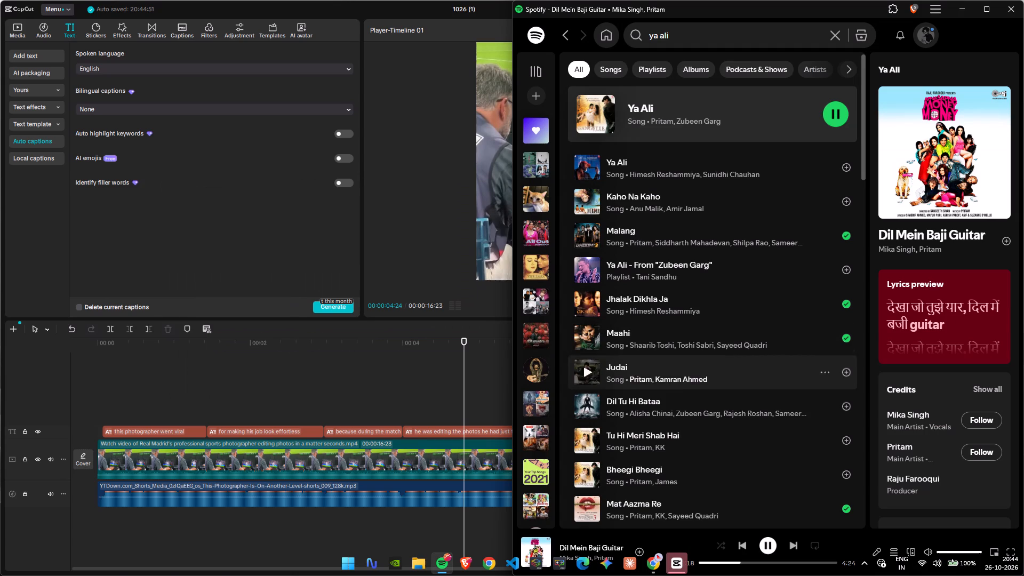
{"action": "left_click", "coordinate": [641, 550]}
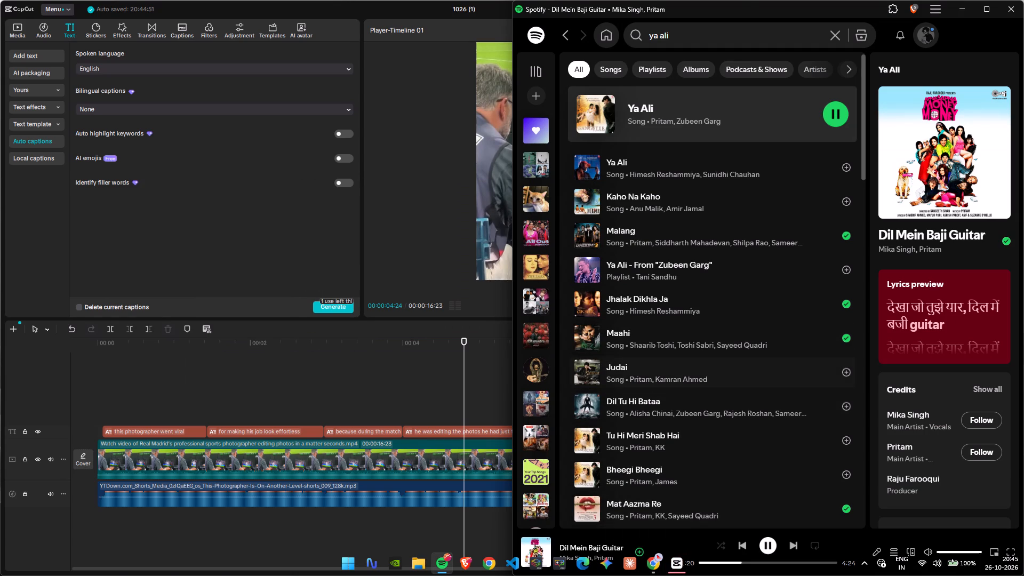
{"action": "left_click", "coordinate": [1018, 16]}
Replay the opening captions from the start several times to review the captioned video, and return the playhead to the beginning.
{"action": "left_click", "coordinate": [432, 370]}
{"action": "left_click_drag", "start_coordinate": [428, 374], "coordinate": [0, 410]}
{"action": "left_click", "coordinate": [242, 386]}
{"action": "left_click_drag", "start_coordinate": [242, 386], "coordinate": [177, 393]}
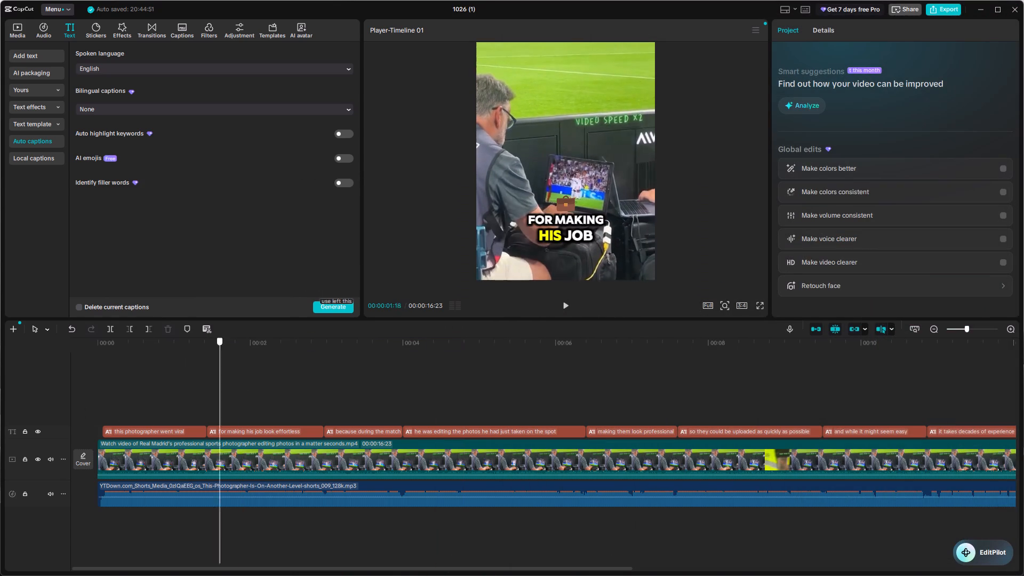
{"action": "left_click_drag", "start_coordinate": [177, 393], "coordinate": [0, 389]}
{"action": "key", "text": "space"}
{"action": "key", "text": "space"}
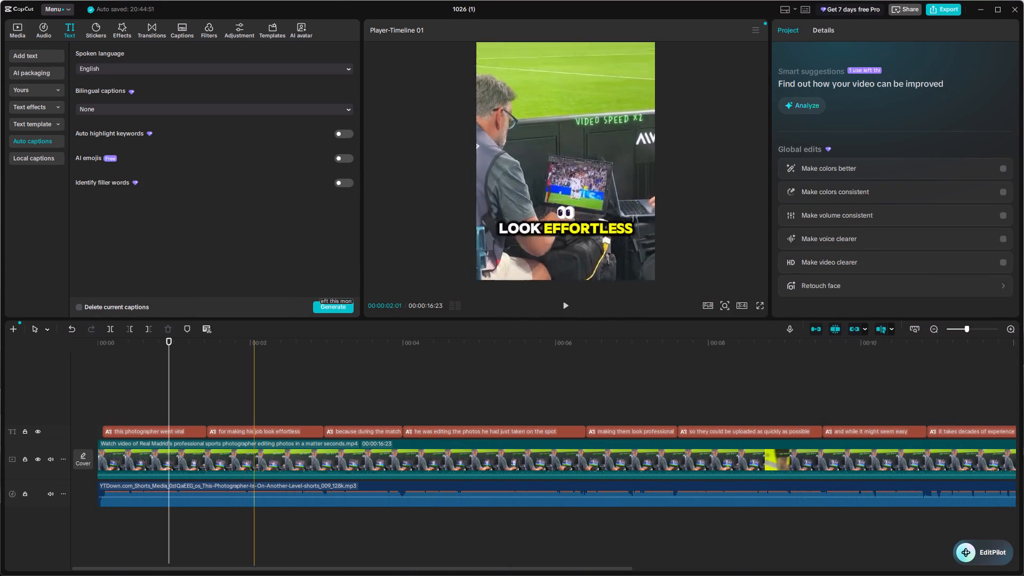
{"action": "left_click", "coordinate": [131, 378]}
{"action": "left_click_drag", "start_coordinate": [131, 378], "coordinate": [0, 387]}
{"action": "key", "text": "space"}
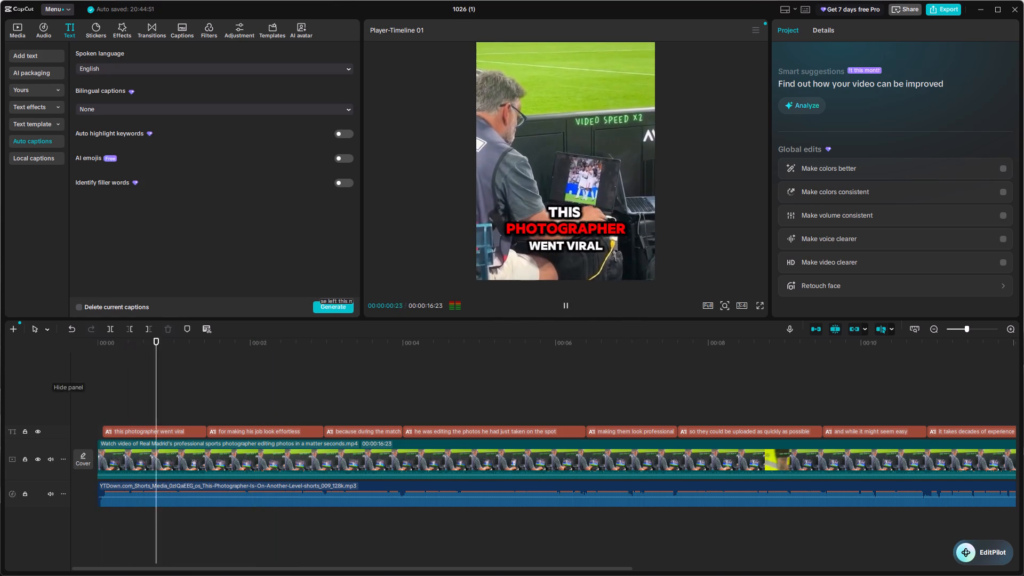
{"action": "left_click", "coordinate": [173, 363]}
{"action": "left_click_drag", "start_coordinate": [175, 363], "coordinate": [0, 378]}
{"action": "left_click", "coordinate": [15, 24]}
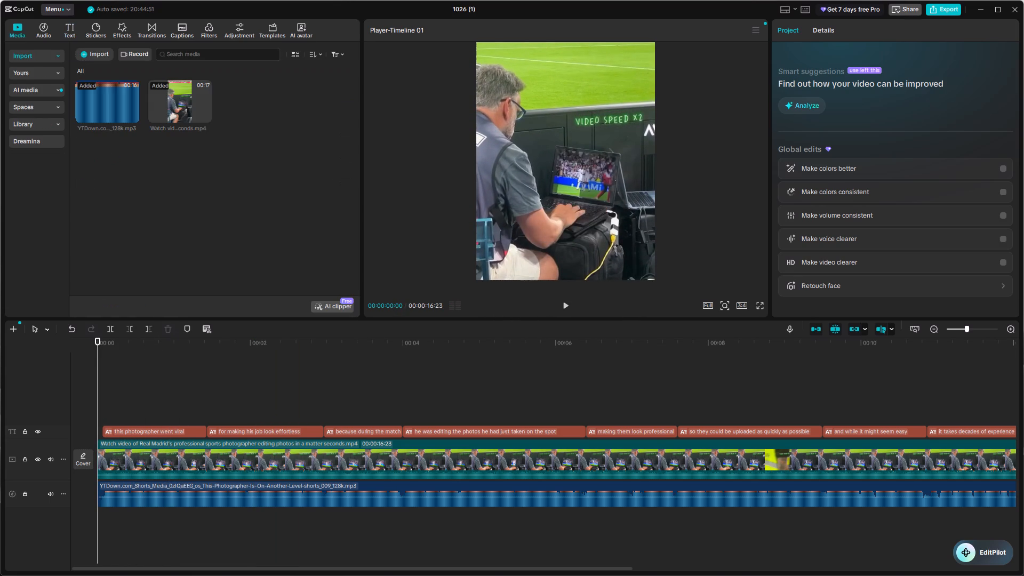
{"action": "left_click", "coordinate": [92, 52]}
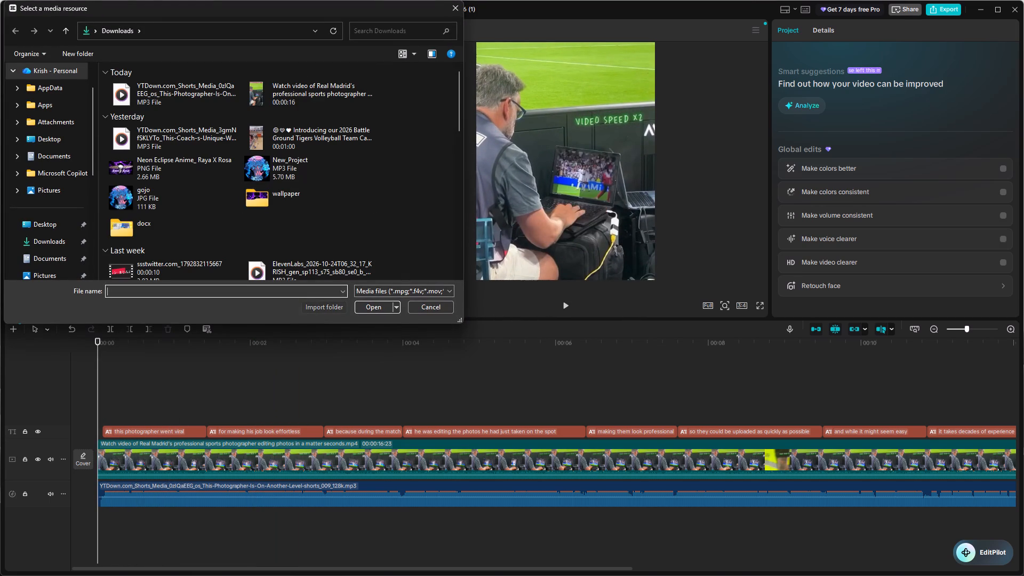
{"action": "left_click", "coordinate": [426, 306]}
Separate the vocals from the voice-over audio clip, keeping the remaining audio.
{"action": "left_click", "coordinate": [405, 492]}
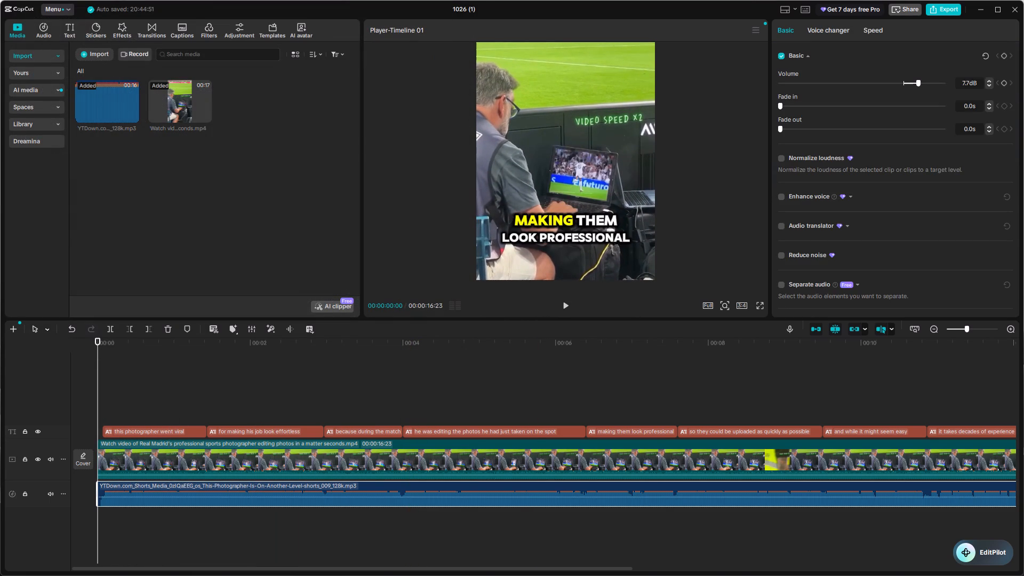
{"action": "left_click", "coordinate": [784, 287]}
{"action": "scroll", "coordinate": [885, 274], "scroll_direction": "down", "scroll_amount": 1}
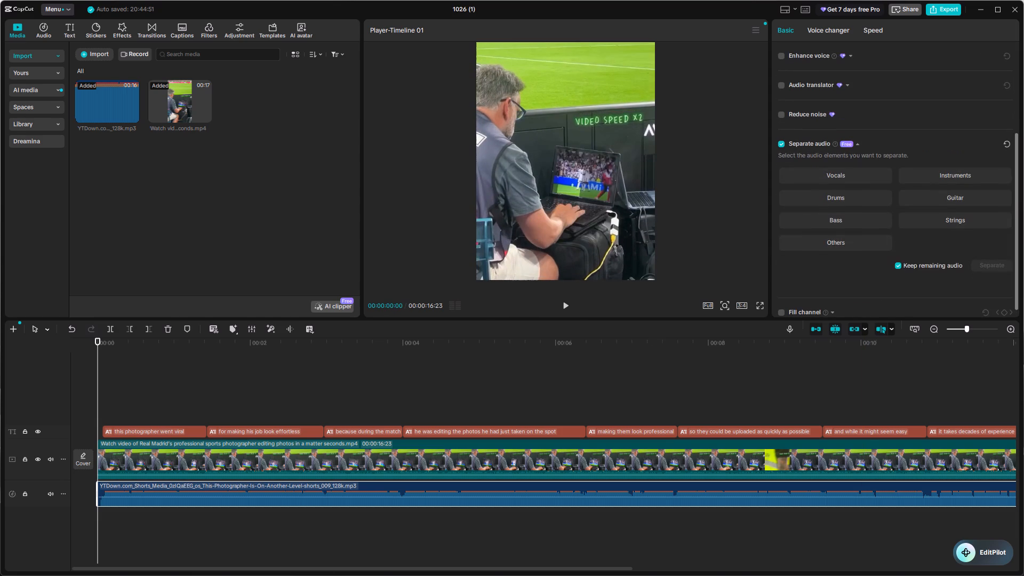
{"action": "left_click", "coordinate": [820, 173]}
{"action": "left_click", "coordinate": [980, 261]}
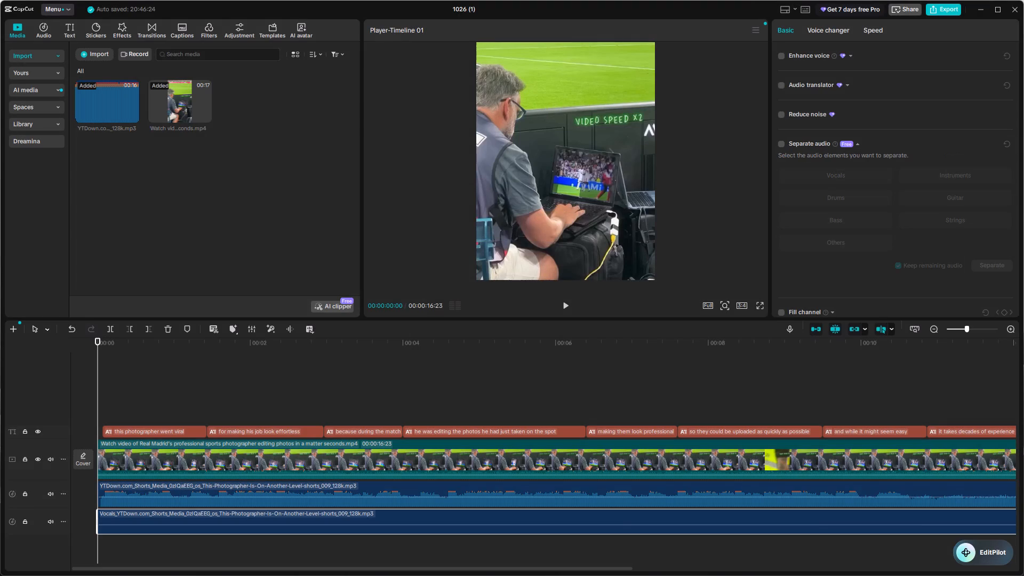
Delete the remaining non-vocal audio clip, leaving only the separated vocals on the timeline.
{"action": "left_click", "coordinate": [268, 500]}
{"action": "key", "text": "Print"}
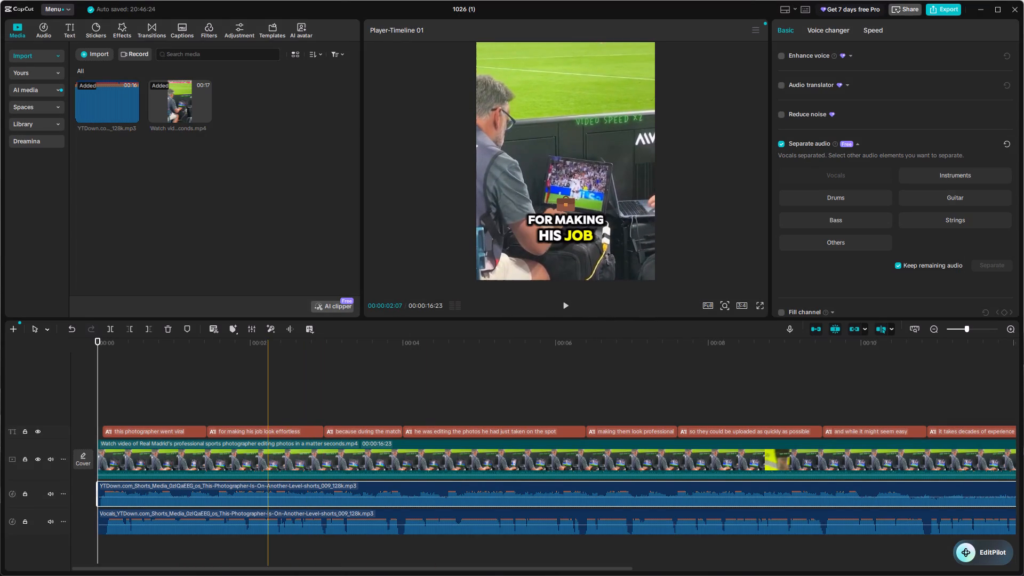
{"action": "left_click", "coordinate": [589, 22]}
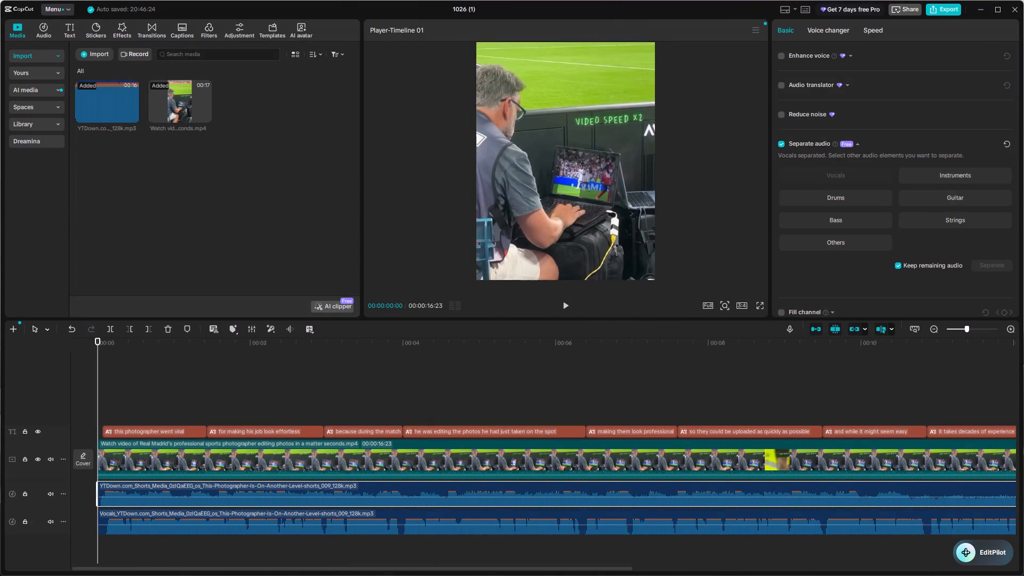
{"action": "key", "text": "Delete"}
Play the project from the start to listen to the isolated vocals.
{"action": "left_click", "coordinate": [259, 401]}
{"action": "left_click_drag", "start_coordinate": [259, 401], "coordinate": [0, 455]}
{"action": "key", "text": "space"}
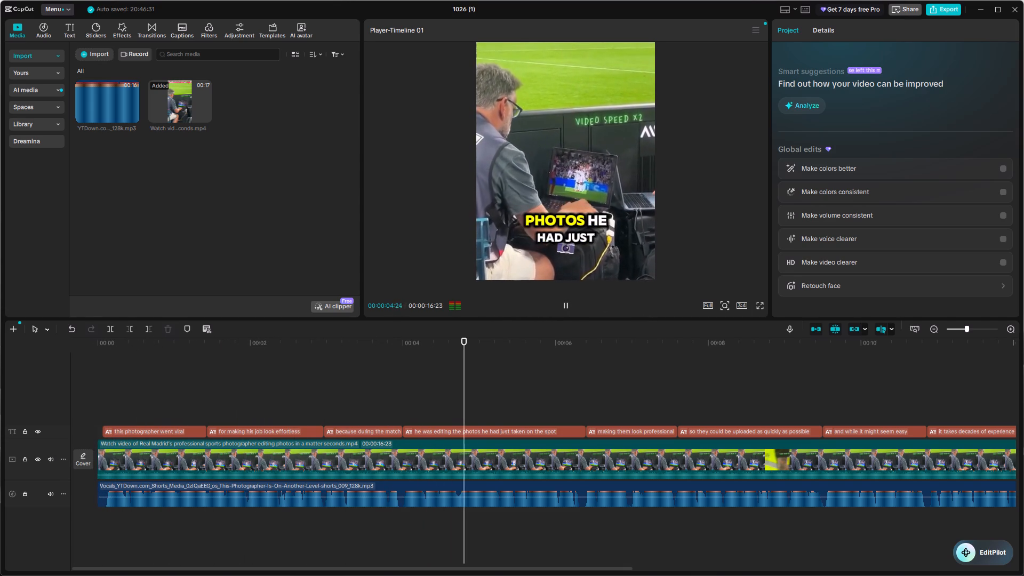
Mute the video clip's own audio by lowering its volume to -∞ dB.
{"action": "left_click", "coordinate": [931, 330]}
{"action": "left_click", "coordinate": [606, 463]}
{"action": "left_click", "coordinate": [815, 22]}
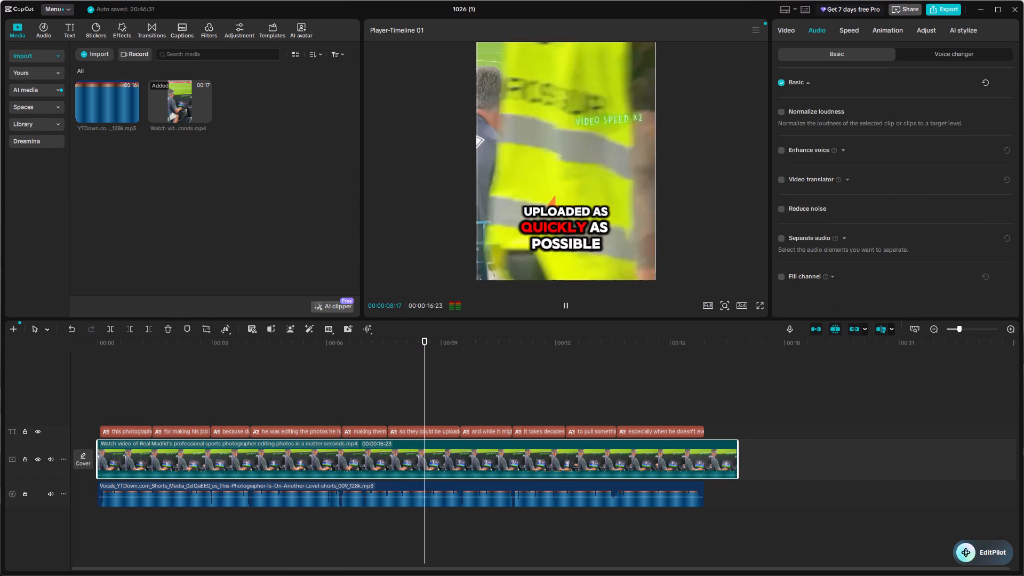
{"action": "left_click_drag", "start_coordinate": [838, 112], "coordinate": [538, 190]}
{"action": "key", "text": "space"}
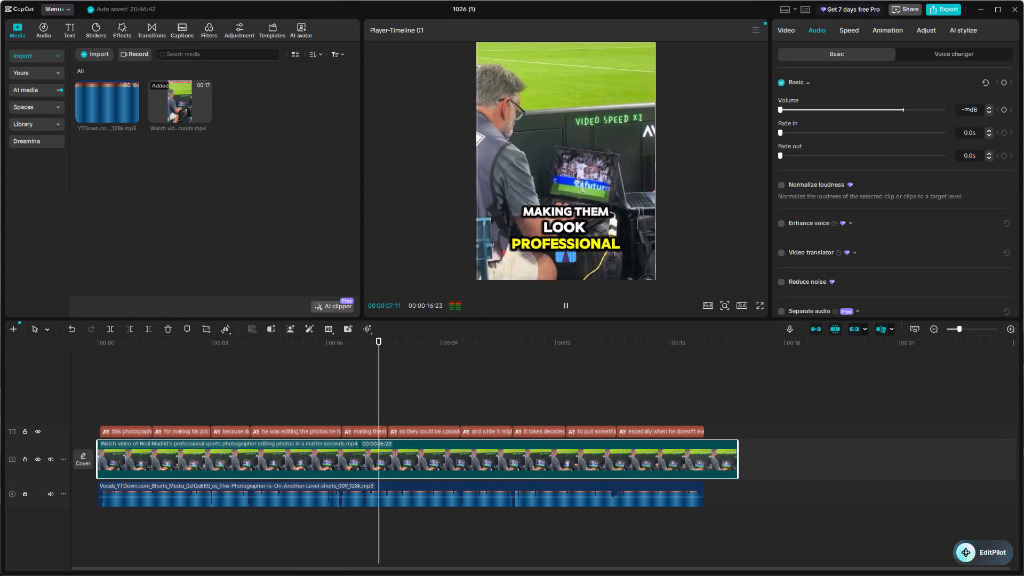
Import the Oliver Tree "Life Goes On" music file from the YOUTUBE "Songs" folder into the project media.
{"action": "left_click", "coordinate": [366, 407]}
{"action": "left_click_drag", "start_coordinate": [366, 407], "coordinate": [0, 427]}
{"action": "left_click", "coordinate": [158, 485]}
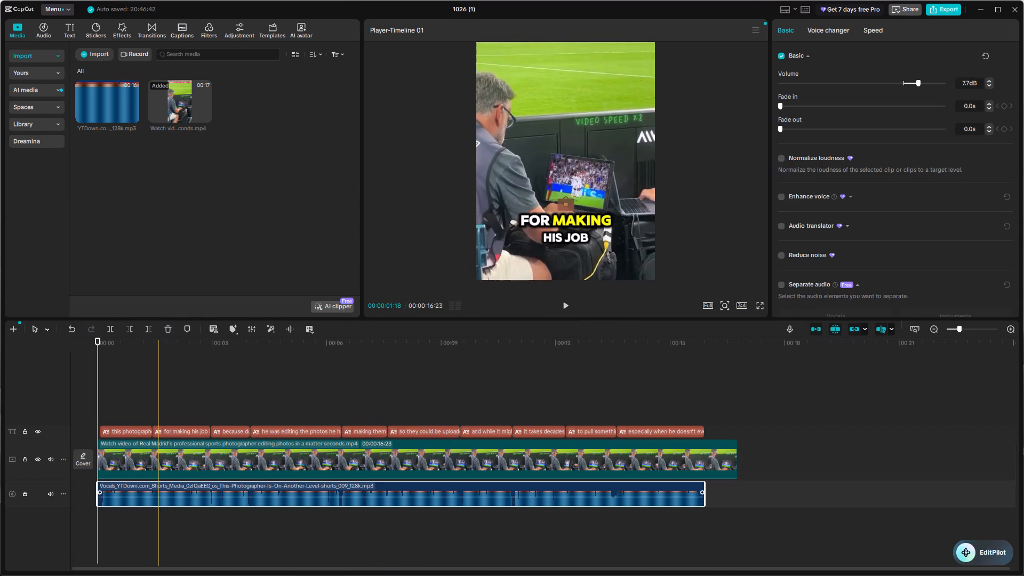
{"action": "left_click", "coordinate": [90, 49]}
{"action": "scroll", "coordinate": [185, 129], "scroll_direction": "down", "scroll_amount": 4}
{"action": "scroll", "coordinate": [192, 151], "scroll_direction": "up", "scroll_amount": 1}
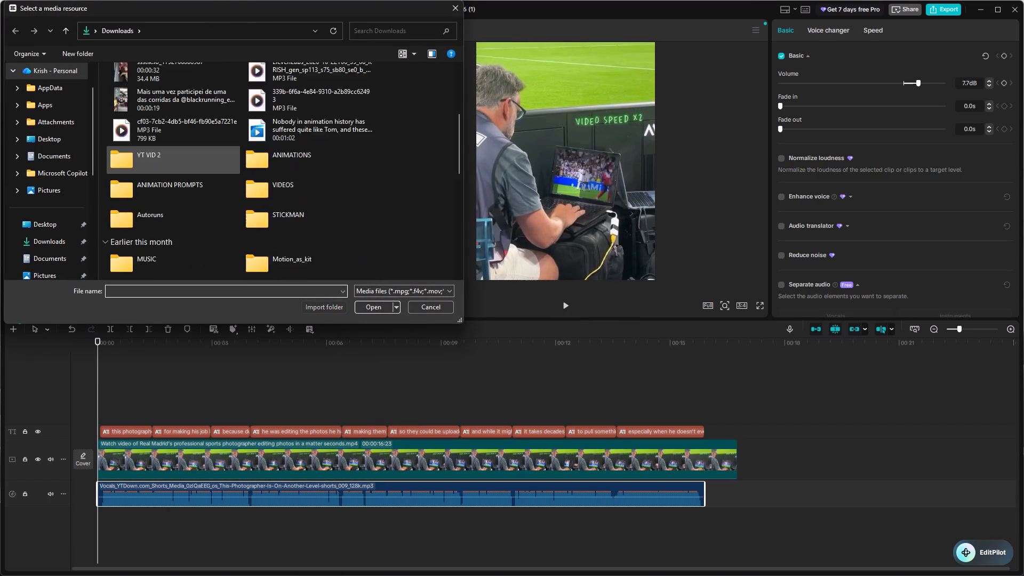
{"action": "scroll", "coordinate": [192, 151], "scroll_direction": "up", "scroll_amount": 3}
{"action": "scroll", "coordinate": [199, 194], "scroll_direction": "down", "scroll_amount": 2}
{"action": "scroll", "coordinate": [56, 252], "scroll_direction": "down", "scroll_amount": 3}
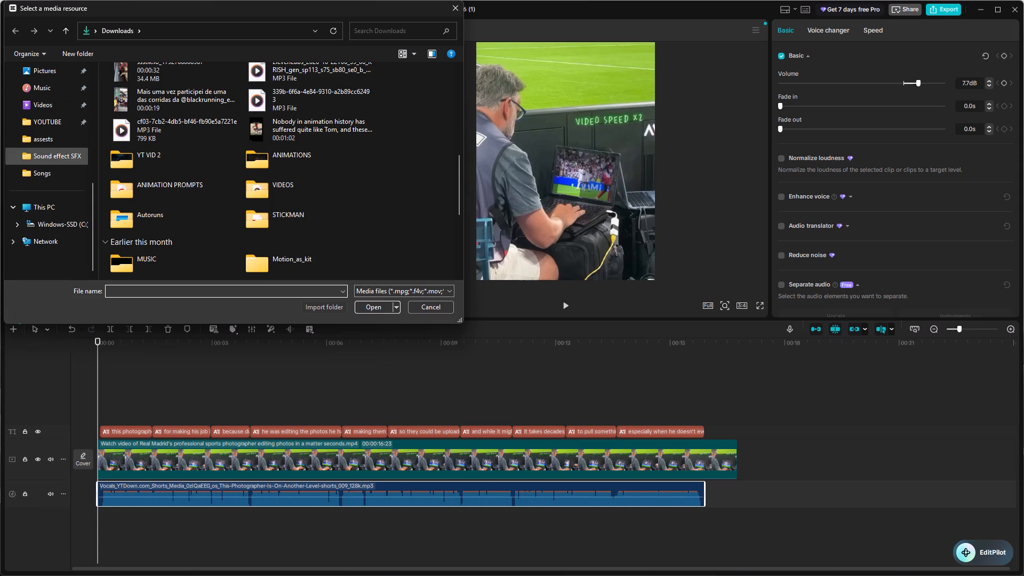
{"action": "left_click", "coordinate": [52, 142]}
{"action": "scroll", "coordinate": [205, 164], "scroll_direction": "down", "scroll_amount": 2}
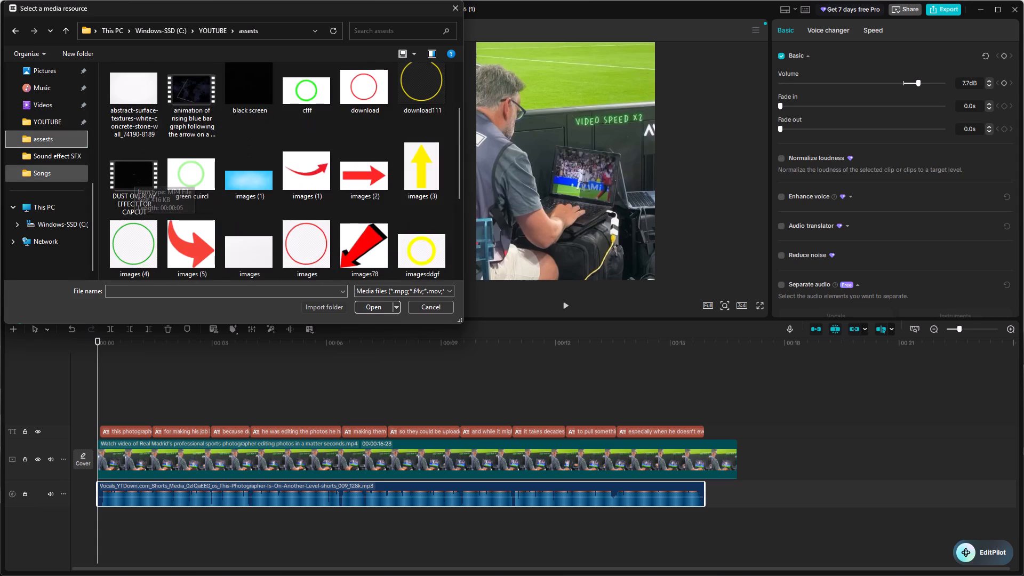
{"action": "left_click", "coordinate": [52, 177]}
{"action": "scroll", "coordinate": [231, 158], "scroll_direction": "down", "scroll_amount": 3}
{"action": "scroll", "coordinate": [231, 164], "scroll_direction": "up", "scroll_amount": 3}
{"action": "scroll", "coordinate": [265, 260], "scroll_direction": "up", "scroll_amount": 1}
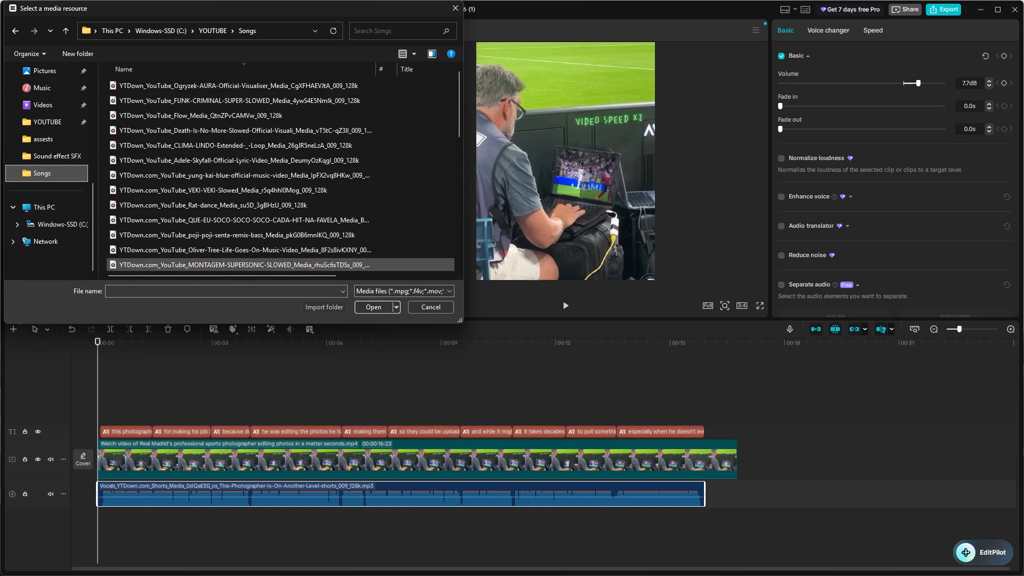
{"action": "left_click", "coordinate": [226, 250]}
{"action": "left_click", "coordinate": [366, 302]}
Place the imported song on a new audio track below the vocals, starting at 00:00.
{"action": "left_click_drag", "start_coordinate": [233, 101], "coordinate": [293, 420]}
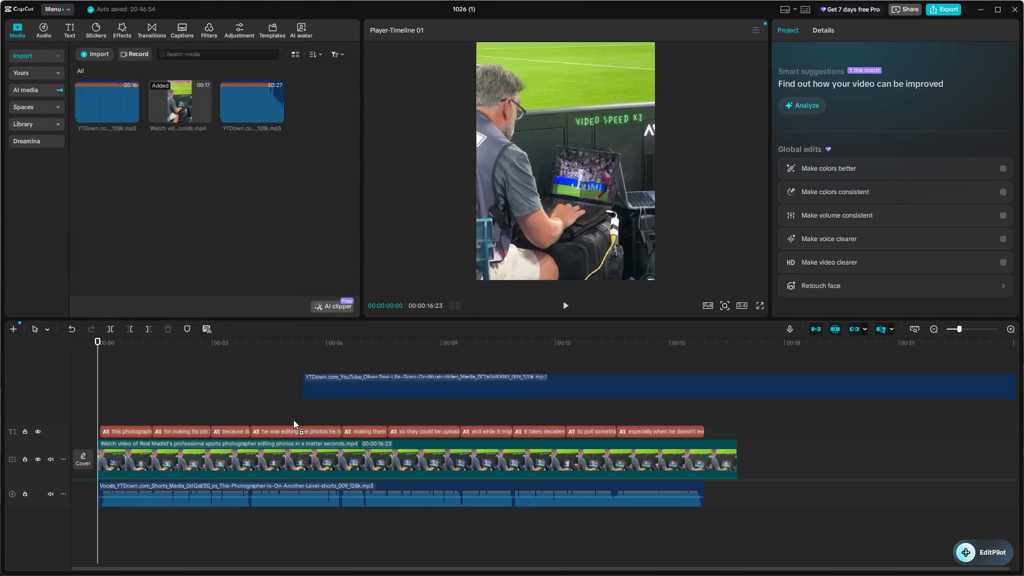
{"action": "left_click_drag", "start_coordinate": [293, 420], "coordinate": [21, 508]}
Play the project from the start to hear the song against the vocals, and return the playhead to the beginning.
{"action": "left_click", "coordinate": [261, 388]}
{"action": "left_click_drag", "start_coordinate": [261, 388], "coordinate": [0, 433]}
{"action": "key", "text": "space"}
{"action": "left_click", "coordinate": [291, 521]}
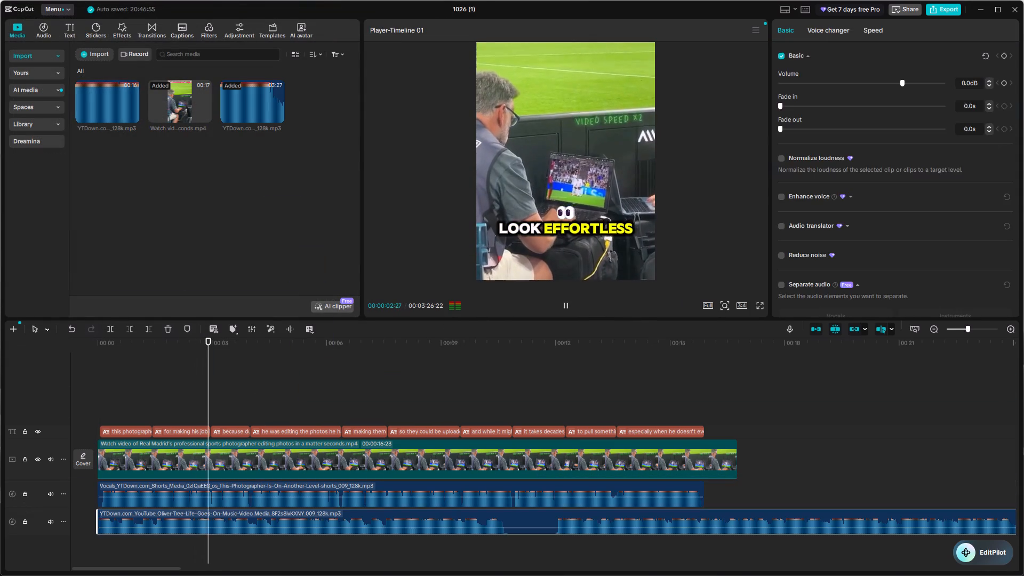
{"action": "left_click", "coordinate": [175, 407]}
{"action": "left_click_drag", "start_coordinate": [175, 407], "coordinate": [0, 431]}
Lower the song clip's volume to -10.6 dB.
{"action": "left_click", "coordinate": [183, 519]}
{"action": "left_click_drag", "start_coordinate": [874, 84], "coordinate": [866, 86]}
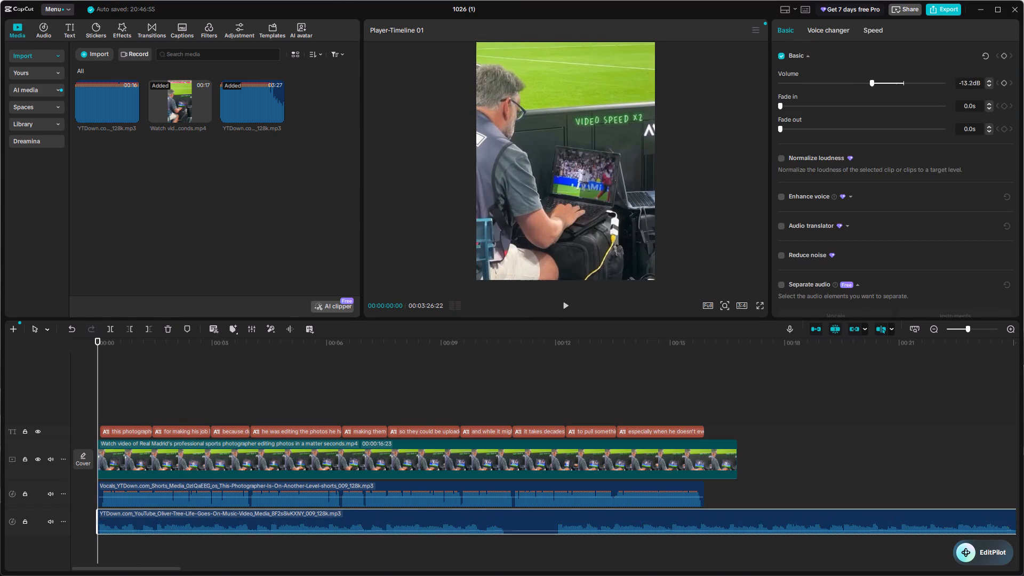
{"action": "left_click_drag", "start_coordinate": [866, 86], "coordinate": [879, 90]}
Play the opening and the passage from about 00:11 to 00:14 to check the song's level and beat against the vocals.
{"action": "key", "text": "space"}
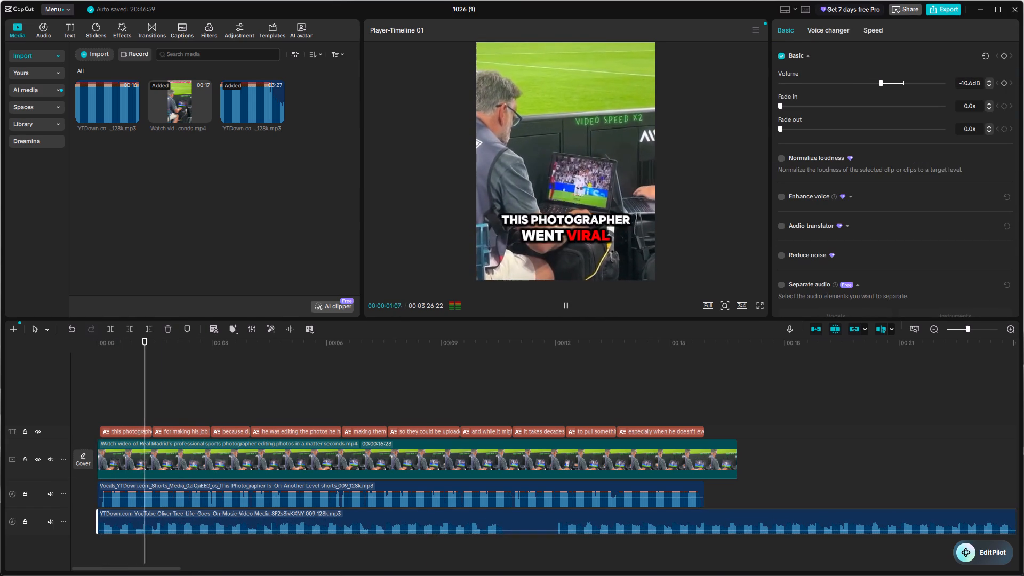
{"action": "left_click", "coordinate": [558, 399]}
{"action": "left_click_drag", "start_coordinate": [558, 399], "coordinate": [551, 409]}
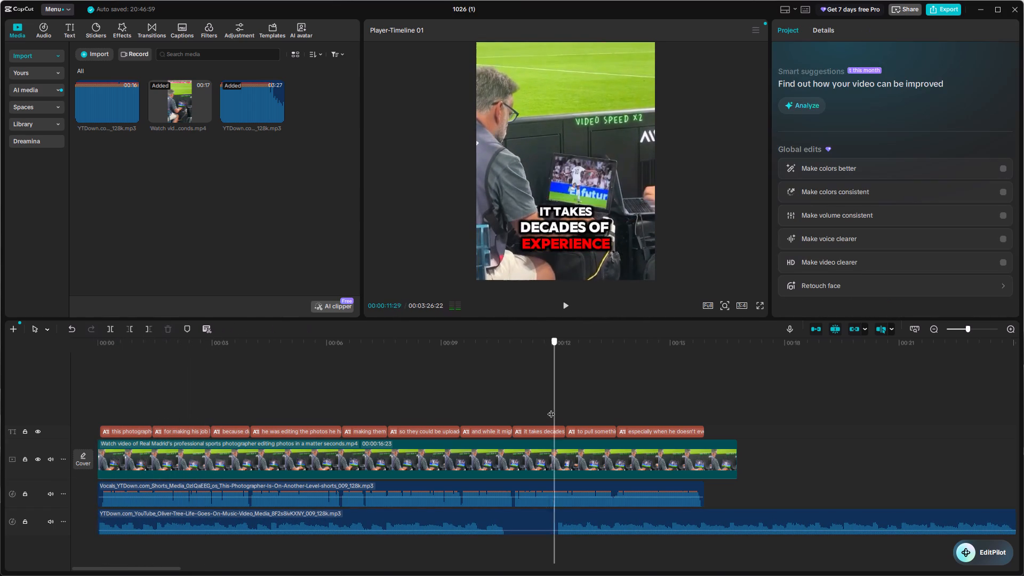
{"action": "left_click_drag", "start_coordinate": [551, 409], "coordinate": [543, 411]}
{"action": "key", "text": "space"}
{"action": "key", "text": "space"}
{"action": "key", "text": "space"}
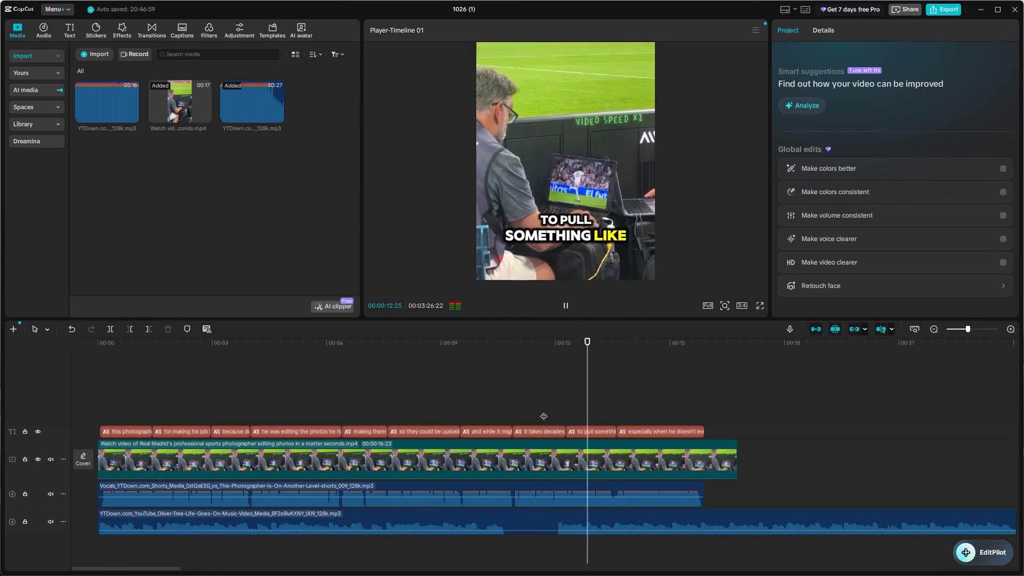
{"action": "key", "text": "space"}
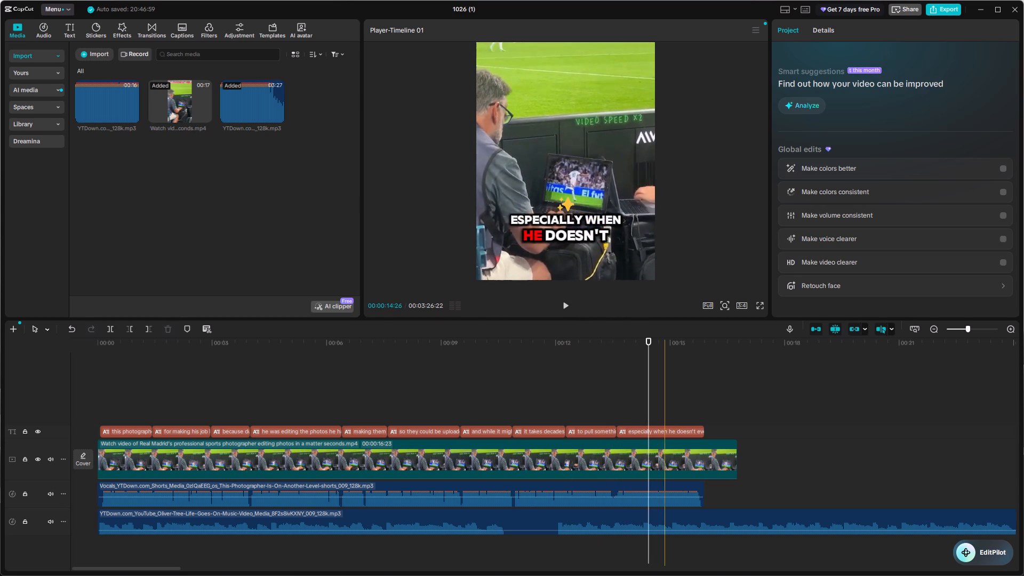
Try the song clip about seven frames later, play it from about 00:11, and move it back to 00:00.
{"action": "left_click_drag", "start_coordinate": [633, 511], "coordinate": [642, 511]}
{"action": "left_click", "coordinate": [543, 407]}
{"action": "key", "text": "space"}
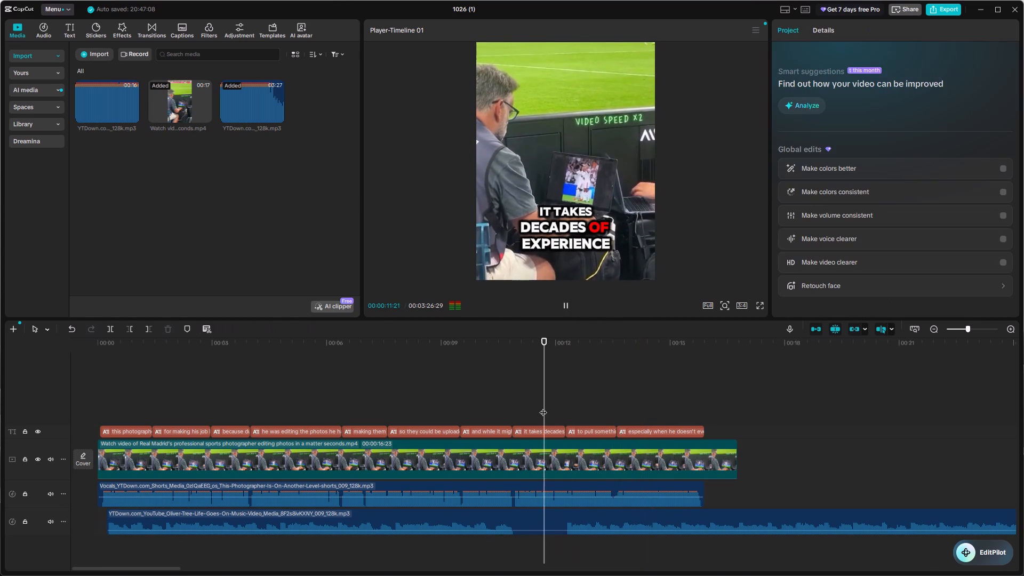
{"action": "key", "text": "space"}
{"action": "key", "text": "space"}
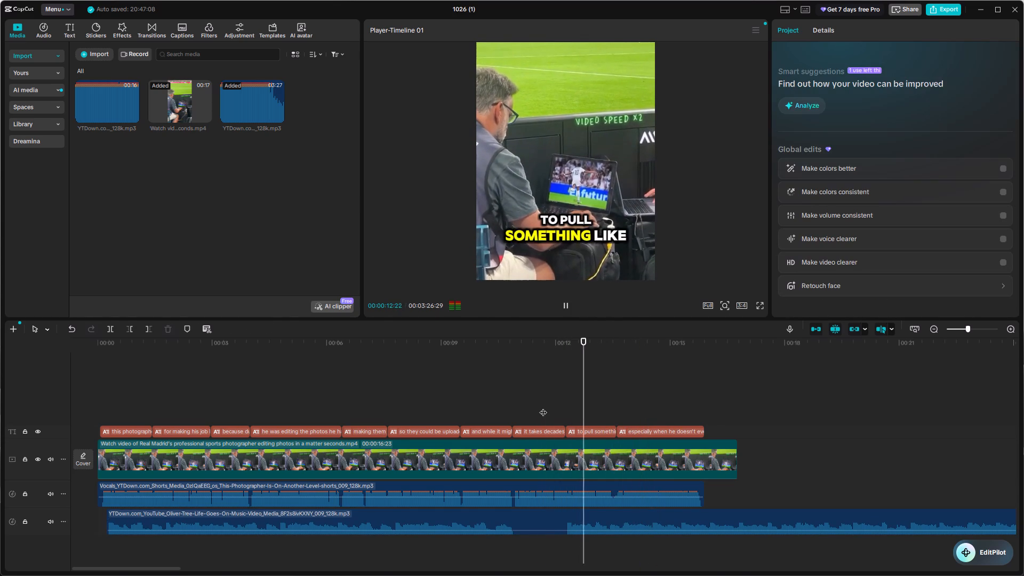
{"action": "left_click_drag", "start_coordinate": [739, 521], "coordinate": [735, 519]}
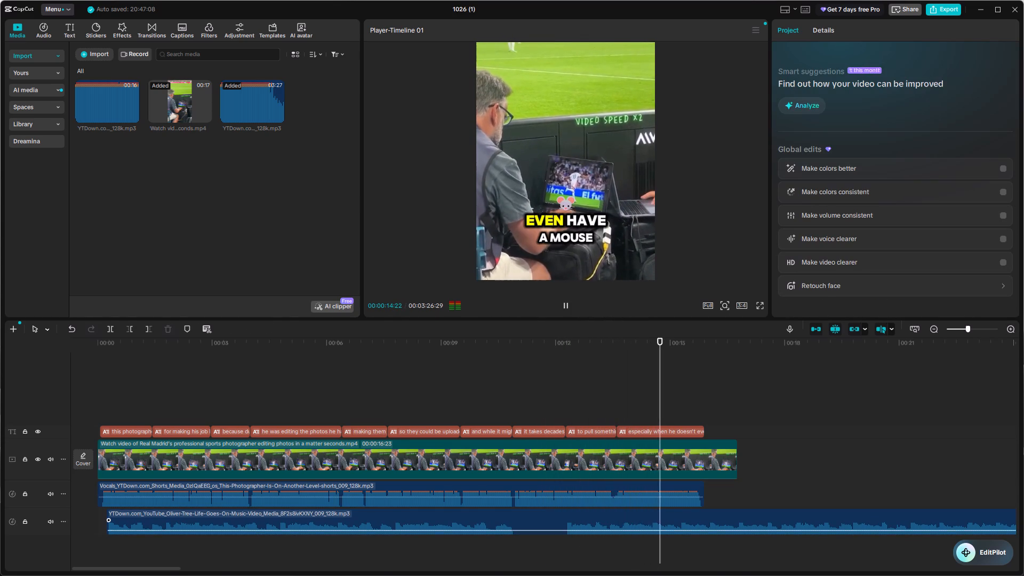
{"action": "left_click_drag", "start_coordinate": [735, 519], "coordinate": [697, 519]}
Play the project from the start and from about 00:11, examining where the song's gap falls against the vocals and captions.
{"action": "left_click", "coordinate": [392, 409]}
{"action": "left_click_drag", "start_coordinate": [390, 409], "coordinate": [11, 452]}
{"action": "key", "text": "space"}
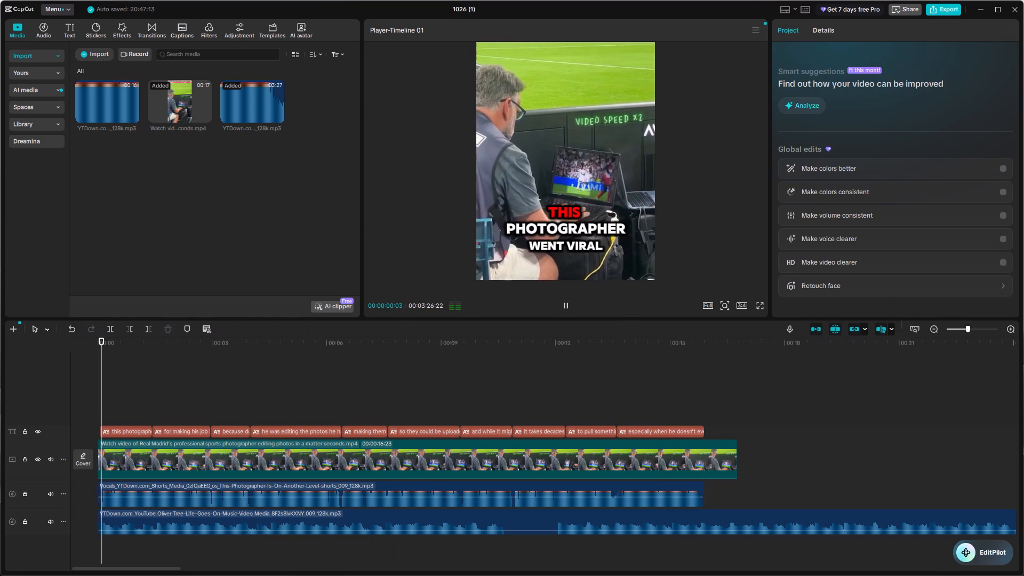
{"action": "double_click", "coordinate": [1010, 331]}
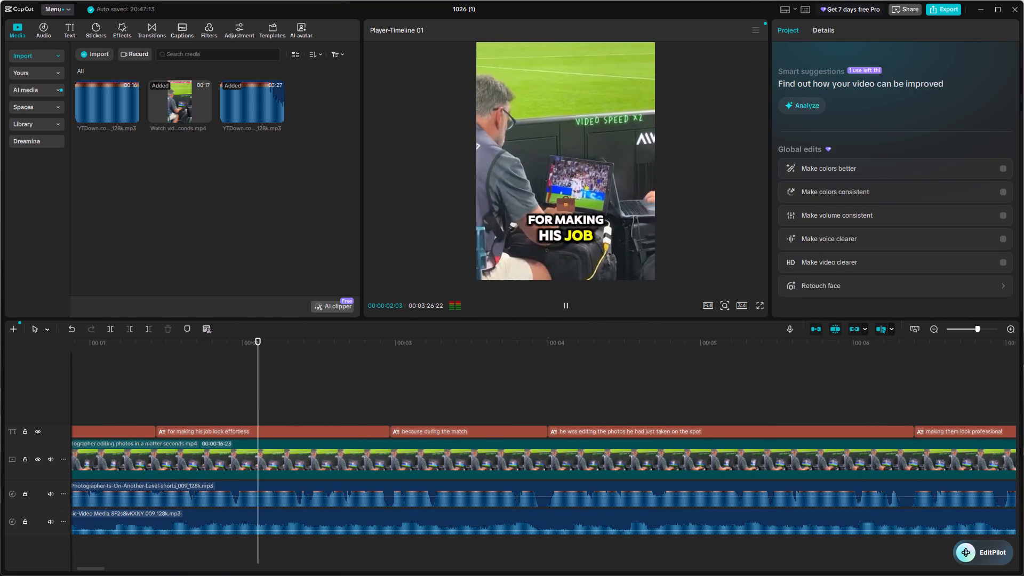
{"action": "triple_click", "coordinate": [925, 329]}
{"action": "left_click", "coordinate": [472, 431]}
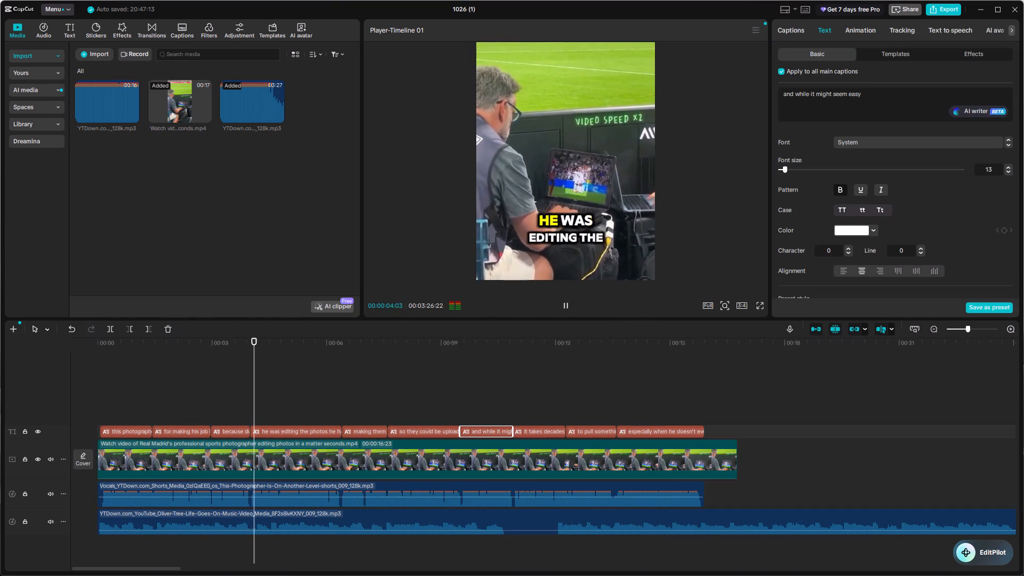
{"action": "left_click", "coordinate": [485, 398]}
{"action": "left_click_drag", "start_coordinate": [485, 398], "coordinate": [517, 407]}
{"action": "left_click", "coordinate": [1022, 329]}
{"action": "triple_click", "coordinate": [1017, 329]}
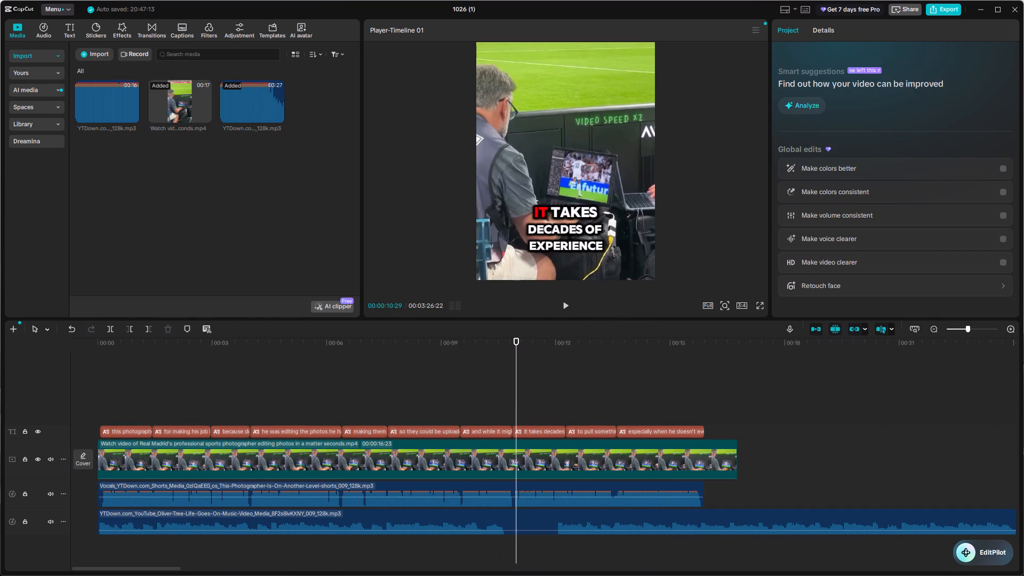
{"action": "key", "text": "space"}
{"action": "key", "text": "space"}
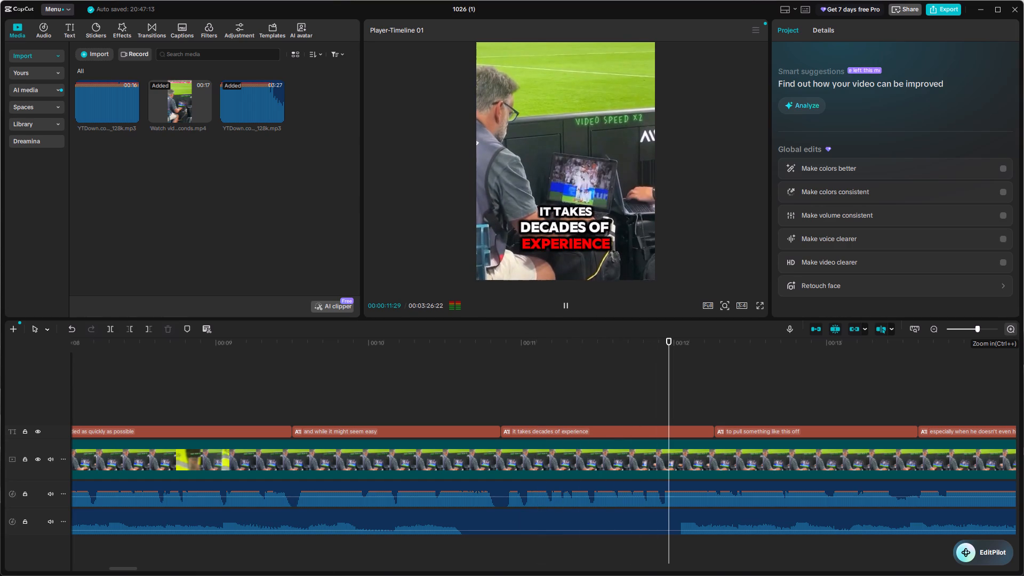
{"action": "key", "text": "space"}
{"action": "key", "text": "space"}
{"action": "key", "text": "space"}
{"action": "key", "text": "space"}
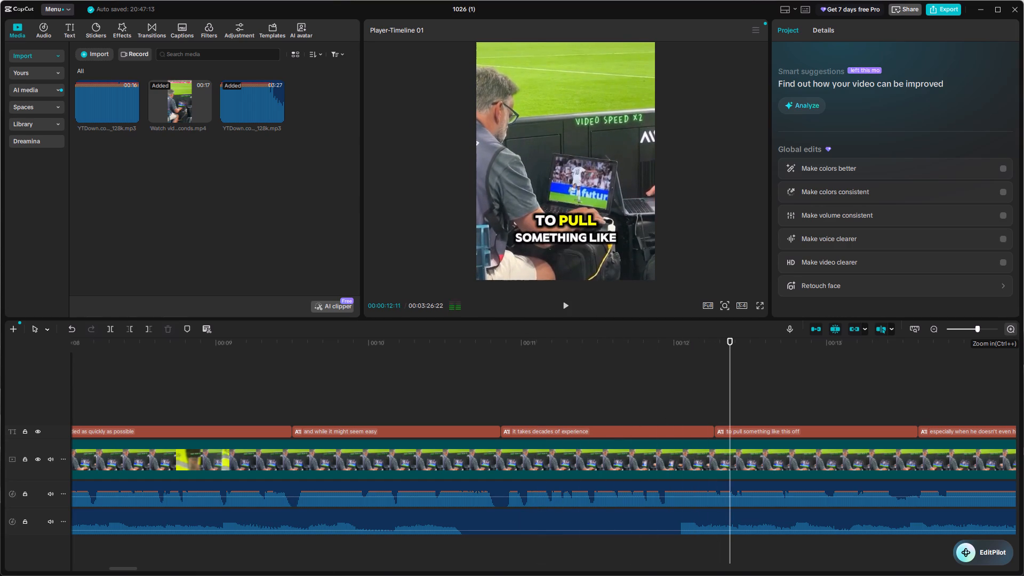
Shift the song clip about eight frames later and play the passage around 00:12 to check its timing.
{"action": "left_click_drag", "start_coordinate": [702, 515], "coordinate": [741, 514]}
{"action": "double_click", "coordinate": [666, 418]}
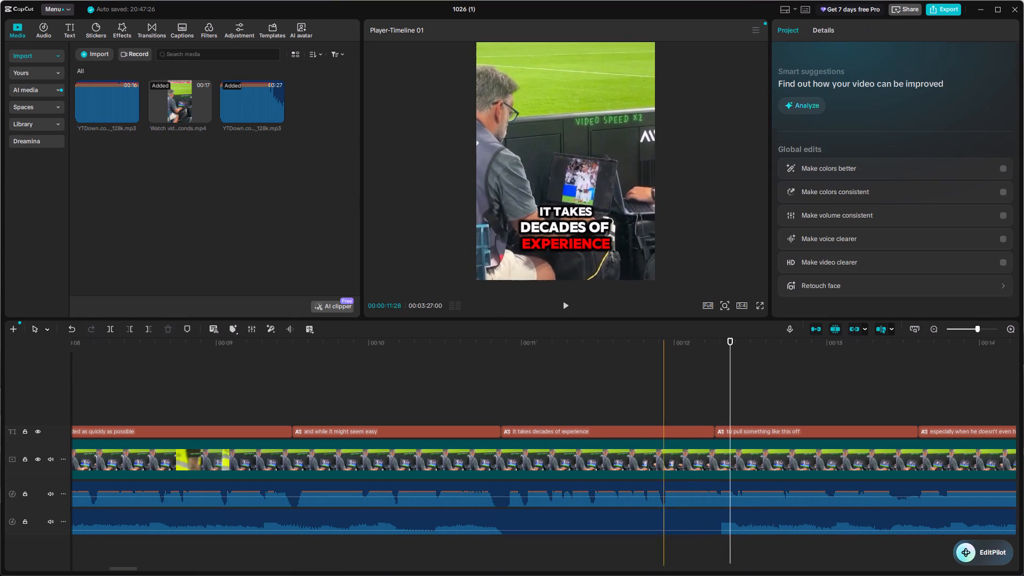
{"action": "key", "text": "space"}
{"action": "key", "text": "space"}
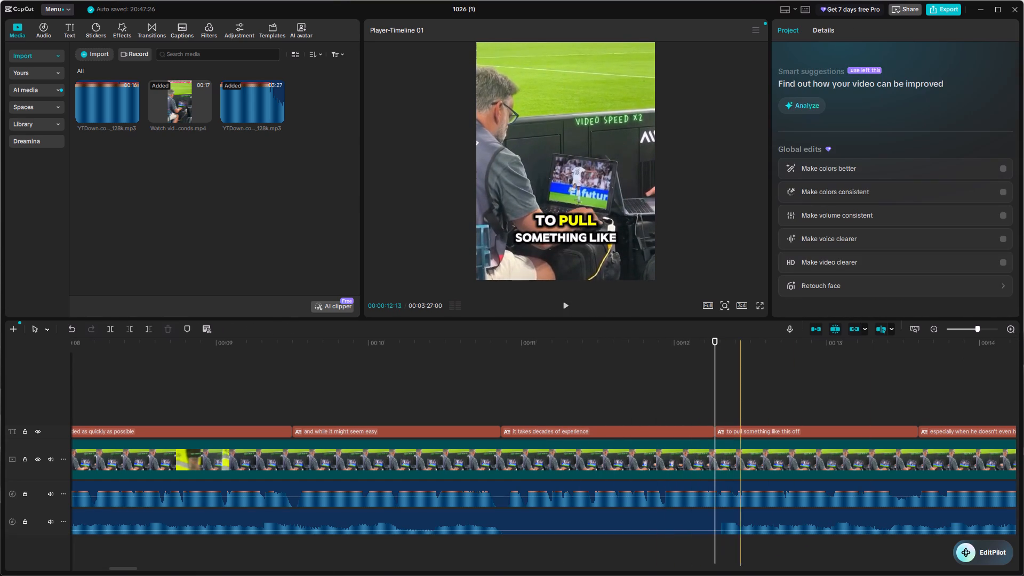
Nudge the song clip about one frame earlier, aligning its beat with the "to pull something like this off" caption, and replay the passage.
{"action": "left_click_drag", "start_coordinate": [745, 515], "coordinate": [737, 511]}
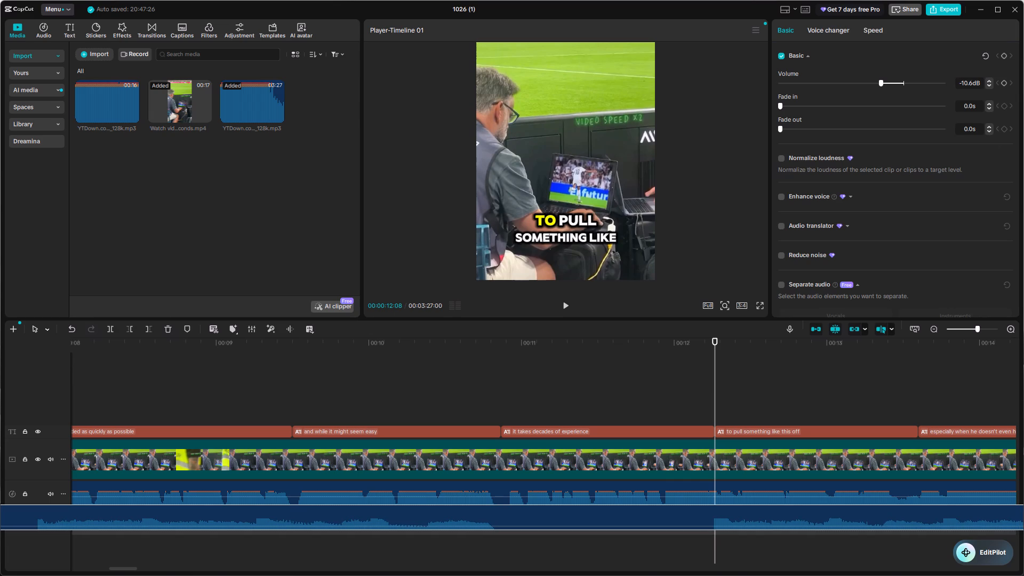
{"action": "left_click", "coordinate": [662, 409]}
{"action": "key", "text": "space"}
{"action": "key", "text": "space"}
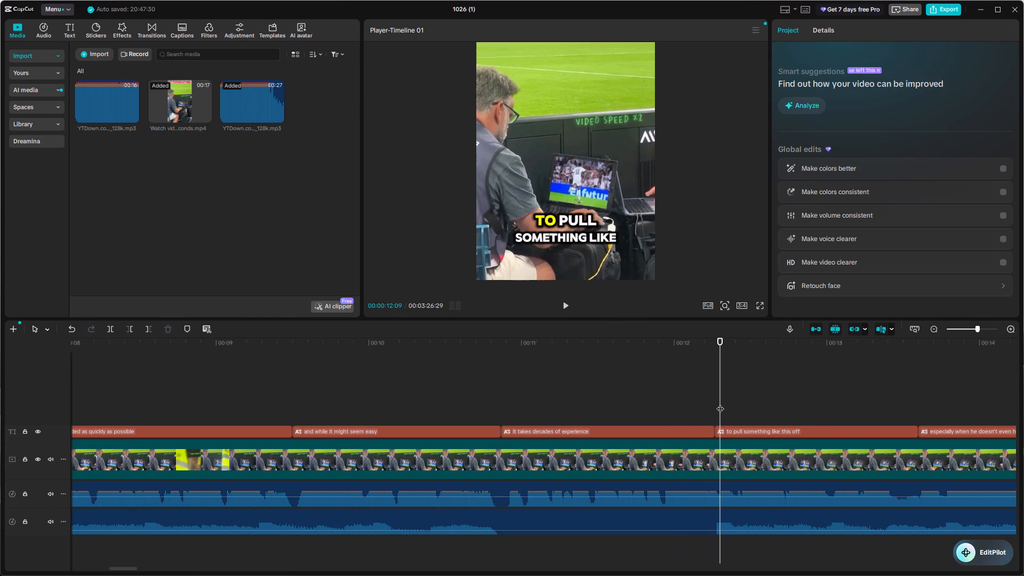
{"action": "left_click", "coordinate": [724, 399]}
{"action": "left_click_drag", "start_coordinate": [724, 398], "coordinate": [657, 405]}
{"action": "key", "text": "space"}
{"action": "key", "text": "space"}
{"action": "key", "text": "space"}
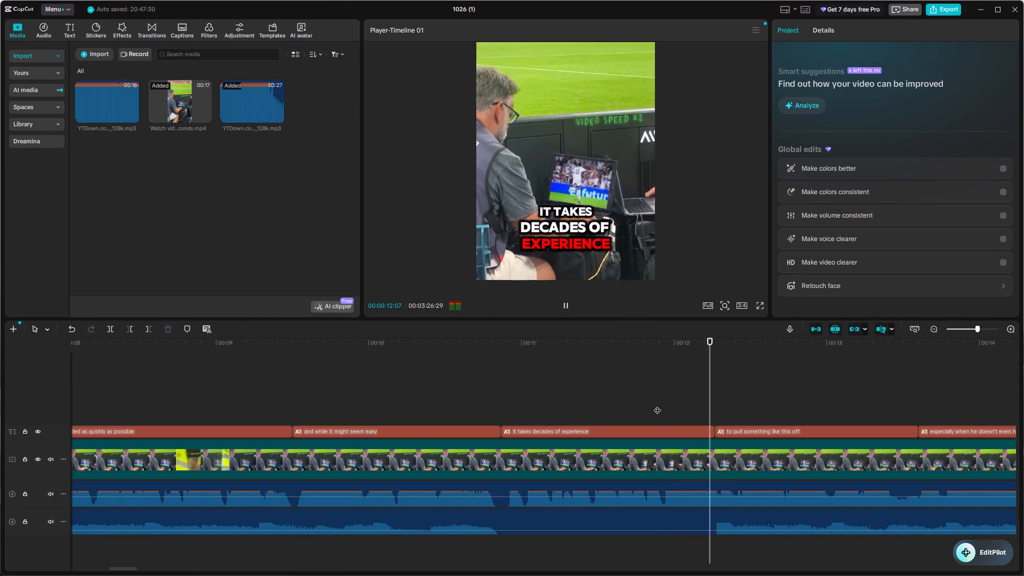
{"action": "key", "text": "space"}
{"action": "left_click", "coordinate": [709, 396]}
{"action": "left_click_drag", "start_coordinate": [709, 396], "coordinate": [674, 401]}
{"action": "key", "text": "space"}
{"action": "key", "text": "space"}
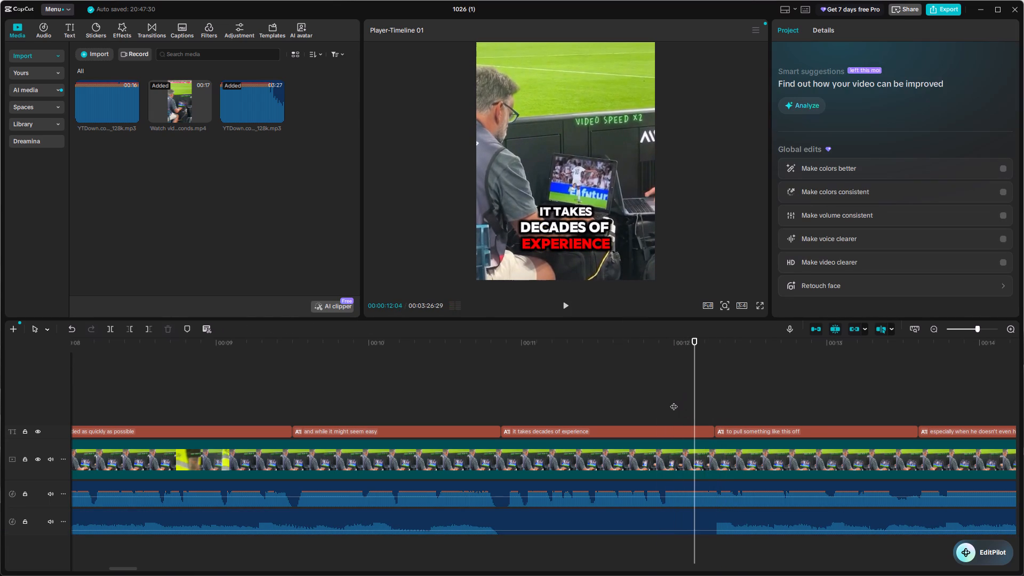
{"action": "key", "text": "space"}
{"action": "key", "text": "space"}
Nudge the song clip about one frame earlier again and play from about 00:12 through the last caption.
{"action": "left_click_drag", "start_coordinate": [748, 513], "coordinate": [726, 513]}
{"action": "left_click_drag", "start_coordinate": [726, 511], "coordinate": [741, 511]}
{"action": "left_click", "coordinate": [676, 424]}
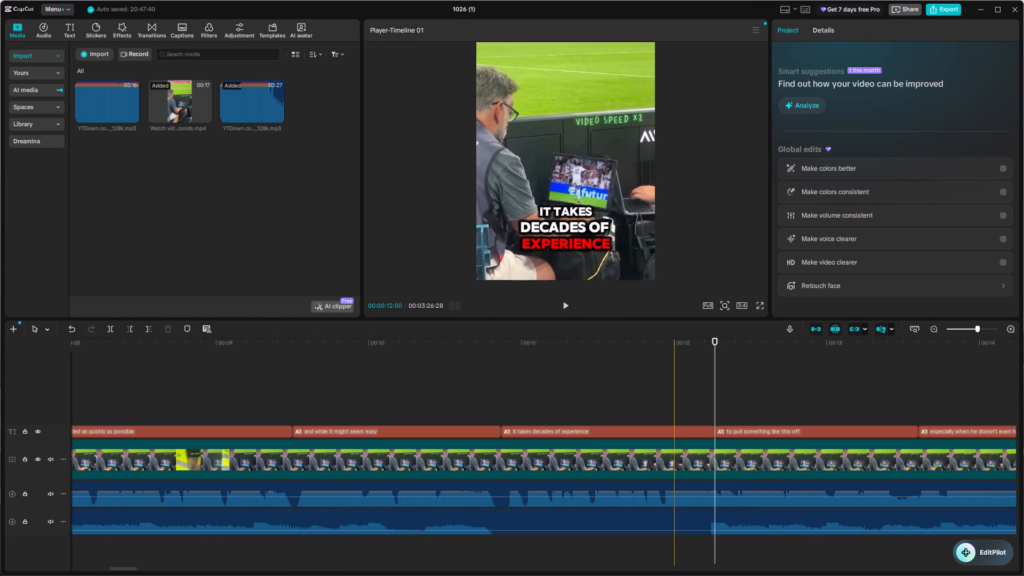
{"action": "key", "text": "space"}
{"action": "key", "text": "space"}
{"action": "key", "text": "space"}
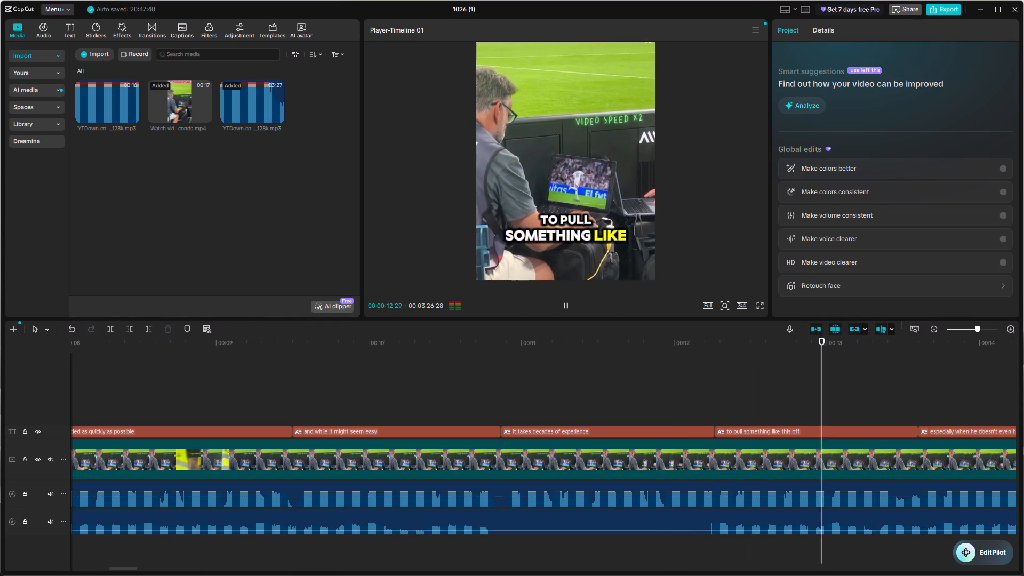
{"action": "left_click", "coordinate": [939, 334]}
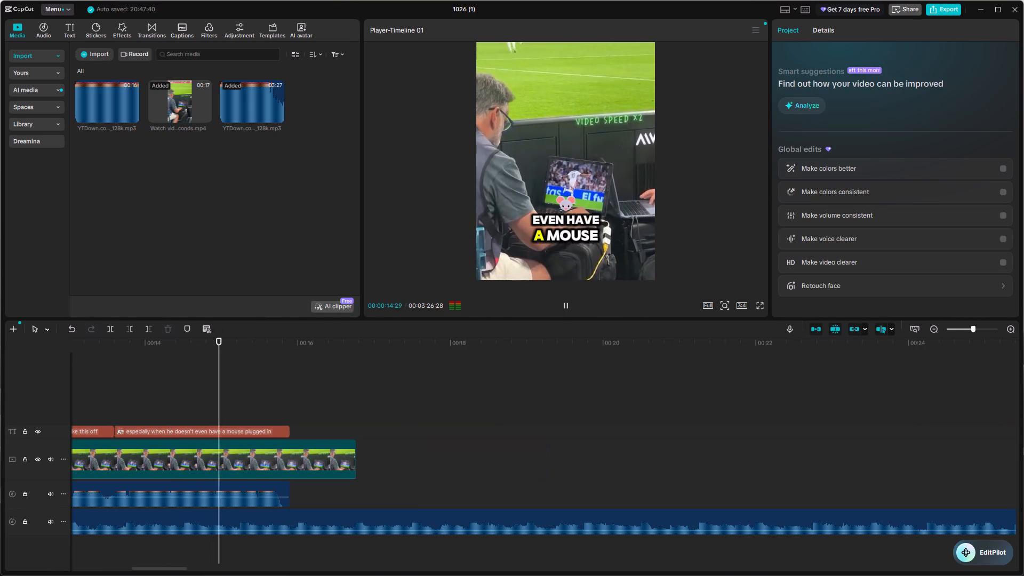
{"action": "key", "text": "space"}
Shift the song clip about four frames later on its track.
{"action": "left_click_drag", "start_coordinate": [217, 514], "coordinate": [226, 514]}
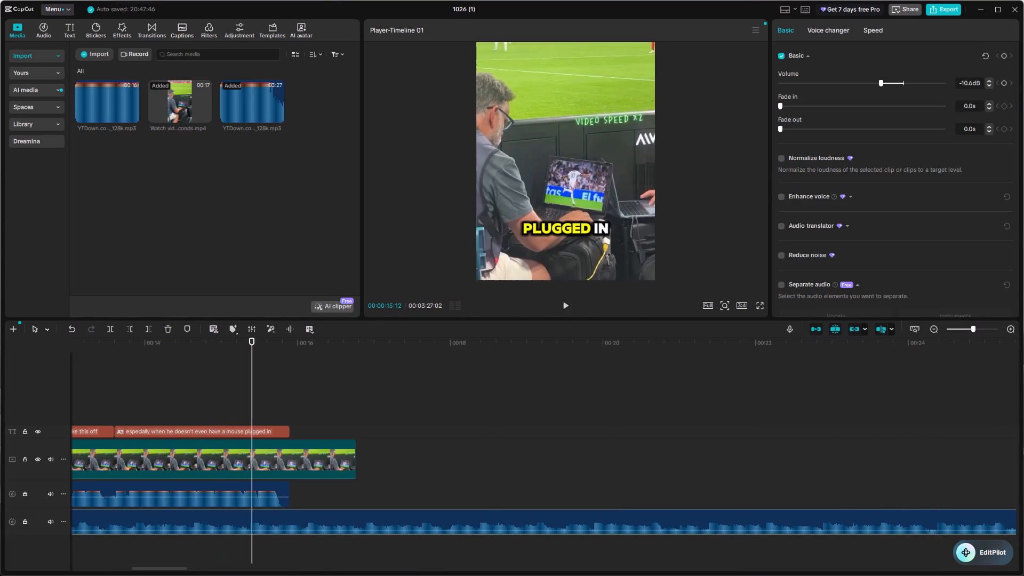
Play the "it takes decades of experience" passage in short bursts up to about 00:12 to examine the spoken words against the song's gap.
{"action": "left_click", "coordinate": [933, 329]}
{"action": "triple_click", "coordinate": [1007, 329]}
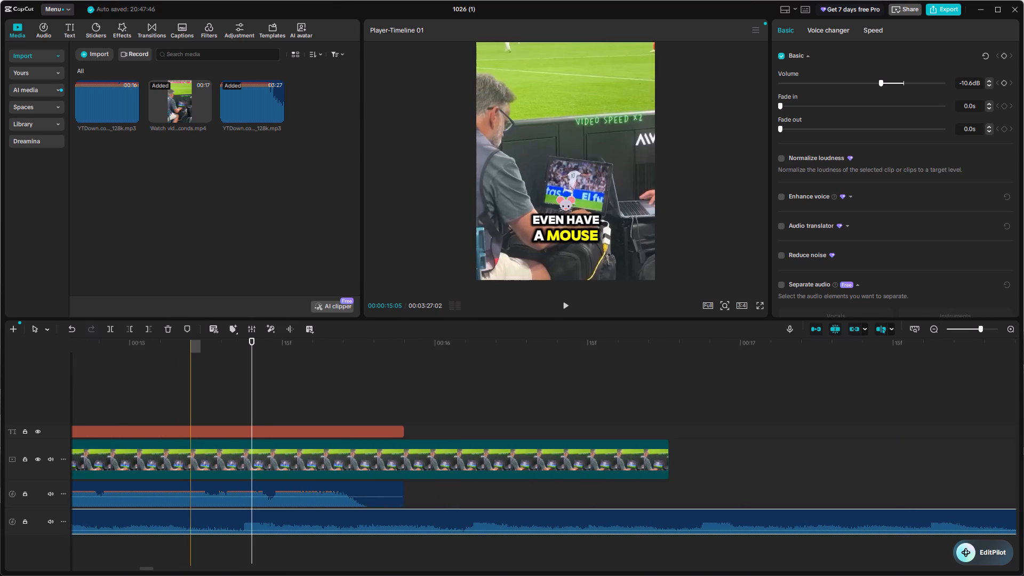
{"action": "left_click", "coordinate": [194, 403]}
{"action": "left_click_drag", "start_coordinate": [196, 403], "coordinate": [270, 403]}
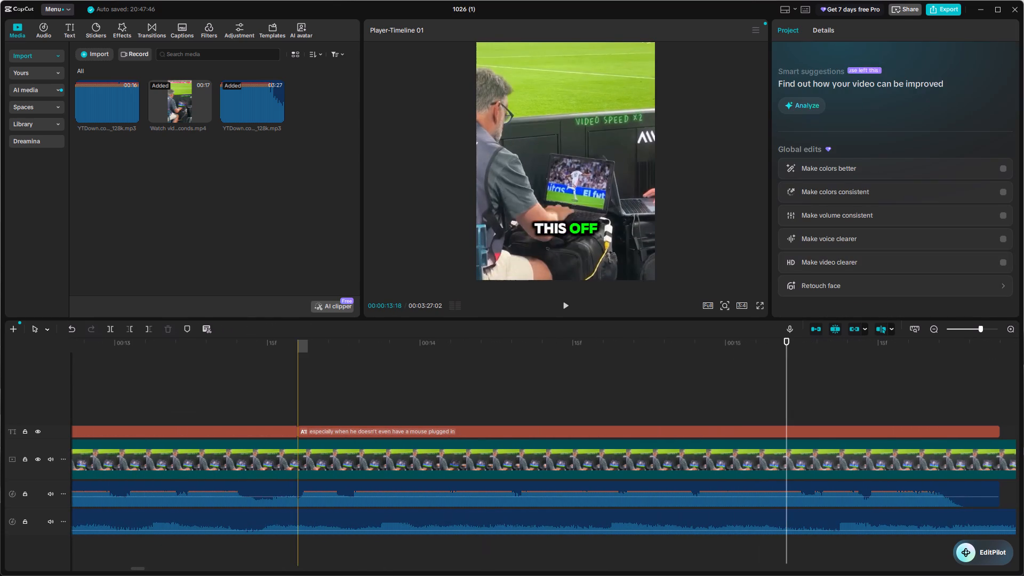
{"action": "left_click", "coordinate": [300, 398]}
{"action": "left_click_drag", "start_coordinate": [300, 398], "coordinate": [522, 412]}
{"action": "key", "text": "space"}
{"action": "key", "text": "space"}
{"action": "key", "text": "space"}
{"action": "key", "text": "space"}
{"action": "key", "text": "space"}
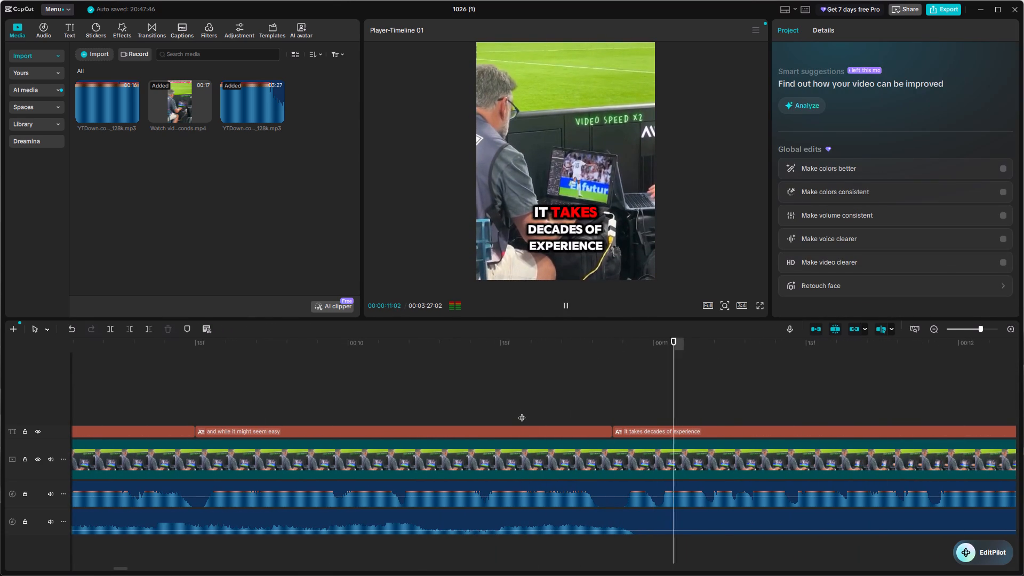
{"action": "key", "text": "space"}
{"action": "key", "text": "space"}
{"action": "key", "text": "space"}
{"action": "key", "text": "space"}
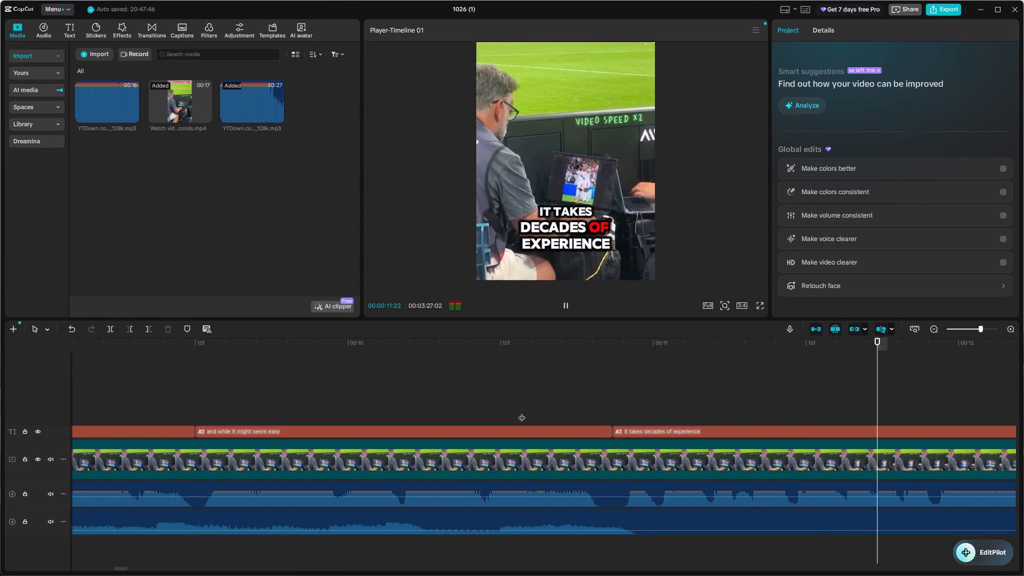
{"action": "key", "text": "space"}
{"action": "key", "text": "space"}
{"action": "key", "text": "space"}
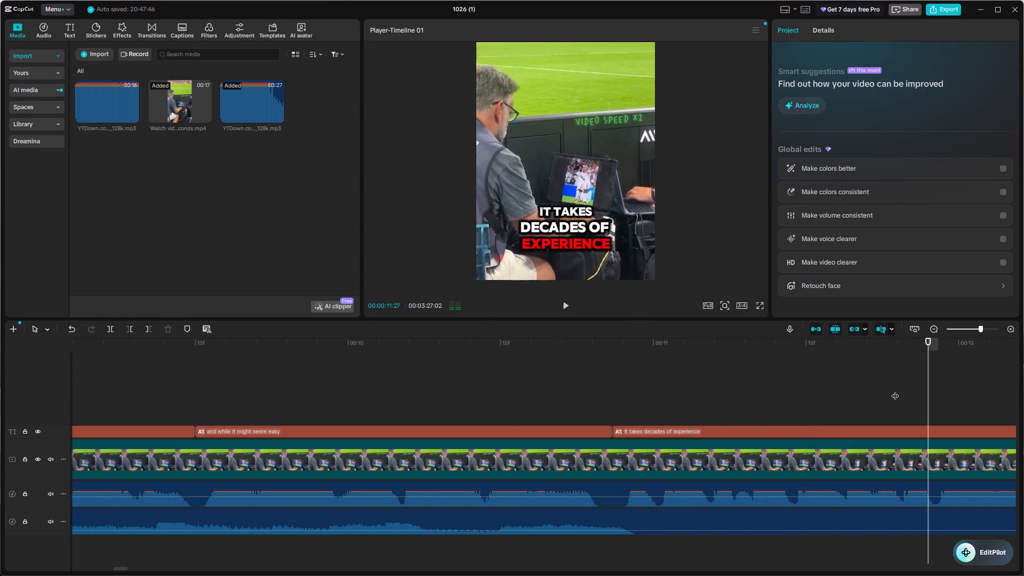
{"action": "key", "text": "space"}
{"action": "key", "text": "space"}
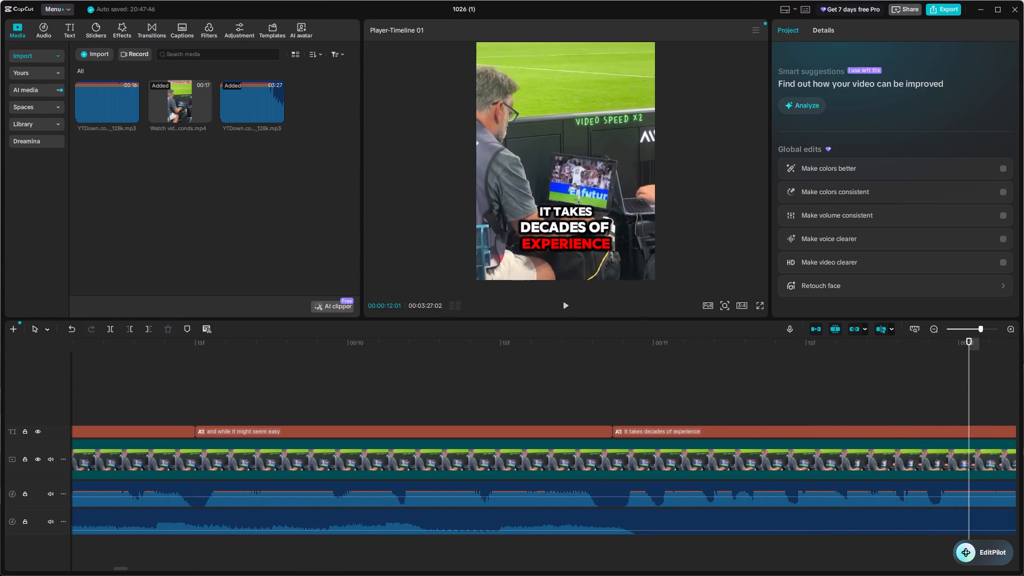
Replay the "it takes decades of experience" passage from about 00:10:24 in short bursts to examine the spoken words against the song's gap.
{"action": "left_click", "coordinate": [929, 327]}
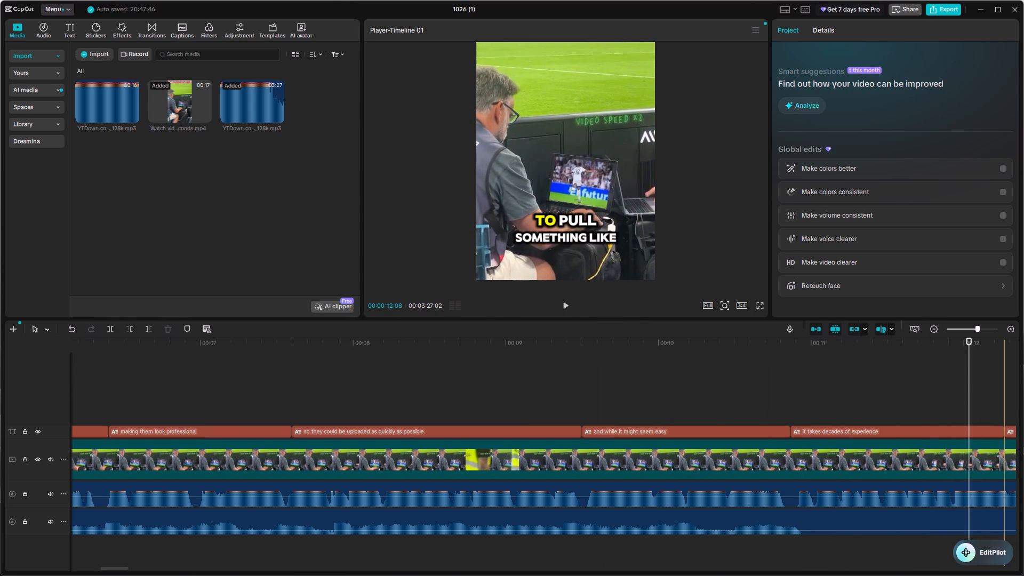
{"action": "left_click", "coordinate": [969, 357]}
{"action": "left_click", "coordinate": [1010, 325]}
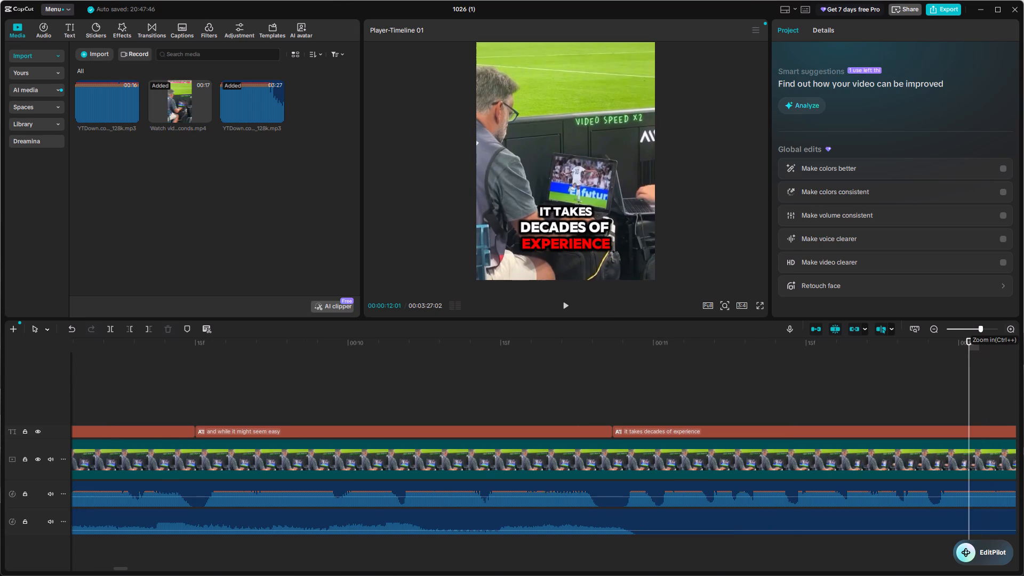
{"action": "double_click", "coordinate": [936, 332]}
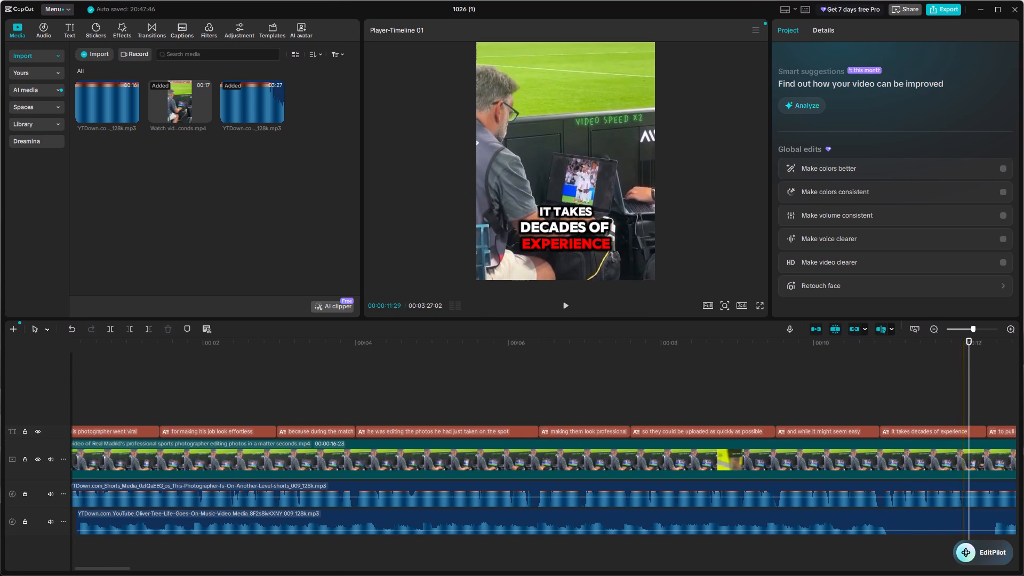
{"action": "left_click_drag", "start_coordinate": [965, 360], "coordinate": [609, 418]}
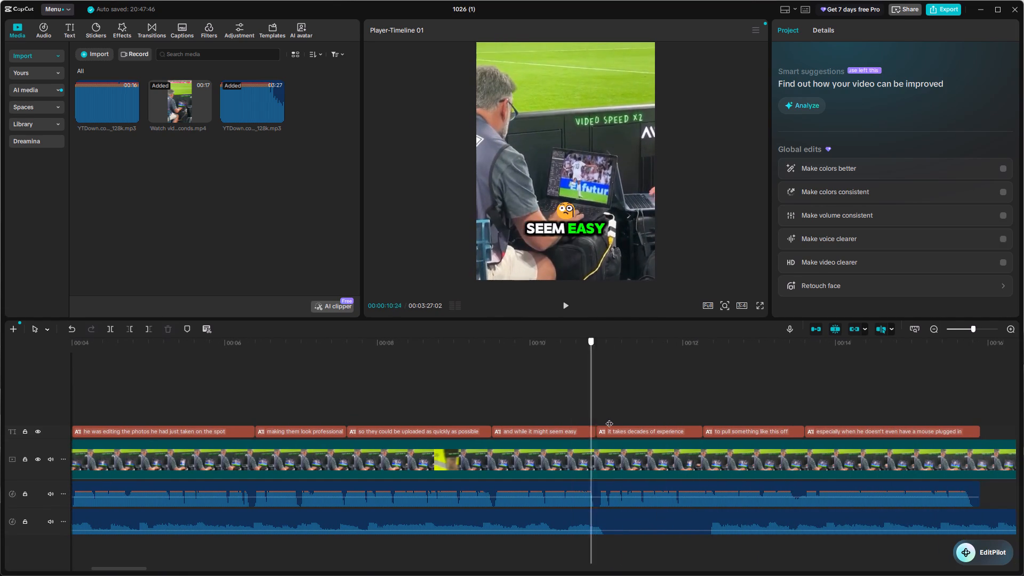
{"action": "left_click_drag", "start_coordinate": [609, 418], "coordinate": [611, 418]}
{"action": "key", "text": "space"}
{"action": "key", "text": "space"}
{"action": "triple_click", "coordinate": [1014, 325]}
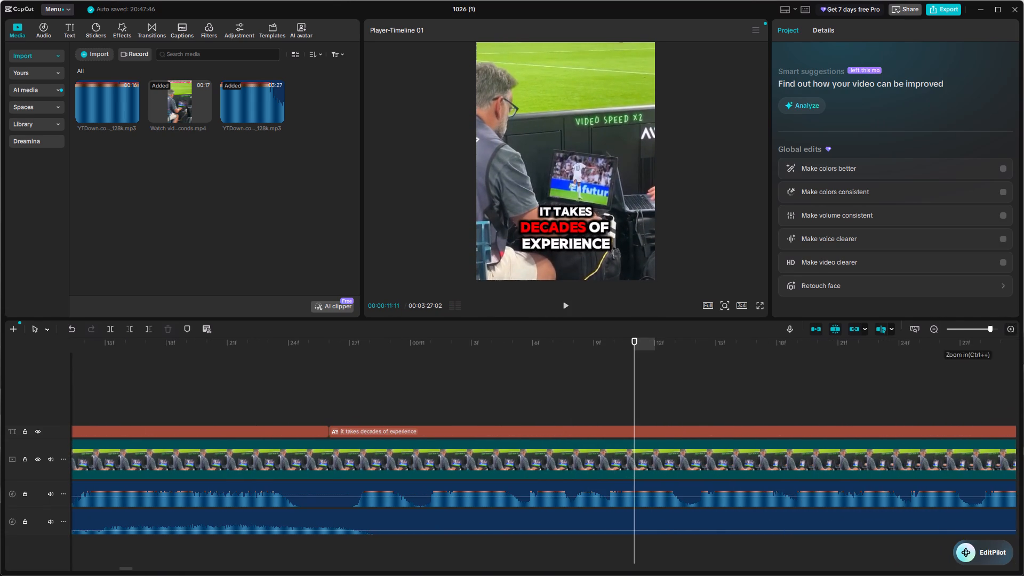
{"action": "left_click", "coordinate": [646, 366]}
{"action": "left_click", "coordinate": [641, 366]}
{"action": "left_click_drag", "start_coordinate": [643, 366], "coordinate": [337, 399]}
{"action": "left_click", "coordinate": [337, 399]}
{"action": "key", "text": "space"}
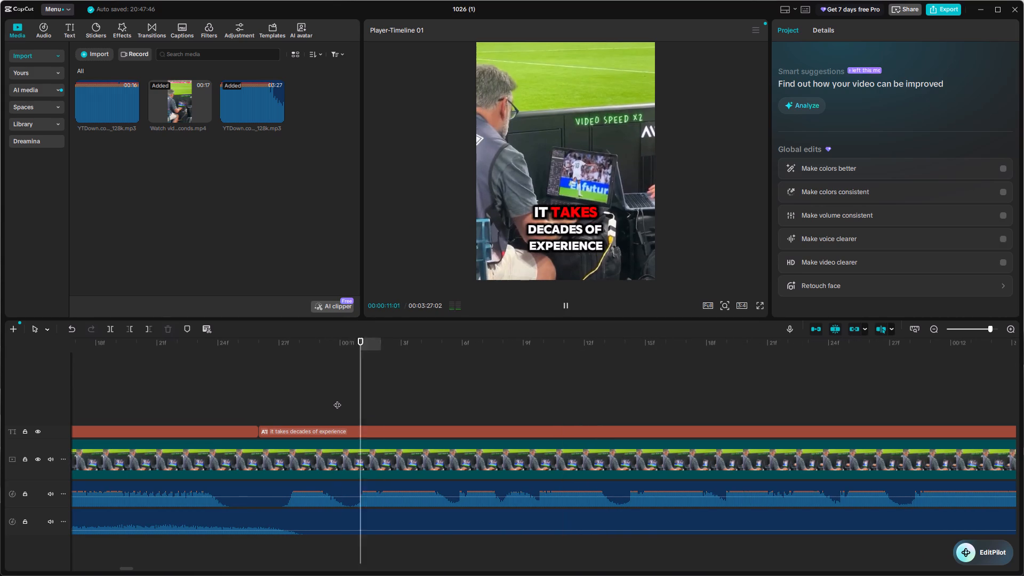
{"action": "key", "text": "space"}
{"action": "key", "text": "space"}
{"action": "key", "text": "space"}
{"action": "key", "text": "space"}
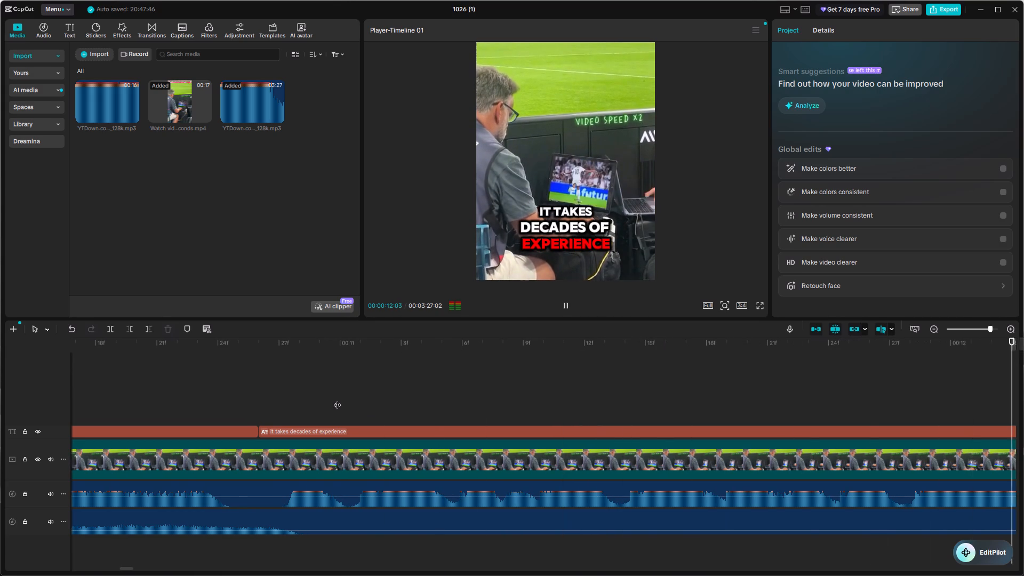
{"action": "key", "text": "space"}
{"action": "key", "text": "space"}
{"action": "key", "text": "space"}
Shift the song clip about three frames earlier, so its beat resumes at the start of the "to pull something like this off" caption, and replay.
{"action": "left_click", "coordinate": [247, 394]}
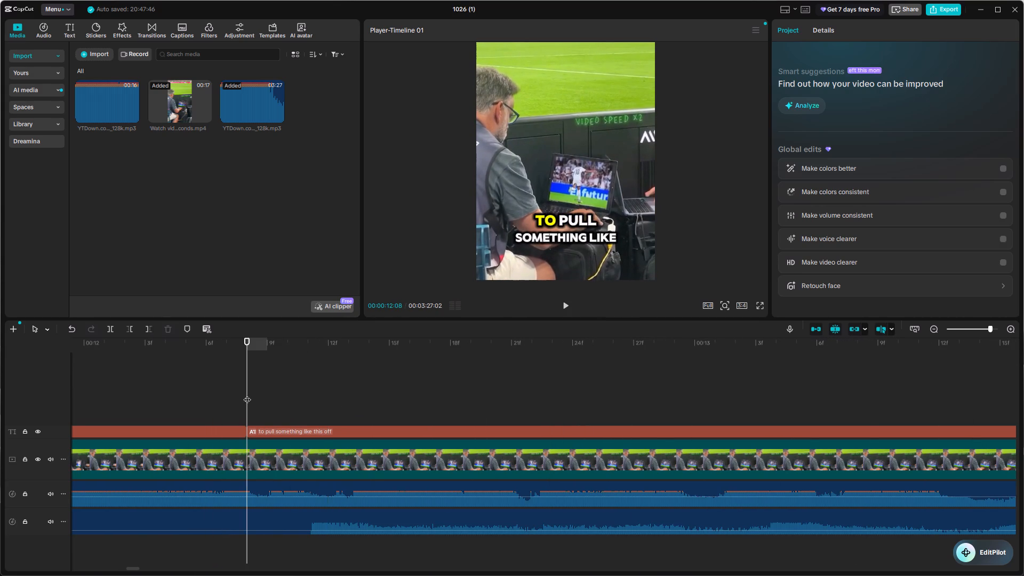
{"action": "left_click_drag", "start_coordinate": [247, 394], "coordinate": [70, 407]}
{"action": "key", "text": "space"}
{"action": "key", "text": "space"}
{"action": "key", "text": "space"}
{"action": "key", "text": "space"}
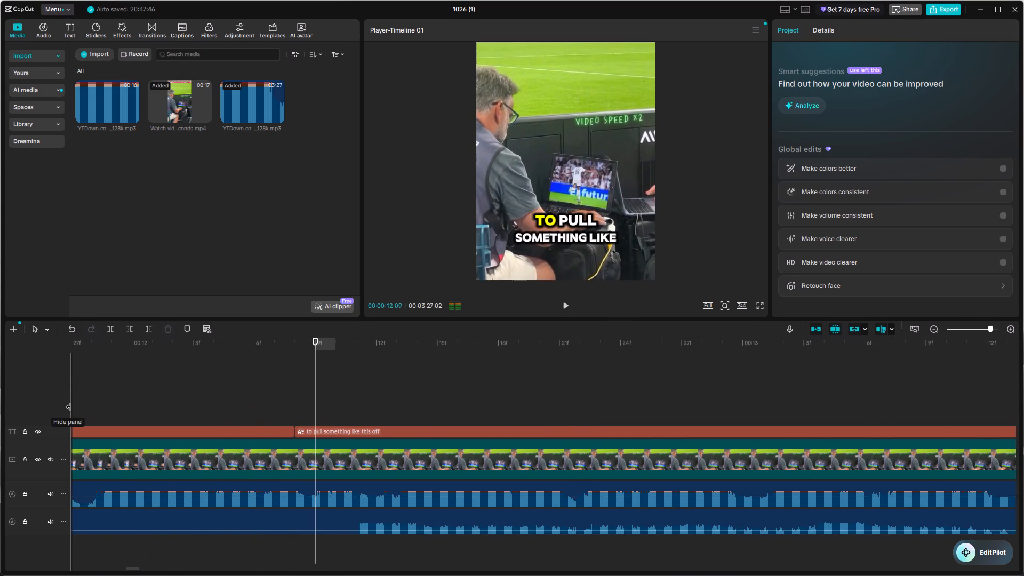
{"action": "left_click_drag", "start_coordinate": [357, 519], "coordinate": [322, 517]}
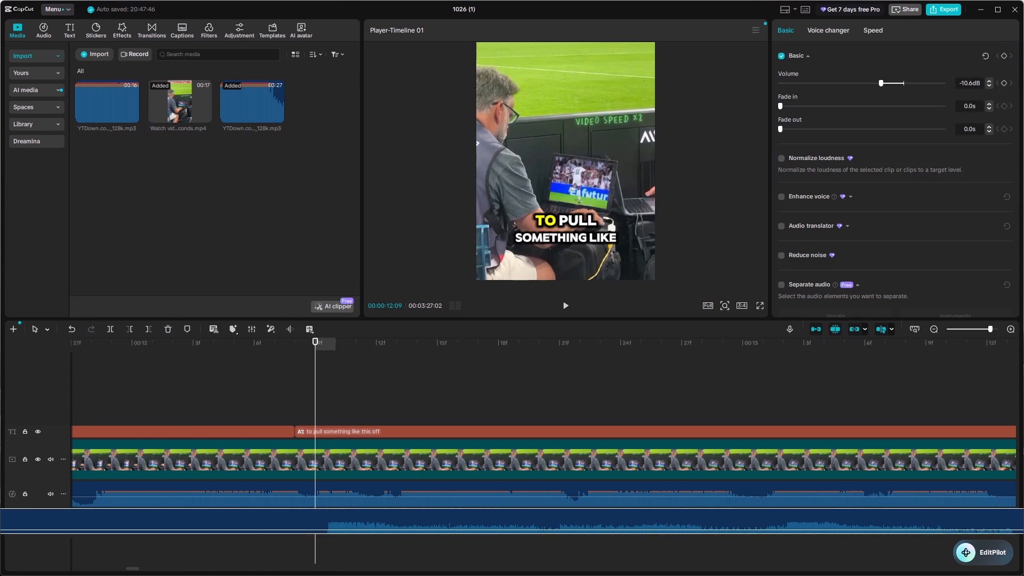
{"action": "left_click_drag", "start_coordinate": [322, 517], "coordinate": [301, 515]}
{"action": "left_click", "coordinate": [236, 411]}
{"action": "key", "text": "space"}
{"action": "key", "text": "space"}
{"action": "left_click", "coordinate": [260, 394]}
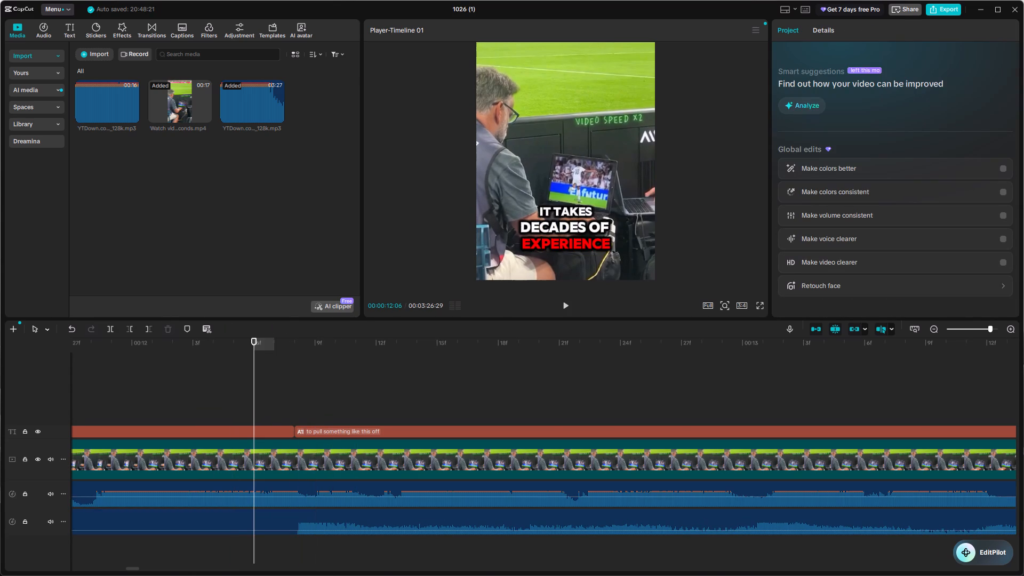
{"action": "left_click_drag", "start_coordinate": [260, 394], "coordinate": [244, 409]}
Move the song clip about two frames later and replay the transition into the "to pull something like this off" caption.
{"action": "left_click_drag", "start_coordinate": [329, 511], "coordinate": [366, 513]}
{"action": "left_click", "coordinate": [182, 417]}
{"action": "key", "text": "space"}
{"action": "key", "text": "space"}
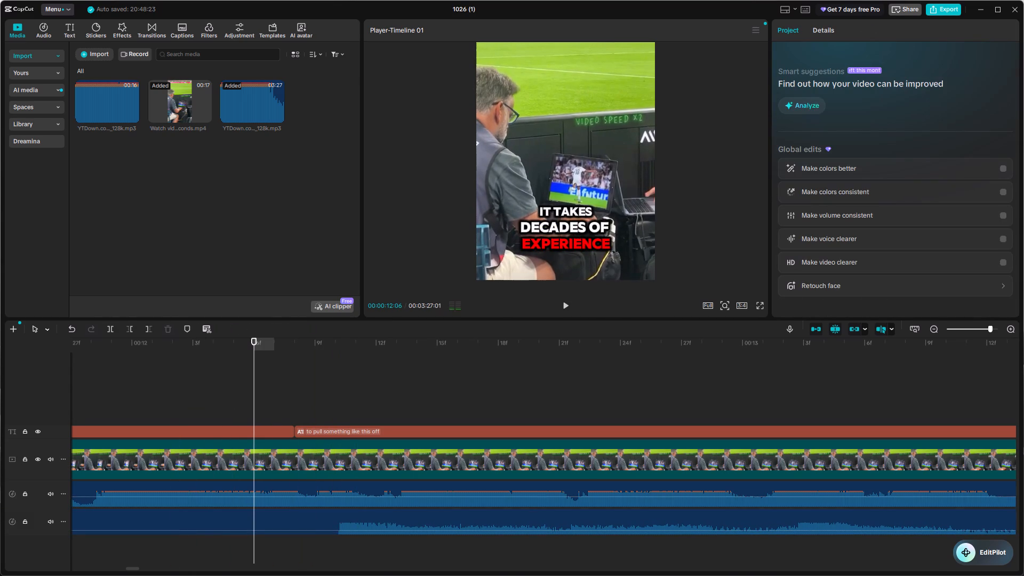
Play in short bursts between about 00:11:28 and 00:12:06 to pinpoint where the spoken word "experience" ends.
{"action": "double_click", "coordinate": [201, 388]}
{"action": "left_click_drag", "start_coordinate": [193, 385], "coordinate": [102, 390]}
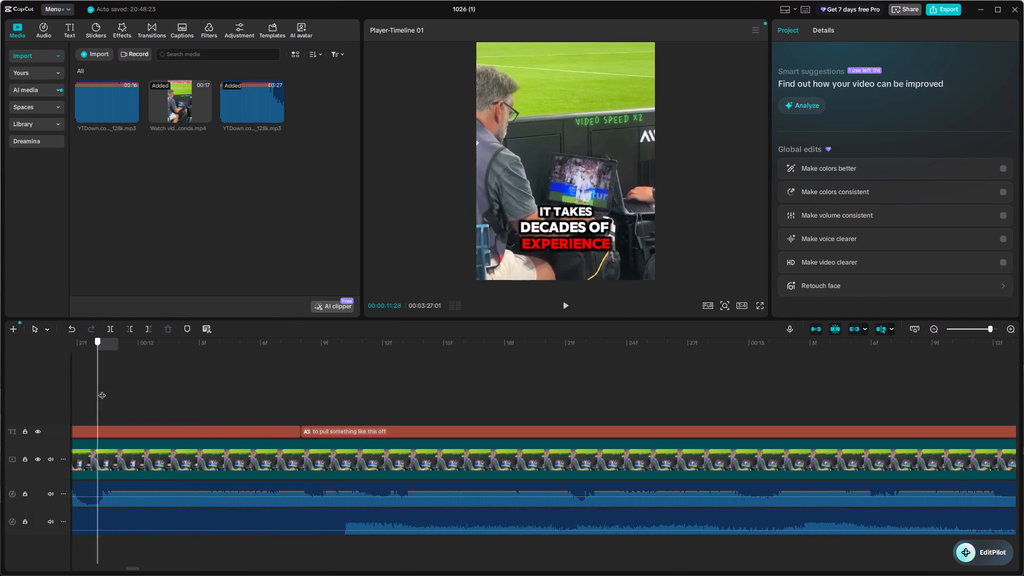
{"action": "left_click_drag", "start_coordinate": [102, 390], "coordinate": [156, 392]}
{"action": "key", "text": "space"}
{"action": "key", "text": "space"}
{"action": "key", "text": "space"}
{"action": "key", "text": "space"}
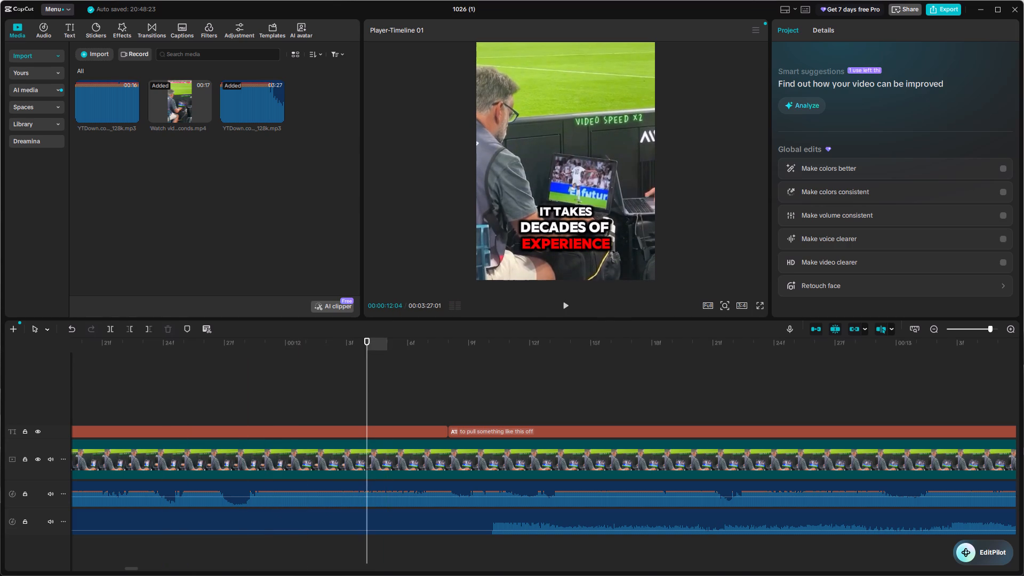
{"action": "key", "text": "space"}
{"action": "key", "text": "space"}
{"action": "left_click_drag", "start_coordinate": [447, 368], "coordinate": [331, 382]}
{"action": "key", "text": "space"}
{"action": "key", "text": "space"}
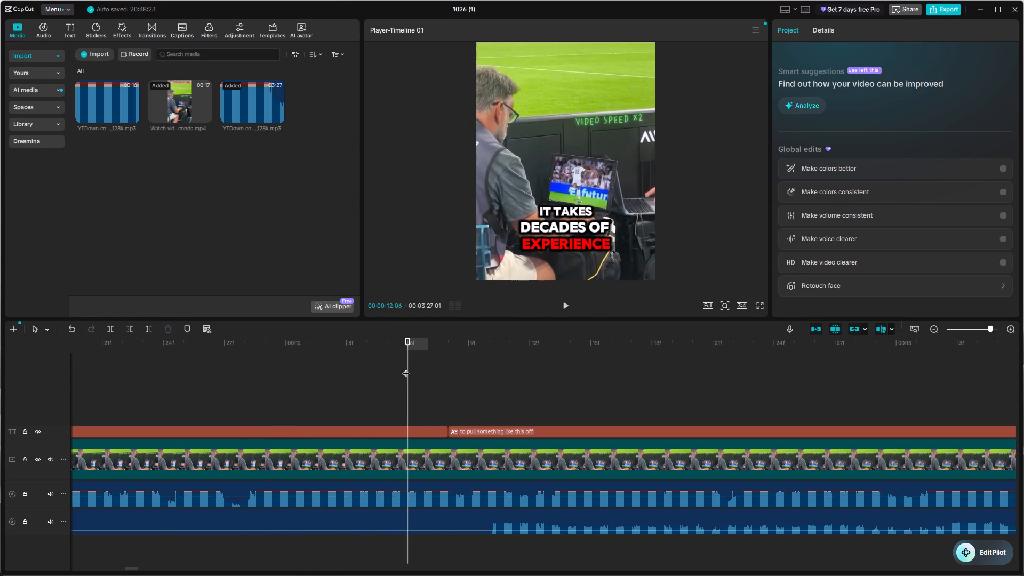
{"action": "left_click_drag", "start_coordinate": [406, 370], "coordinate": [313, 385]}
{"action": "key", "text": "space"}
{"action": "key", "text": "space"}
{"action": "left_click_drag", "start_coordinate": [386, 373], "coordinate": [283, 382]}
{"action": "key", "text": "space"}
{"action": "key", "text": "space"}
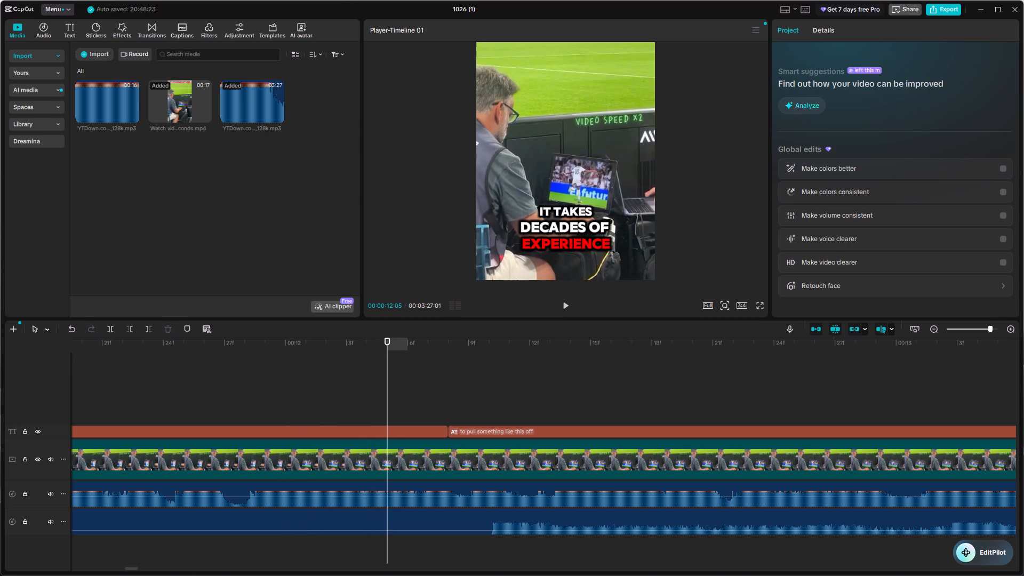
{"action": "left_click_drag", "start_coordinate": [383, 366], "coordinate": [341, 371]}
{"action": "left_click", "coordinate": [253, 373]}
{"action": "key", "text": "space"}
{"action": "key", "text": "space"}
{"action": "left_click_drag", "start_coordinate": [350, 366], "coordinate": [348, 366]}
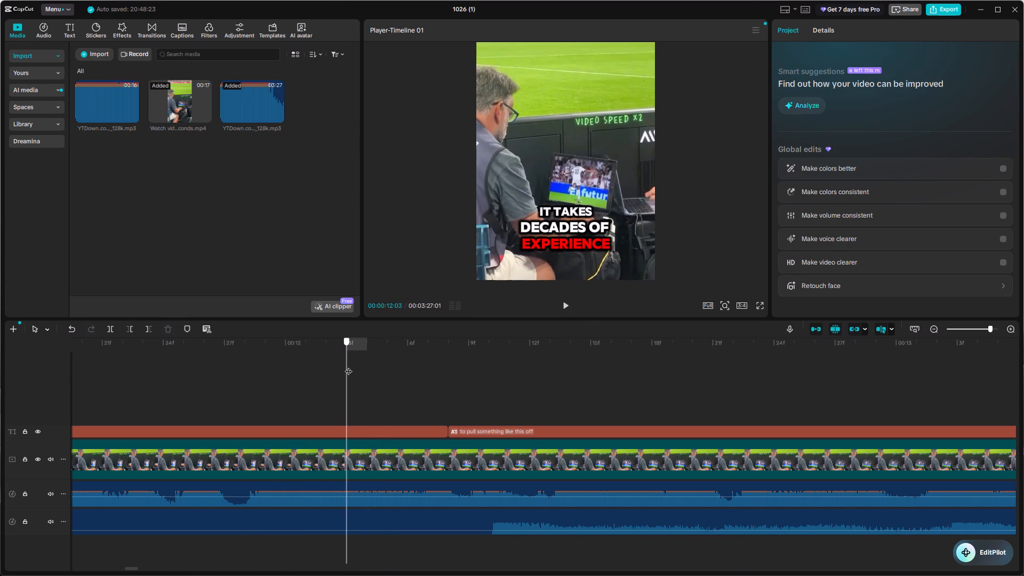
{"action": "left_click_drag", "start_coordinate": [348, 366], "coordinate": [331, 367]}
{"action": "key", "text": "space"}
{"action": "key", "text": "space"}
Shift the song clip about seven frames earlier so its beat resumes at about 00:12:03, and play the passage into the last caption.
{"action": "left_click_drag", "start_coordinate": [410, 367], "coordinate": [387, 370]}
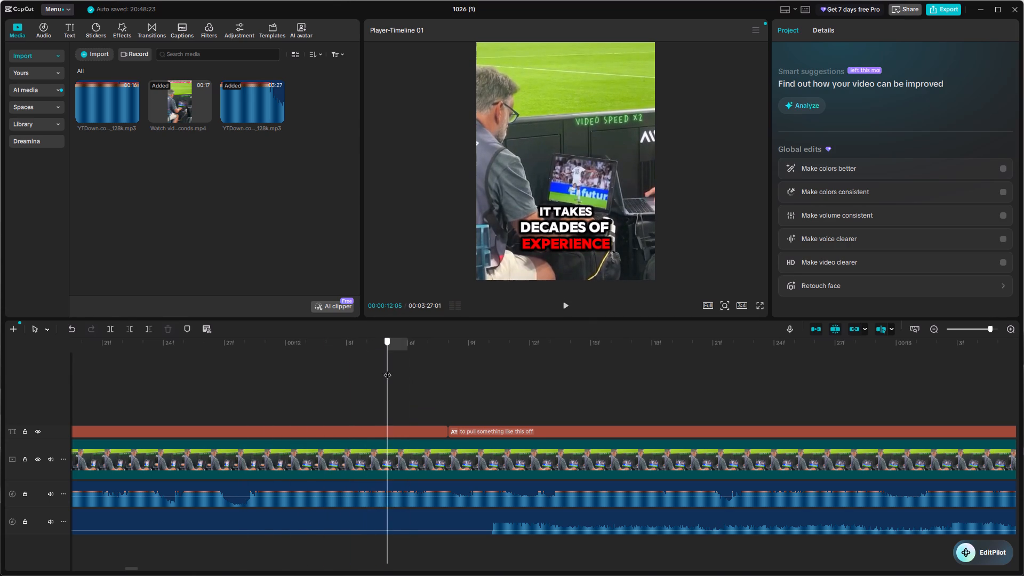
{"action": "left_click_drag", "start_coordinate": [387, 370], "coordinate": [345, 371]}
{"action": "left_click_drag", "start_coordinate": [462, 525], "coordinate": [330, 523]}
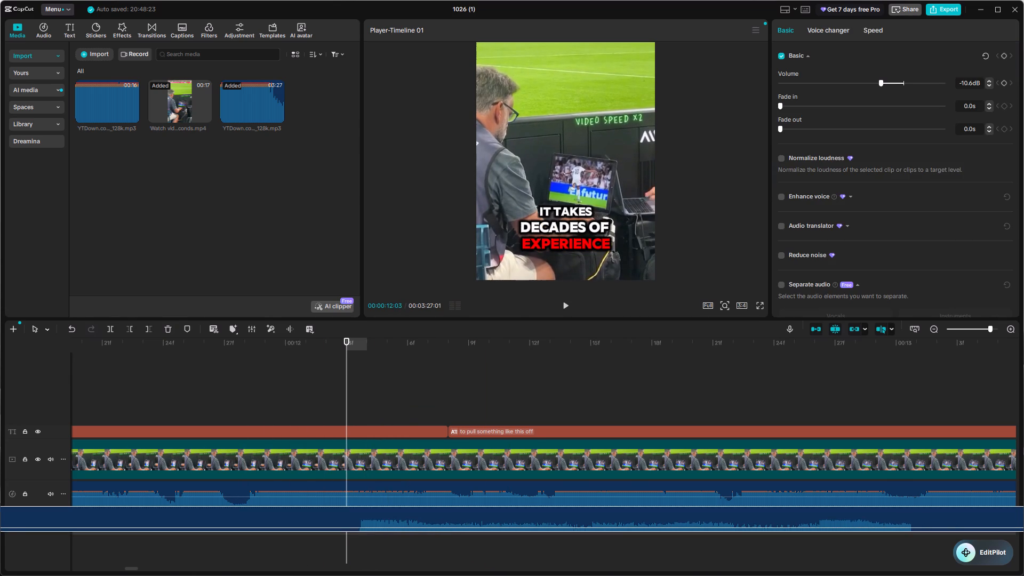
{"action": "left_click_drag", "start_coordinate": [330, 523], "coordinate": [313, 519]}
{"action": "left_click", "coordinate": [238, 388]}
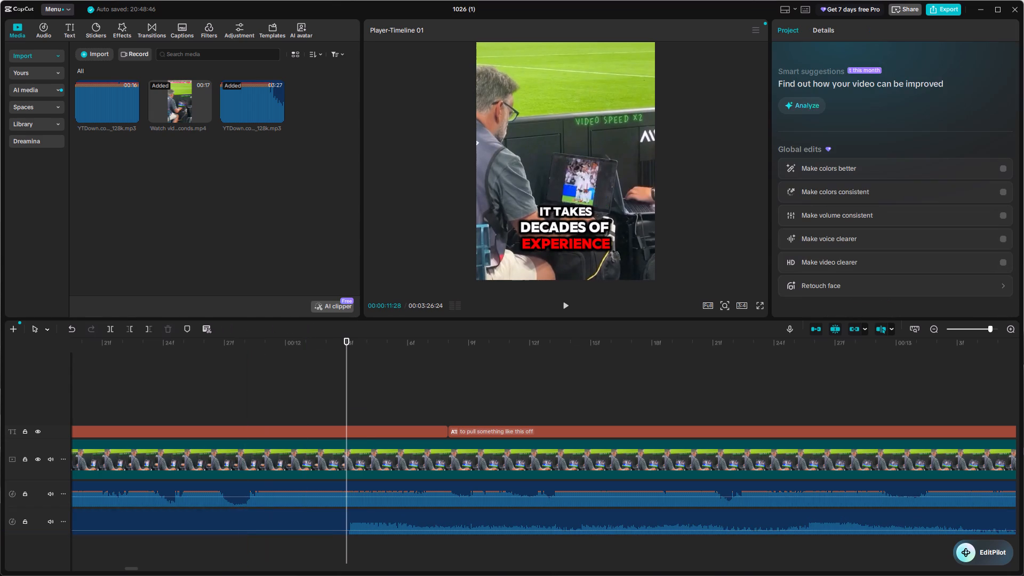
{"action": "key", "text": "space"}
{"action": "key", "text": "space"}
{"action": "key", "text": "space"}
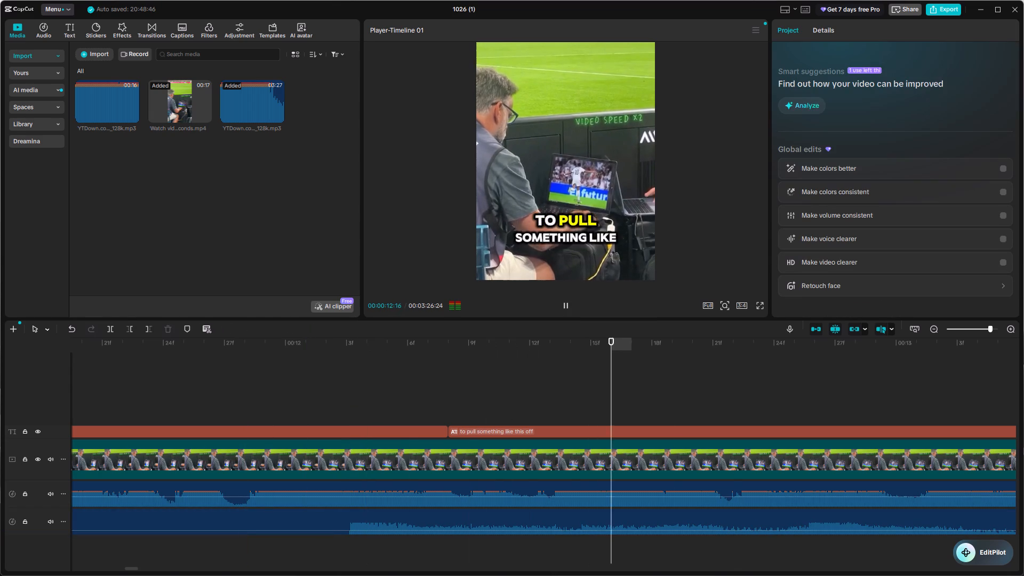
{"action": "double_click", "coordinate": [941, 331]}
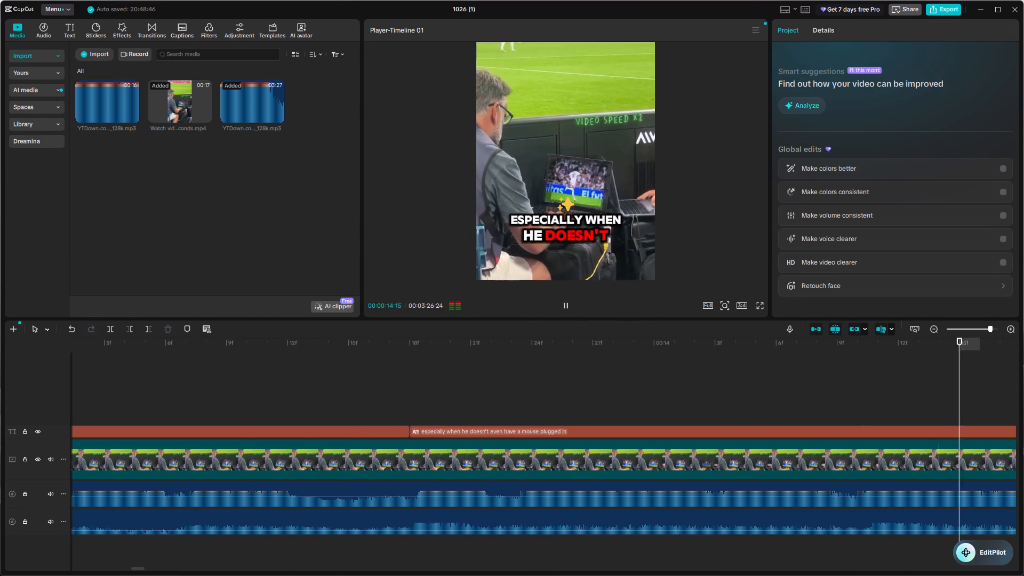
{"action": "key", "text": "space"}
Nudge the song clip about one frame later and play from around 00:12 through the end of the last caption.
{"action": "left_click", "coordinate": [413, 399]}
{"action": "left_click_drag", "start_coordinate": [412, 398], "coordinate": [233, 411]}
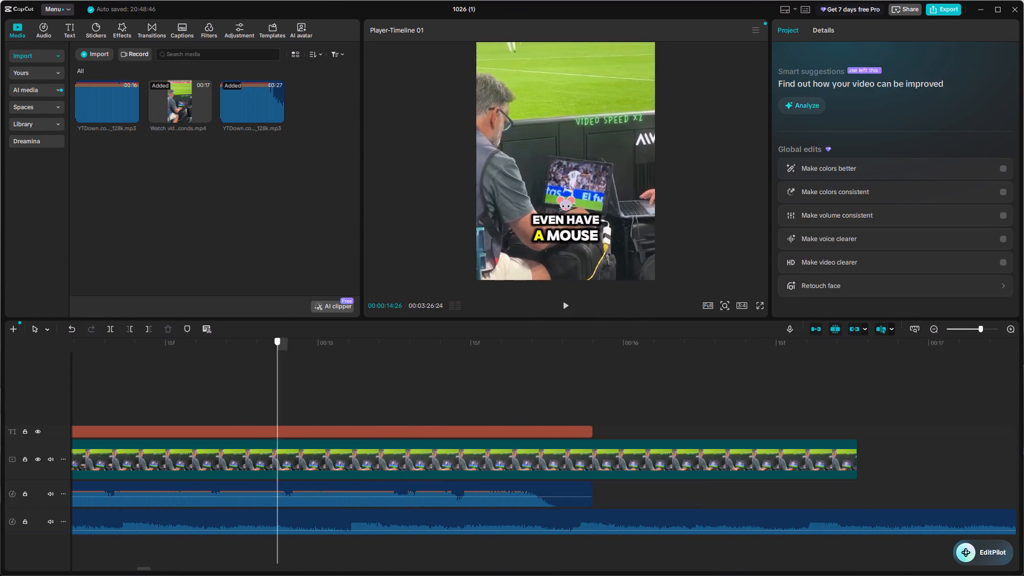
{"action": "left_click_drag", "start_coordinate": [233, 411], "coordinate": [549, 452]}
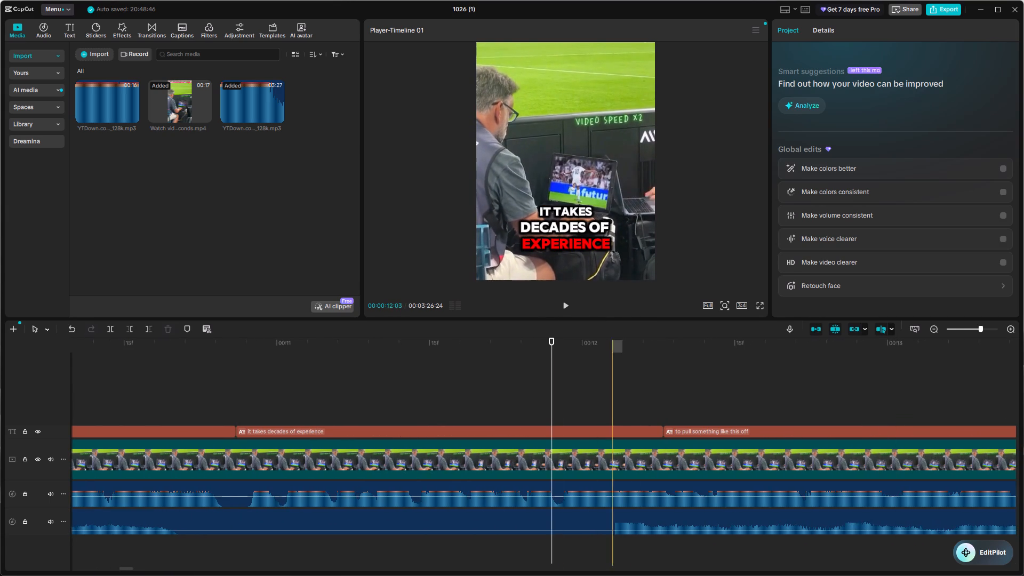
{"action": "left_click_drag", "start_coordinate": [635, 519], "coordinate": [643, 517]}
{"action": "left_click", "coordinate": [548, 420]}
{"action": "key", "text": "space"}
{"action": "key", "text": "space"}
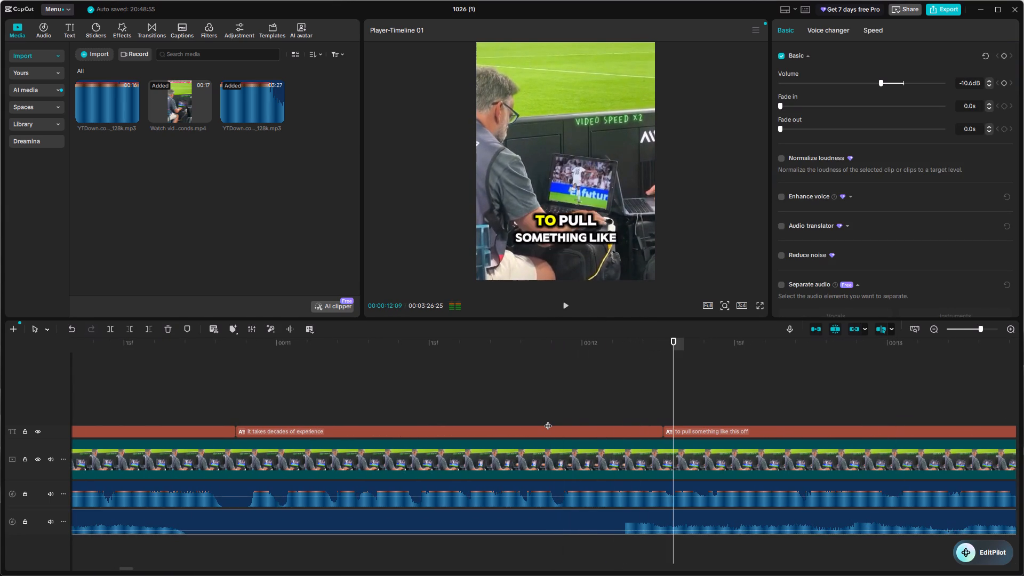
{"action": "key", "text": "space"}
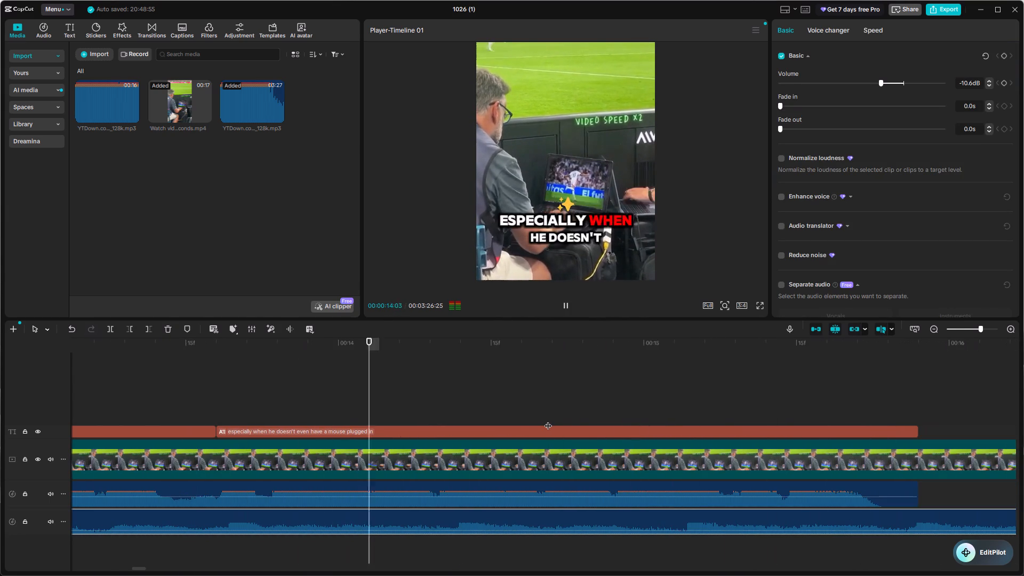
{"action": "left_click", "coordinate": [926, 334]}
{"action": "left_click", "coordinate": [928, 332]}
{"action": "key", "text": "space"}
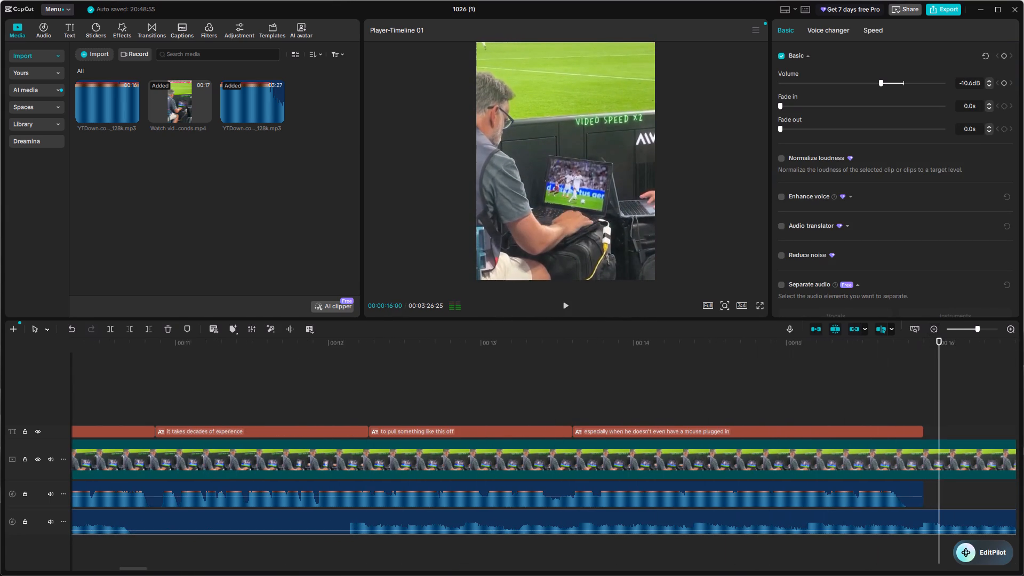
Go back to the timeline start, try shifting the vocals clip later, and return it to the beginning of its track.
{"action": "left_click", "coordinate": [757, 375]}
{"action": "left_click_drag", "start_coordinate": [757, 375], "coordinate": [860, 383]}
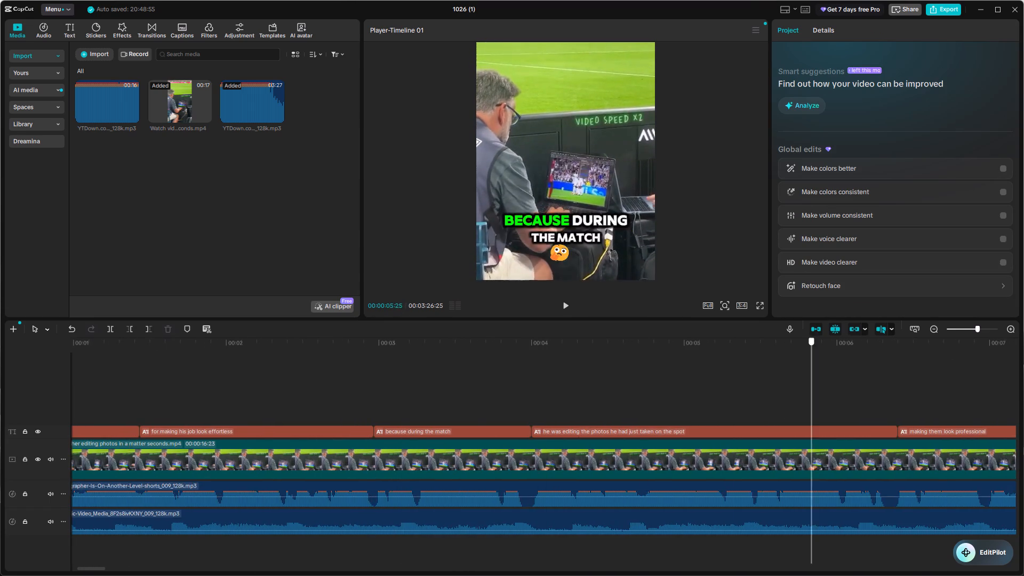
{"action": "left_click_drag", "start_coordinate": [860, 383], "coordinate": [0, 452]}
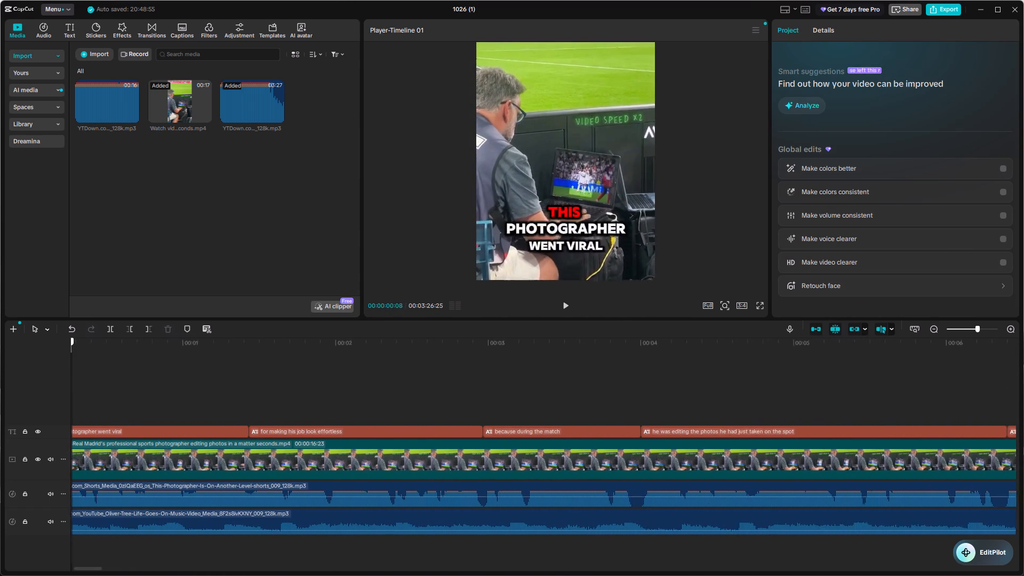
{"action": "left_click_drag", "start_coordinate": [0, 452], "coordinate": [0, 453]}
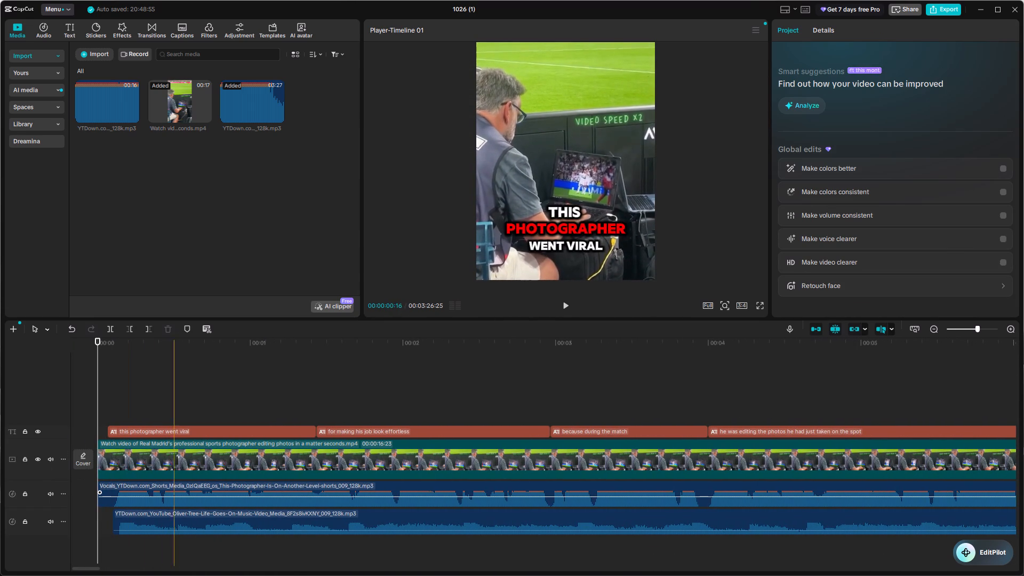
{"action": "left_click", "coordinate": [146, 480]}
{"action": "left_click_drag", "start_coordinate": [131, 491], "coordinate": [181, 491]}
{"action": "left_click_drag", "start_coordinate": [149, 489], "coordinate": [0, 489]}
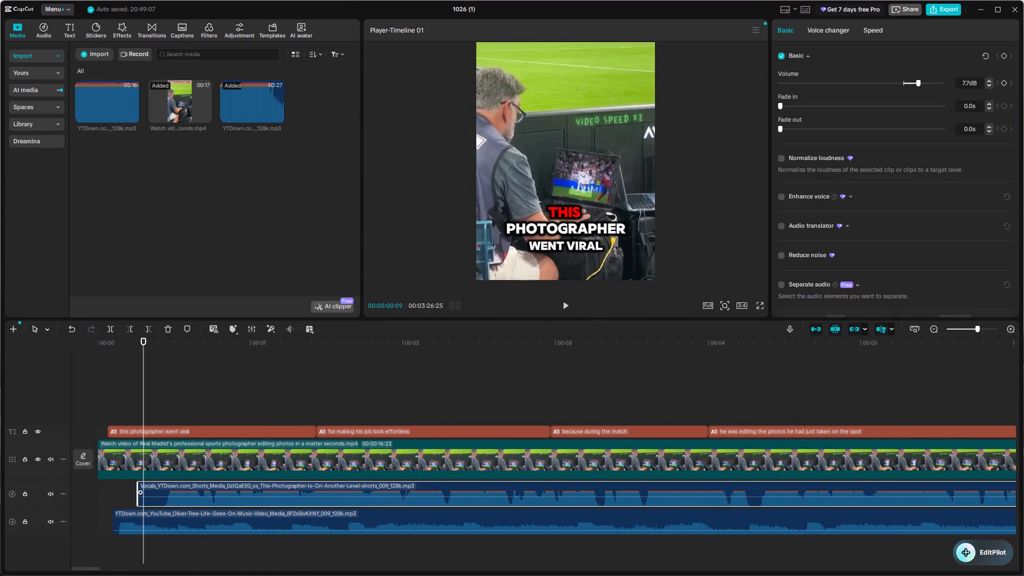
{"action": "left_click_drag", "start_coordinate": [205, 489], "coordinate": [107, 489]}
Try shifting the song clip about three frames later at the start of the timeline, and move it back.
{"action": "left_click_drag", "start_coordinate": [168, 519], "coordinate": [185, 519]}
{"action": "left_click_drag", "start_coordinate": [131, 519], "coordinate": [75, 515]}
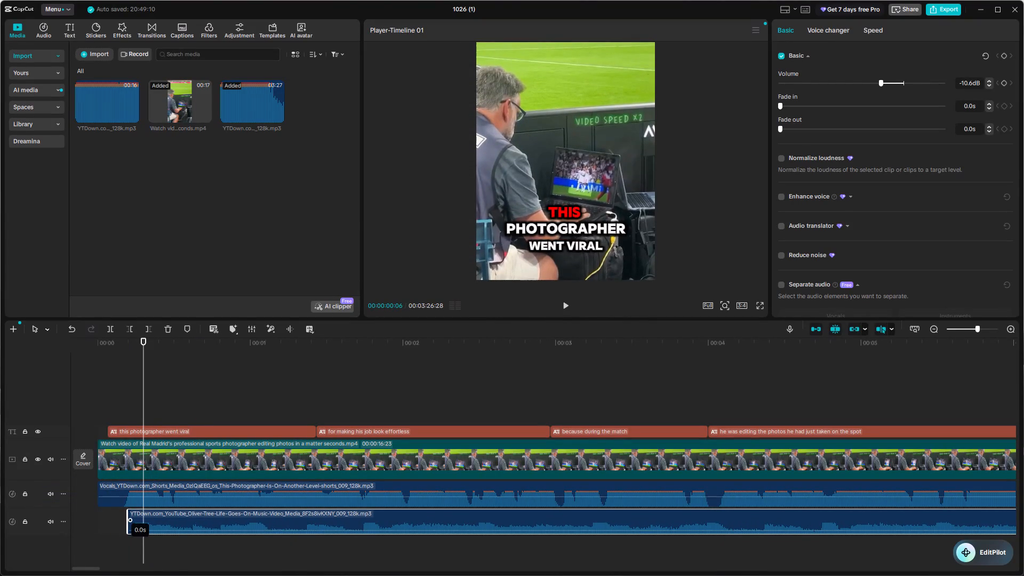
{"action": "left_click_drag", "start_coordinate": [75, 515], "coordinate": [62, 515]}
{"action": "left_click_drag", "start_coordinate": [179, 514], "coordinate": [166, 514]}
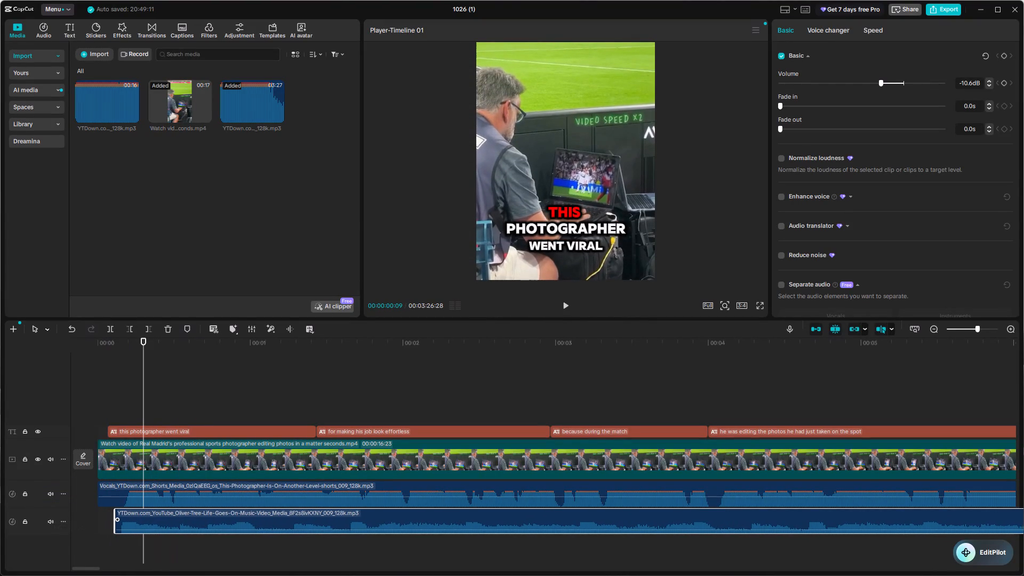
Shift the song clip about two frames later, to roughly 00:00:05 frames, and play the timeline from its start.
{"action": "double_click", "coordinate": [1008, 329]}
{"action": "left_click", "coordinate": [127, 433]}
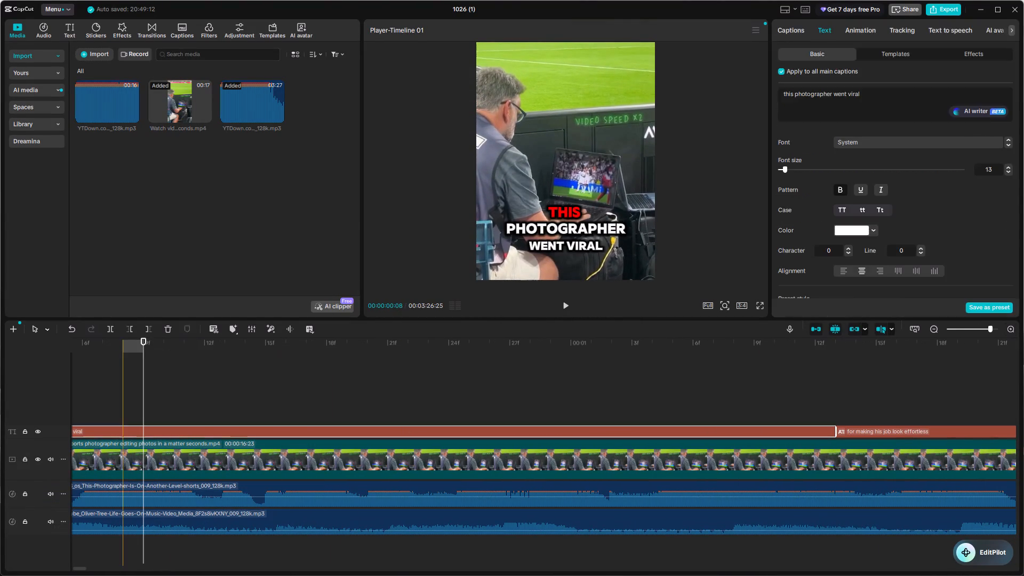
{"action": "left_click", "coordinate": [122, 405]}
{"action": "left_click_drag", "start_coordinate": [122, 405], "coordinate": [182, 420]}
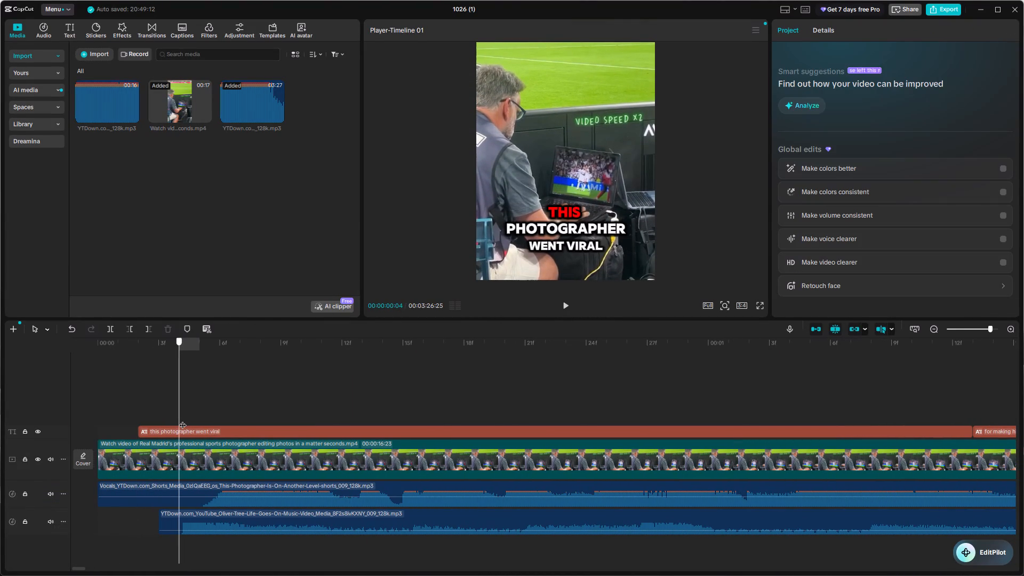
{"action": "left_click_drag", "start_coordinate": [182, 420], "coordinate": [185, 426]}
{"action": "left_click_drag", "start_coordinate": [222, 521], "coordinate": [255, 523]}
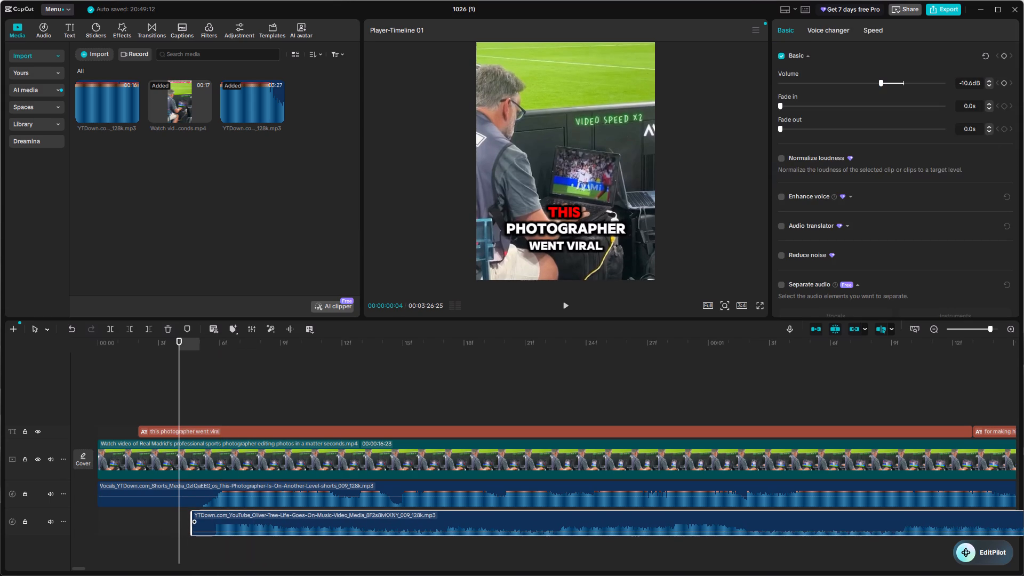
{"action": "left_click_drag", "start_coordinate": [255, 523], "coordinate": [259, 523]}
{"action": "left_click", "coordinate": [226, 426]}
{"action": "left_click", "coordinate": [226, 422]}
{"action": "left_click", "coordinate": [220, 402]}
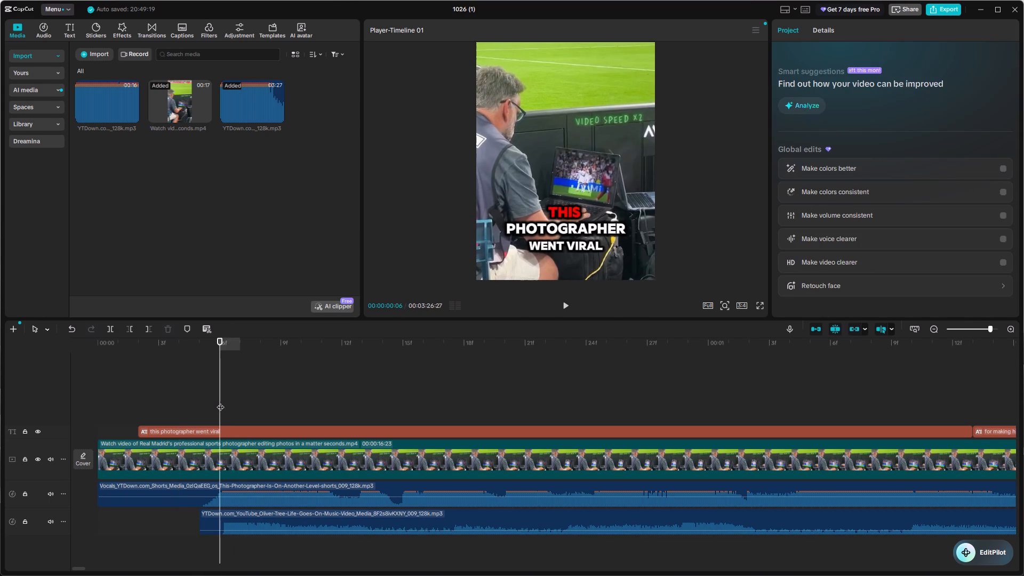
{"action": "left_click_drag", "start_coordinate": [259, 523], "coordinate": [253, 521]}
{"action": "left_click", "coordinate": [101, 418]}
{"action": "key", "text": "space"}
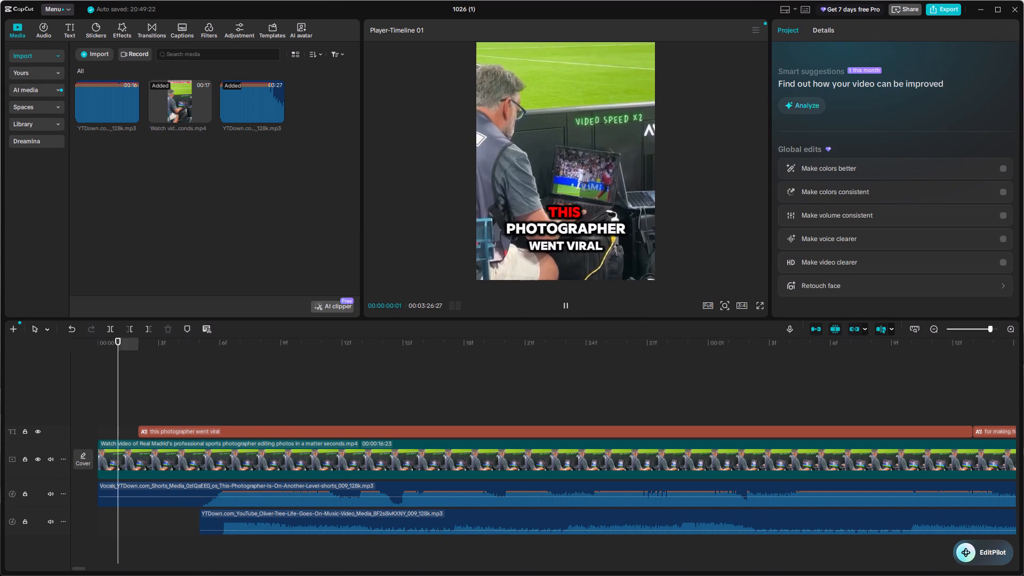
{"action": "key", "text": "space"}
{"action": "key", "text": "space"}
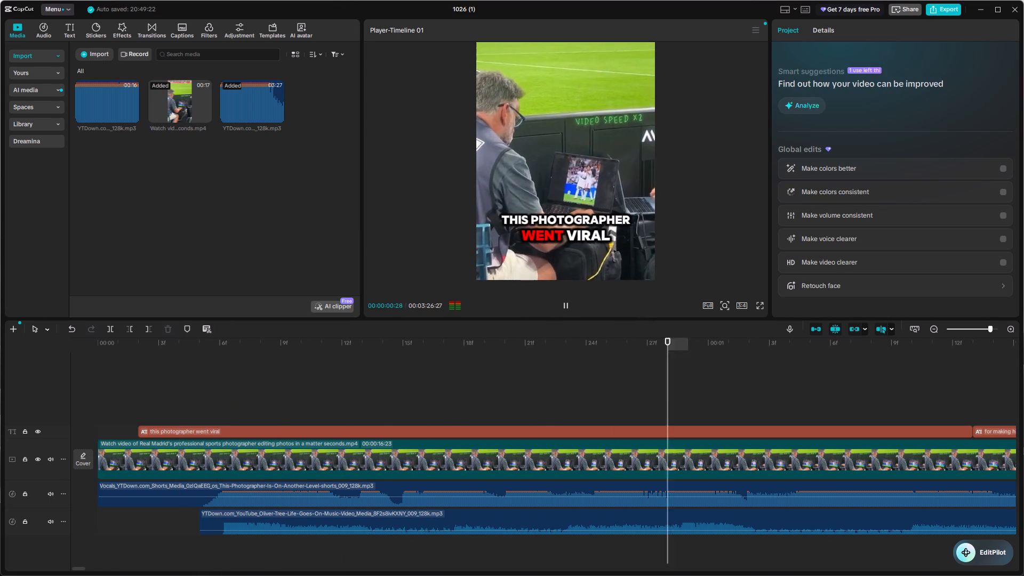
Play the passage from around 00:11 through the last caption and replay it to check the song's timing against the vocals.
{"action": "triple_click", "coordinate": [934, 332]}
{"action": "double_click", "coordinate": [934, 332]}
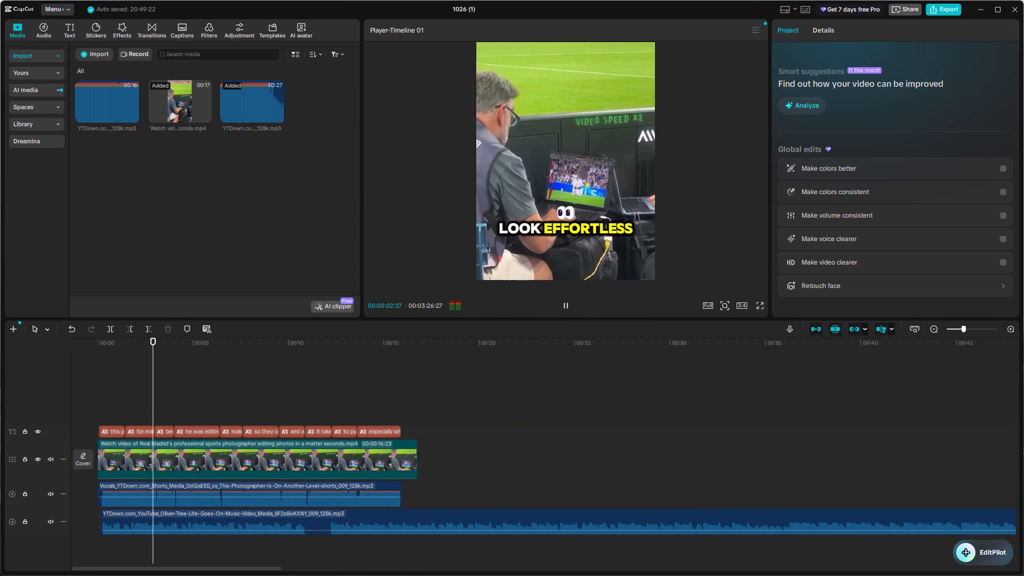
{"action": "left_click", "coordinate": [215, 386]}
{"action": "left_click_drag", "start_coordinate": [217, 386], "coordinate": [310, 397]}
{"action": "key", "text": "space"}
{"action": "key", "text": "space"}
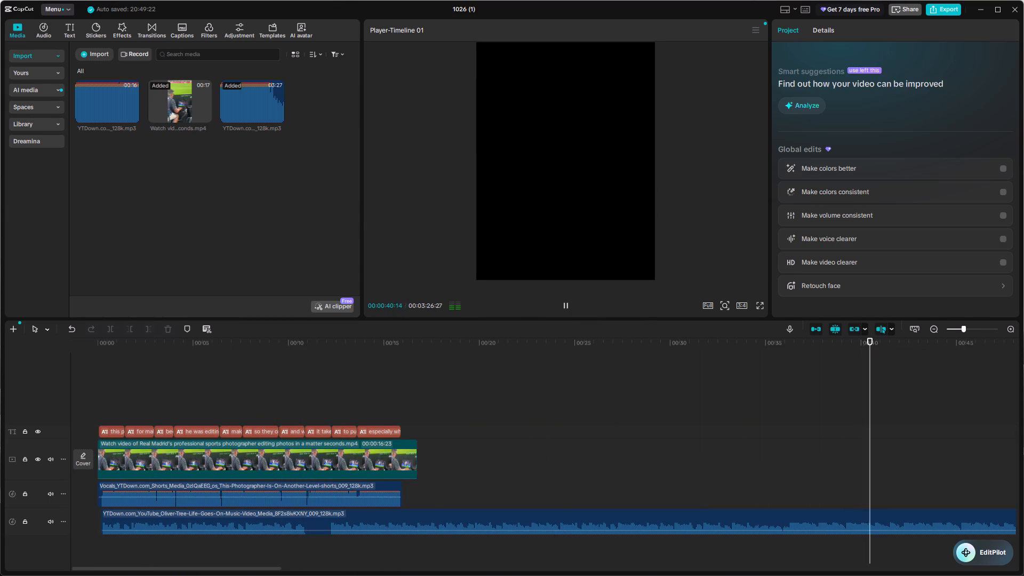
{"action": "left_click", "coordinate": [344, 398]}
{"action": "key", "text": "space"}
{"action": "left_click", "coordinate": [346, 398]}
{"action": "left_click", "coordinate": [322, 392]}
{"action": "key", "text": "space"}
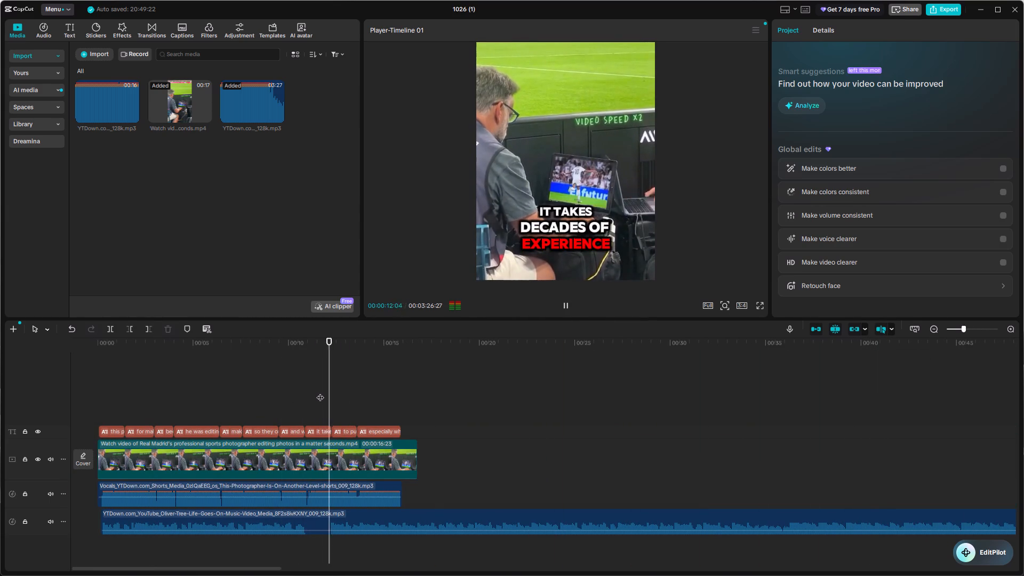
{"action": "left_click", "coordinate": [1006, 326]}
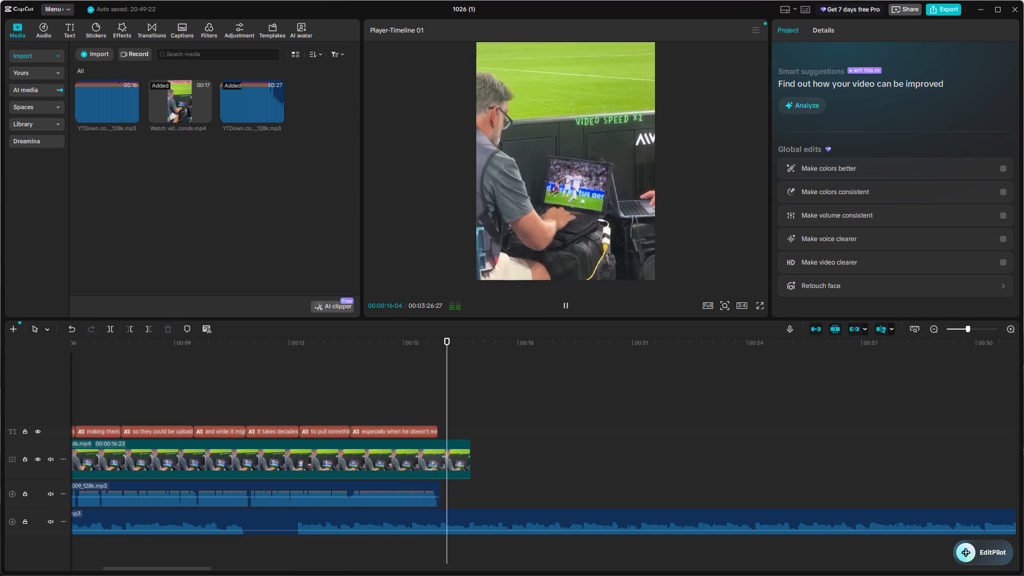
{"action": "left_click", "coordinate": [449, 373]}
{"action": "left_click_drag", "start_coordinate": [449, 373], "coordinate": [271, 382]}
{"action": "key", "text": "space"}
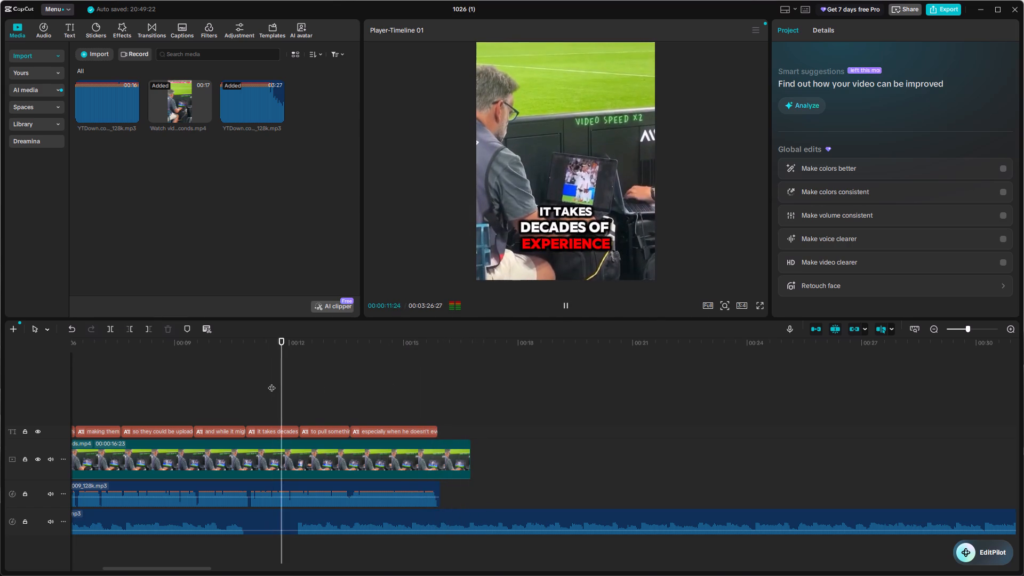
{"action": "key", "text": "space"}
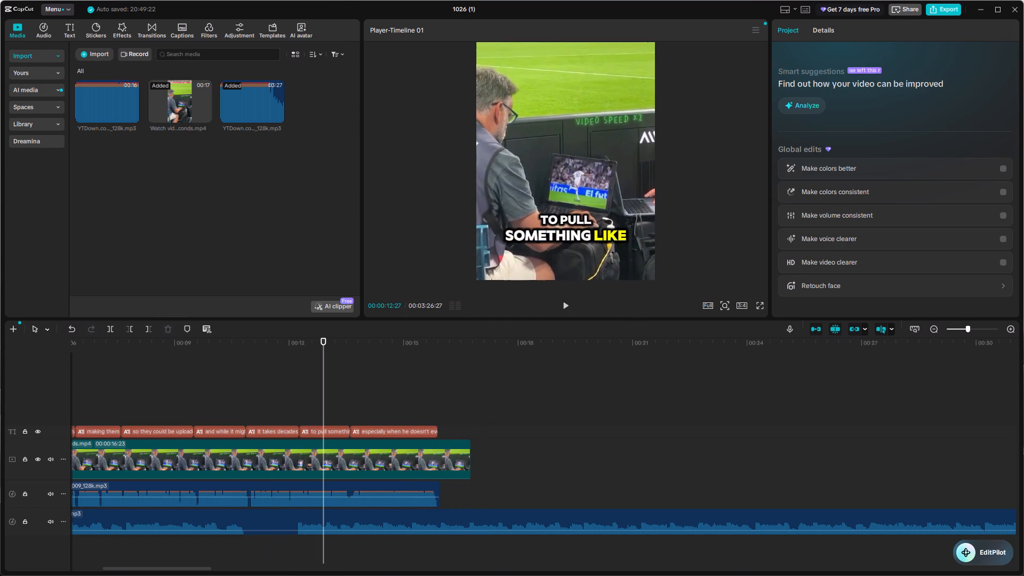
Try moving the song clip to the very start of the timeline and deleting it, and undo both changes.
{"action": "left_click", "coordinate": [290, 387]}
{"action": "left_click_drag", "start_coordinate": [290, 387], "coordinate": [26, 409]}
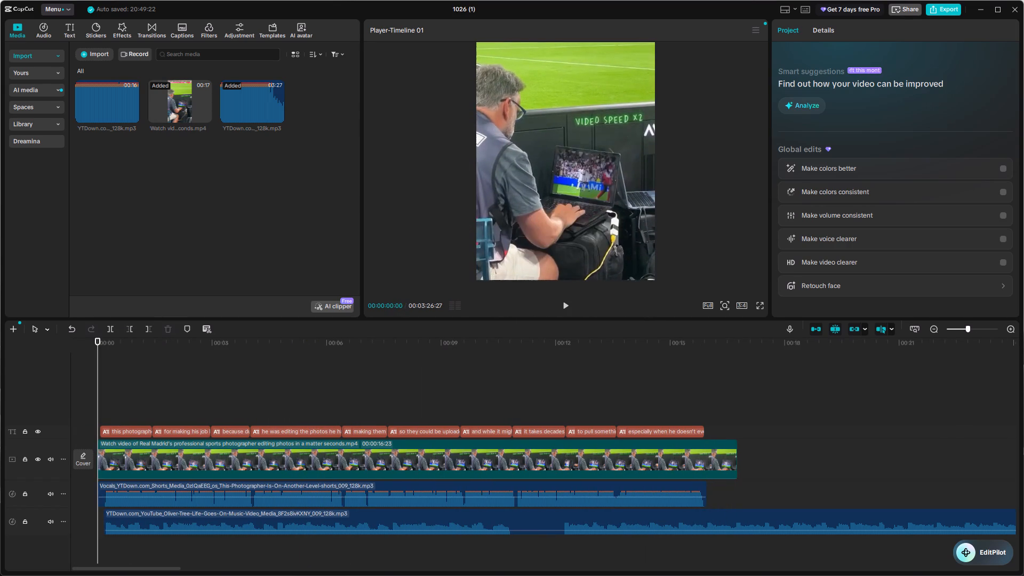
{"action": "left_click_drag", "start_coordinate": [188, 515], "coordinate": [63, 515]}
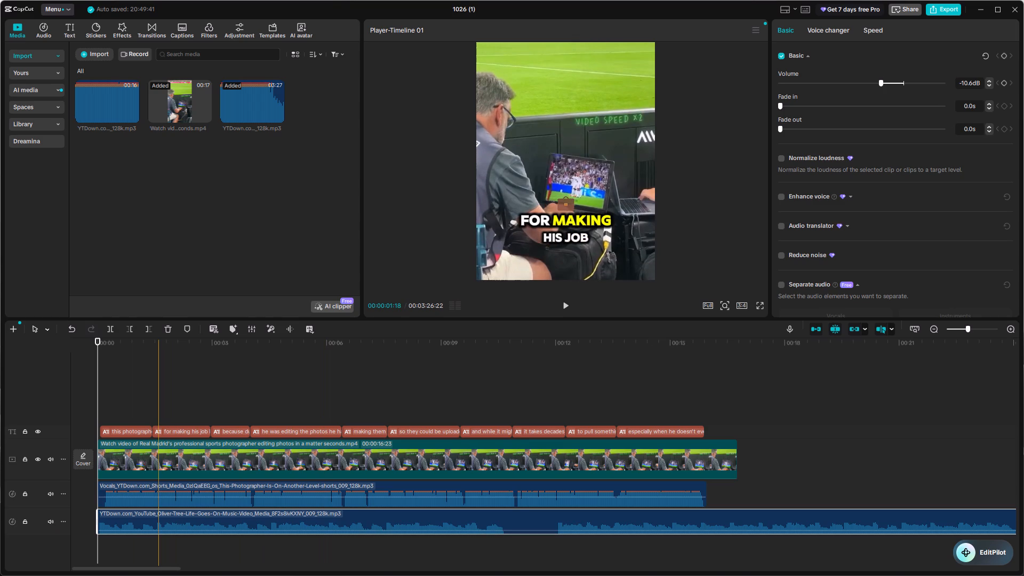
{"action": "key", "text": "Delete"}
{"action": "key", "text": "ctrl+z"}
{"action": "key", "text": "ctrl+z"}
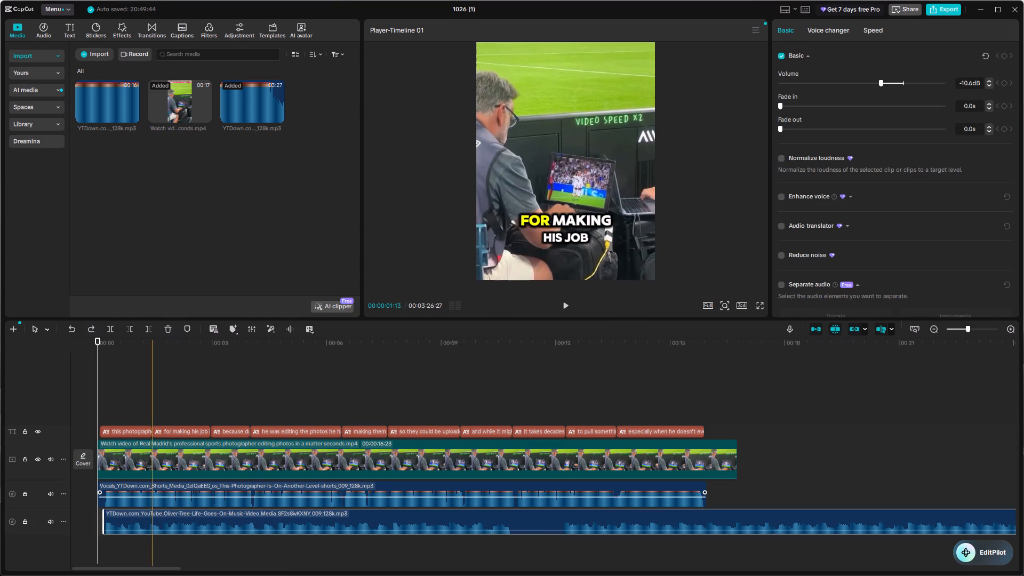
Undo the song clip's timing and volume edits back to before it was placed on the timeline.
{"action": "key", "text": "ctrl+z"}
{"action": "key", "text": "ctrl+z"}
{"action": "key", "text": "ctrl+z"}
{"action": "key", "text": "ctrl+z"}
{"action": "key", "text": "ctrl+z"}
{"action": "key", "text": "ctrl+z"}
{"action": "key", "text": "ctrl+z"}
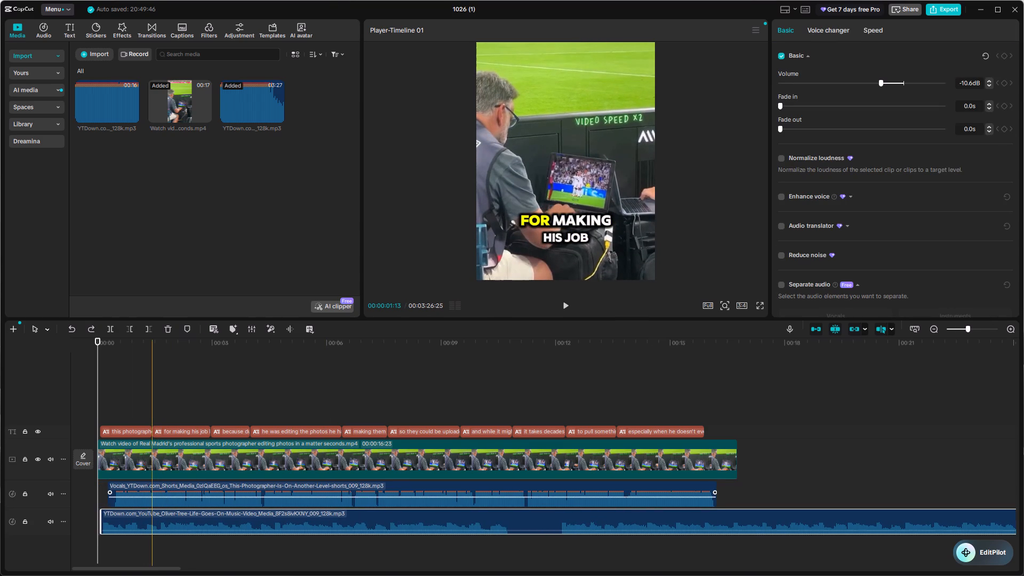
{"action": "key", "text": "ctrl+z"}
{"action": "key", "text": "ctrl+z"}
{"action": "key", "text": "ctrl+z"}
{"action": "key", "text": "ctrl+z"}
{"action": "key", "text": "ctrl+z"}
{"action": "key", "text": "ctrl+z"}
{"action": "key", "text": "ctrl+z"}
{"action": "key", "text": "ctrl+z"}
{"action": "key", "text": "ctrl+z"}
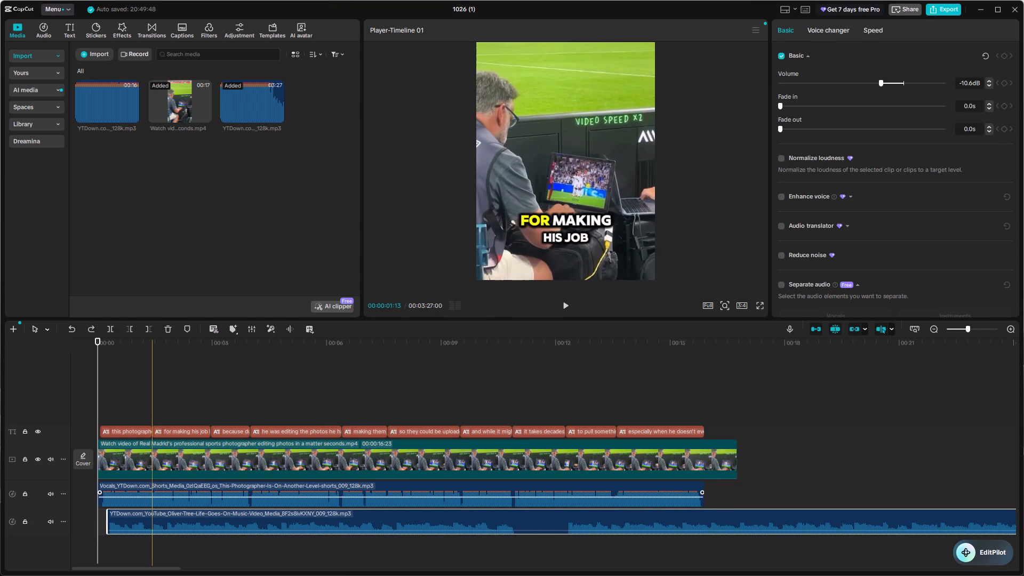
{"action": "key", "text": "ctrl+z"}
{"action": "key", "text": "ctrl+z"}
{"action": "key", "text": "ctrl+z"}
{"action": "key", "text": "ctrl+z"}
{"action": "key", "text": "ctrl+z"}
Undo the song's import and the vocal isolation on the voice-over clip.
{"action": "left_click", "coordinate": [160, 493]}
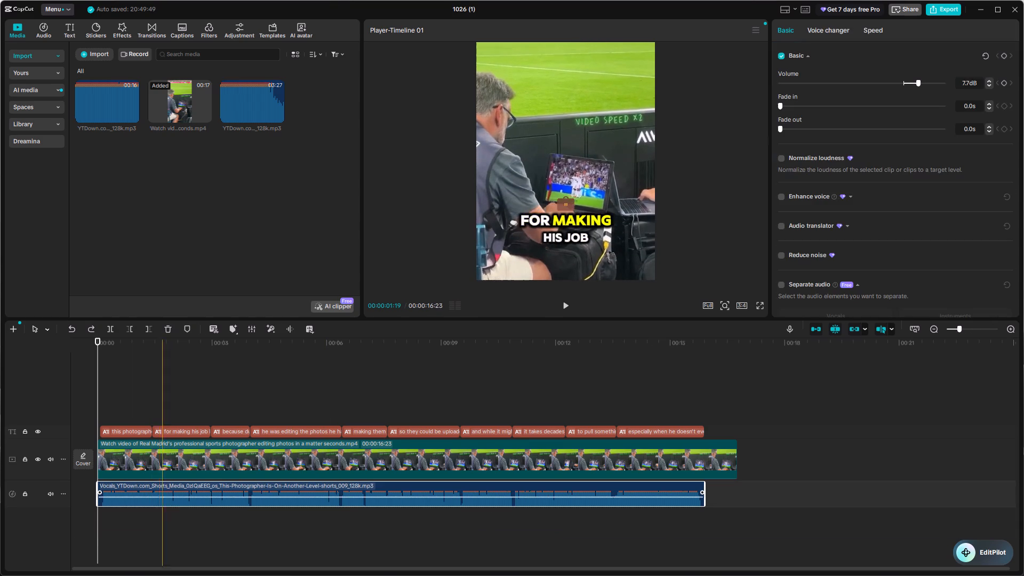
{"action": "key", "text": "ctrl+z"}
{"action": "key", "text": "ctrl+z"}
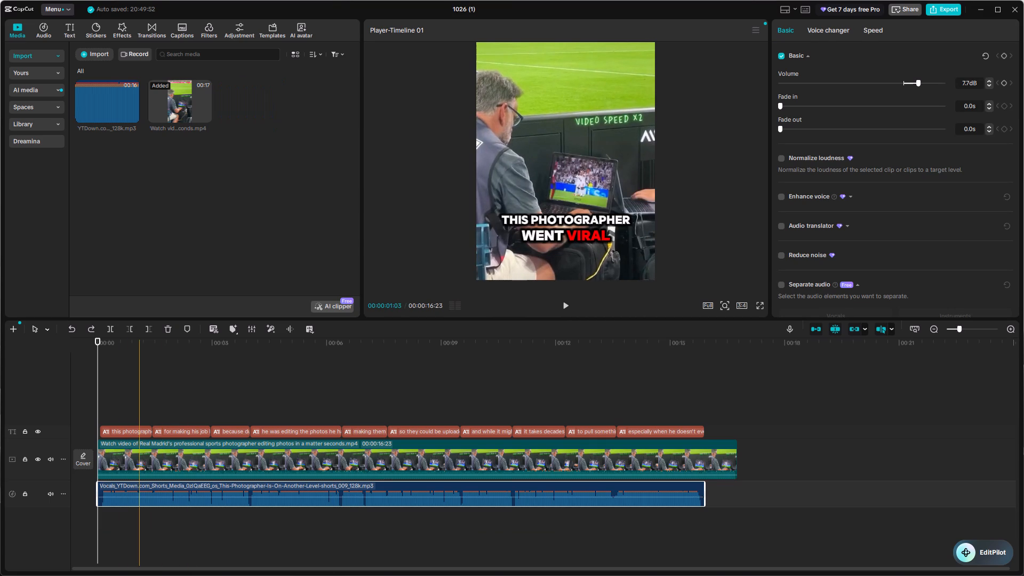
{"action": "key", "text": "ctrl+z"}
{"action": "key", "text": "ctrl+z"}
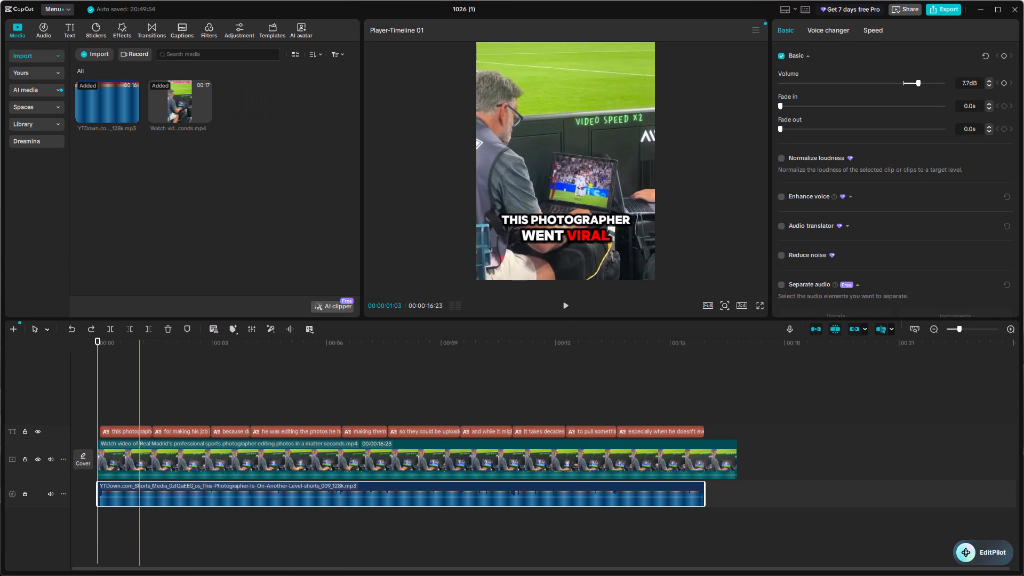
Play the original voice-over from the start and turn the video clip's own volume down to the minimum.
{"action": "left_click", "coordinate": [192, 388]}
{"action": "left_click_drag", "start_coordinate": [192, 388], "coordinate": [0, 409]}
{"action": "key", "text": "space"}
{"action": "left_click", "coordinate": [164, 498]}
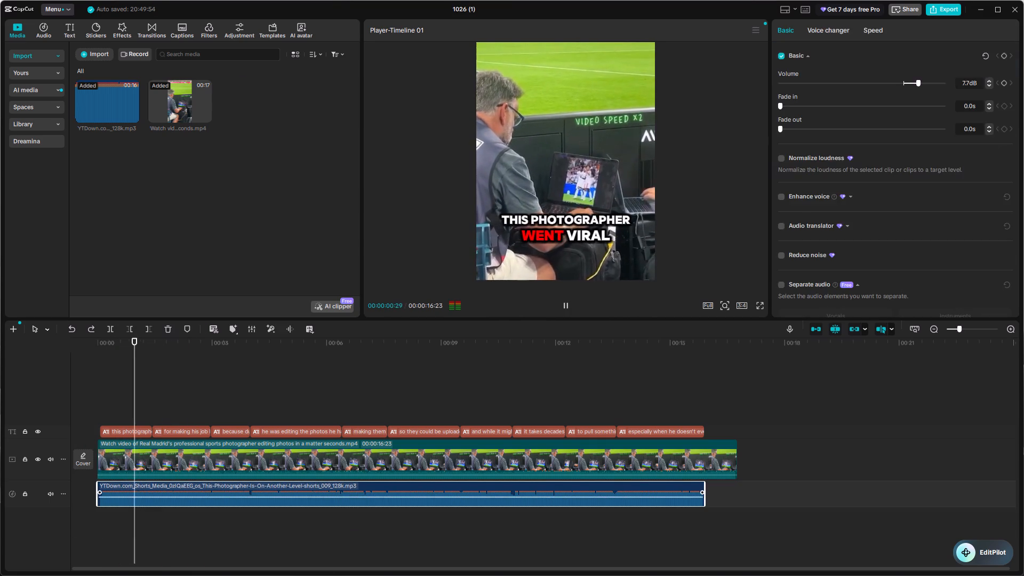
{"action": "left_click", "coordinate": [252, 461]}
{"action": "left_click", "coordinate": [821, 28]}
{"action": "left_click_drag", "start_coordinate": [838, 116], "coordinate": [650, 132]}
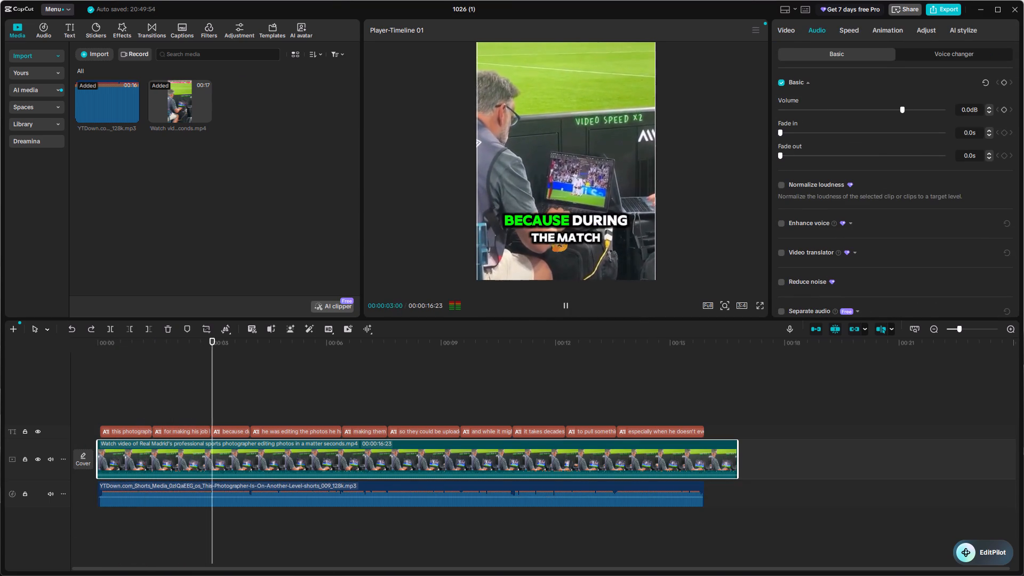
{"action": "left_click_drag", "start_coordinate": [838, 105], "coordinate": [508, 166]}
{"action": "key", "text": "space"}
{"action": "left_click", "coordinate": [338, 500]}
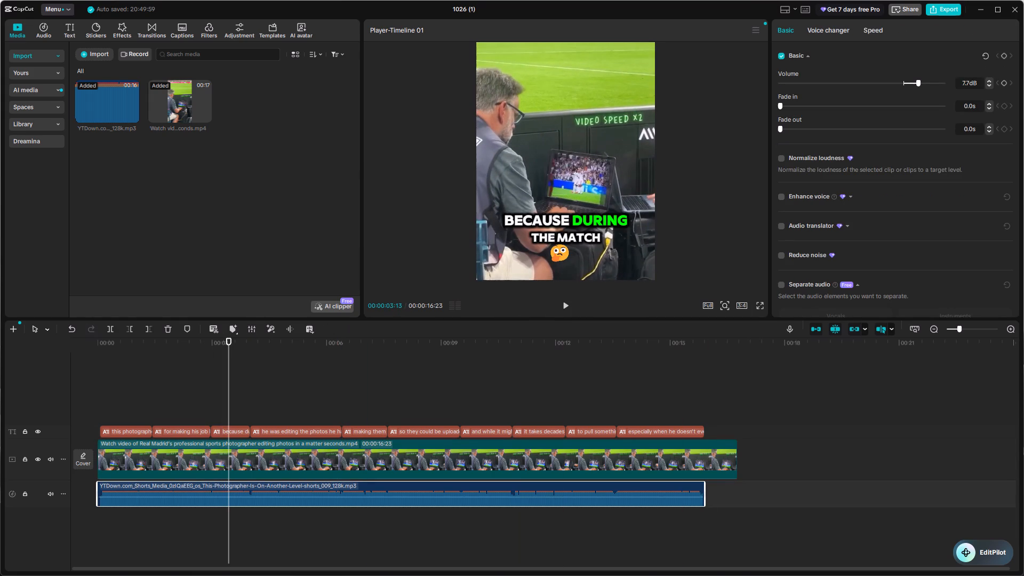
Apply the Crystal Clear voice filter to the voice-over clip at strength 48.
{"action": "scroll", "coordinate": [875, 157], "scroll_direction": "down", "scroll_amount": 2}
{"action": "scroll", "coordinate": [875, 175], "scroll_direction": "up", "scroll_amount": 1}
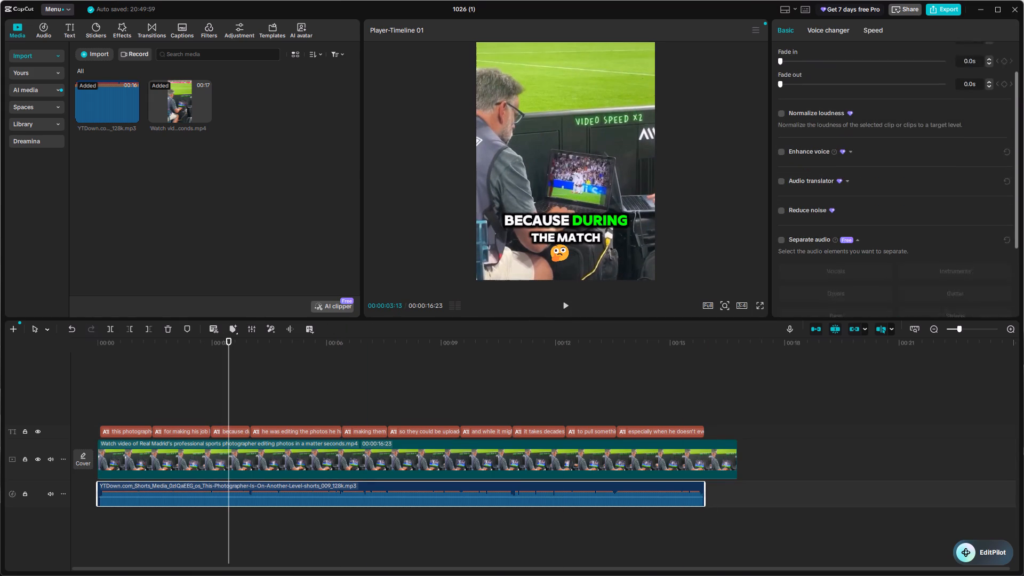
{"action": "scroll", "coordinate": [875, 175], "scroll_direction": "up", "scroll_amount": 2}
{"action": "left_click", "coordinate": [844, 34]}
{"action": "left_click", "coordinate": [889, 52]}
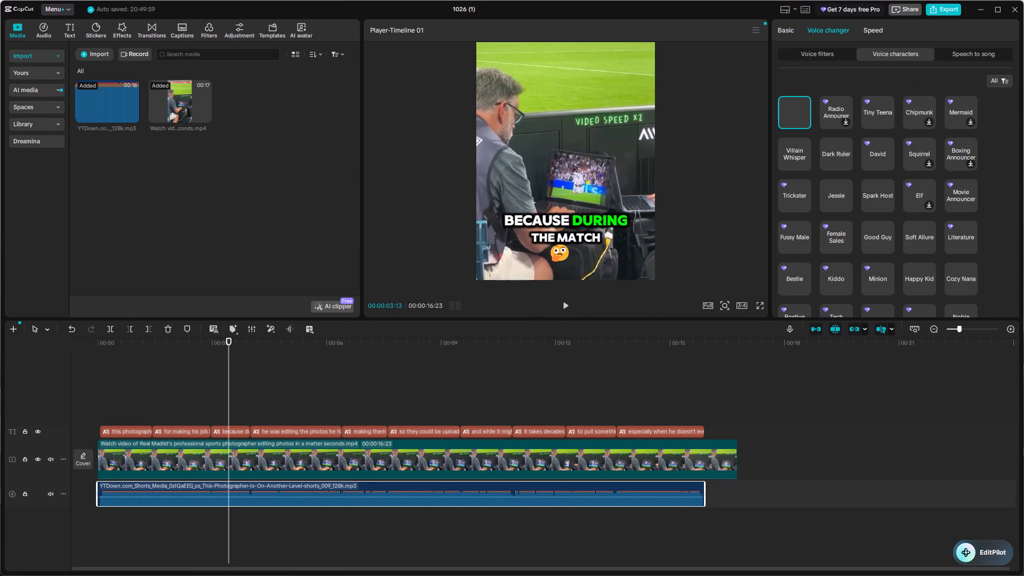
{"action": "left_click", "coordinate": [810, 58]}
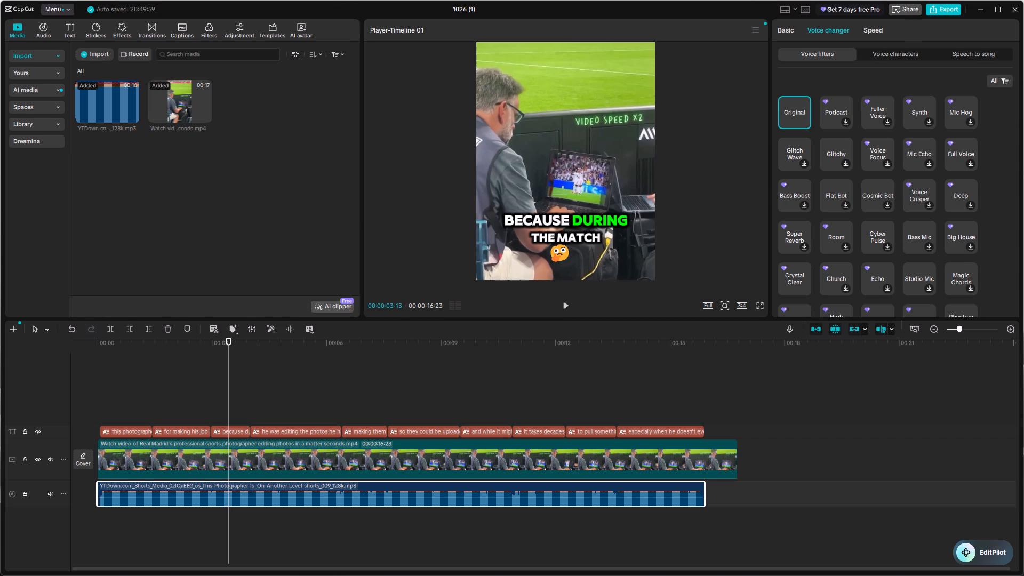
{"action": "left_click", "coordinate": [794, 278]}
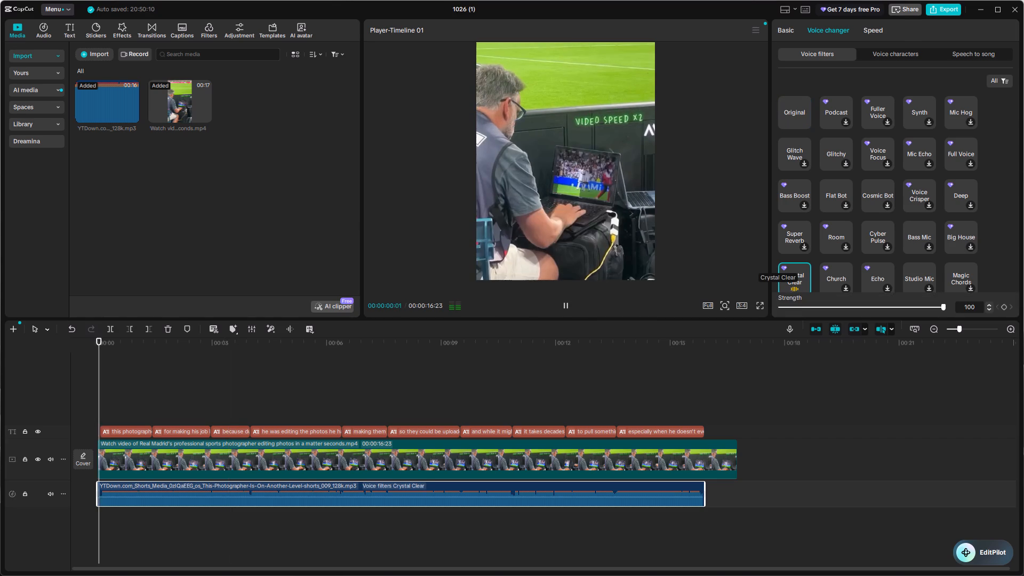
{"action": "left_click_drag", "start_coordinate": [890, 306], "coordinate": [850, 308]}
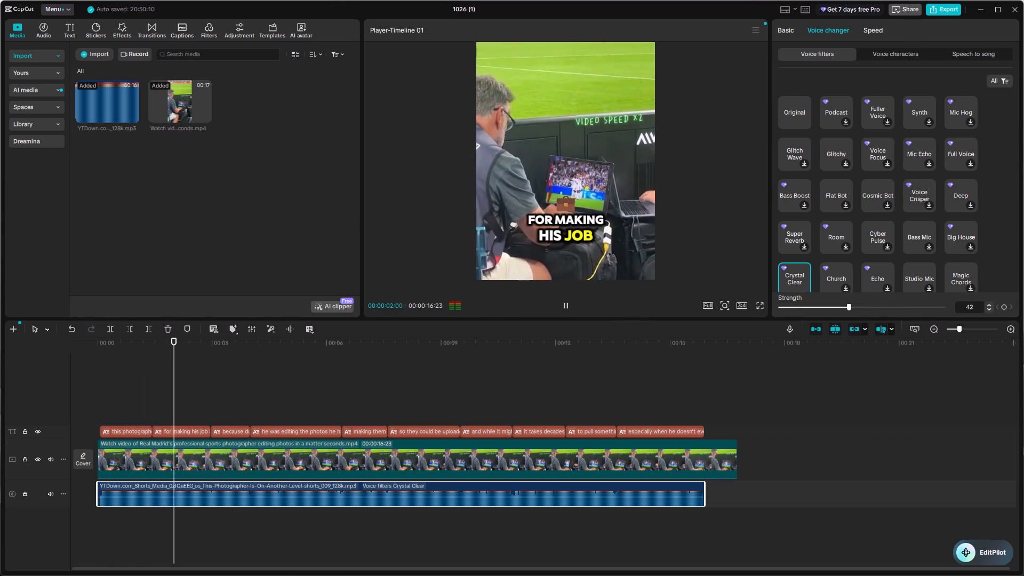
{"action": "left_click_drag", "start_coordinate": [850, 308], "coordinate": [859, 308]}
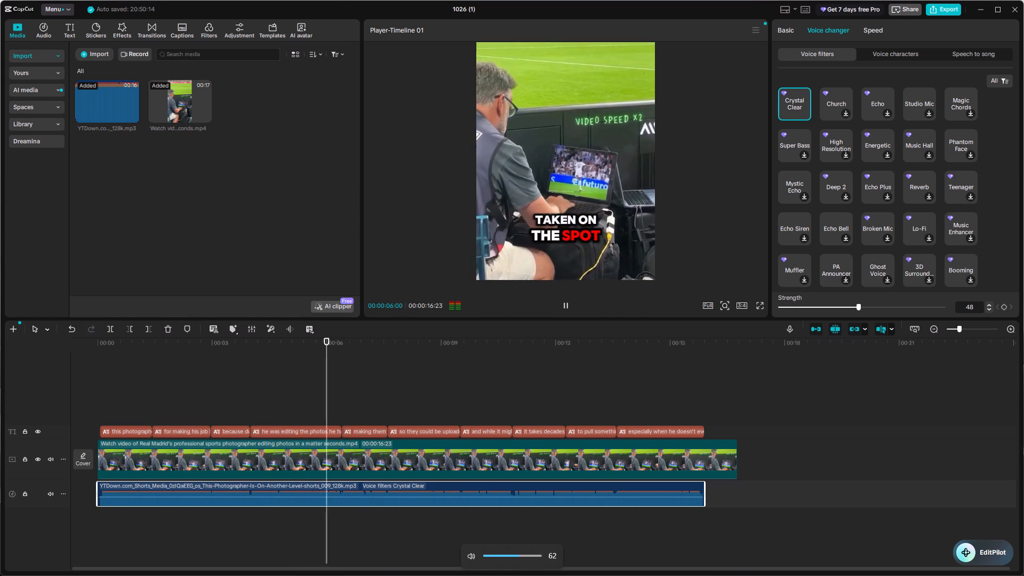
Play the opening seconds from the timeline start to hear the filtered voice-over, and return to the start.
{"action": "left_click", "coordinate": [200, 399]}
{"action": "left_click_drag", "start_coordinate": [200, 399], "coordinate": [10, 412]}
{"action": "key", "text": "space"}
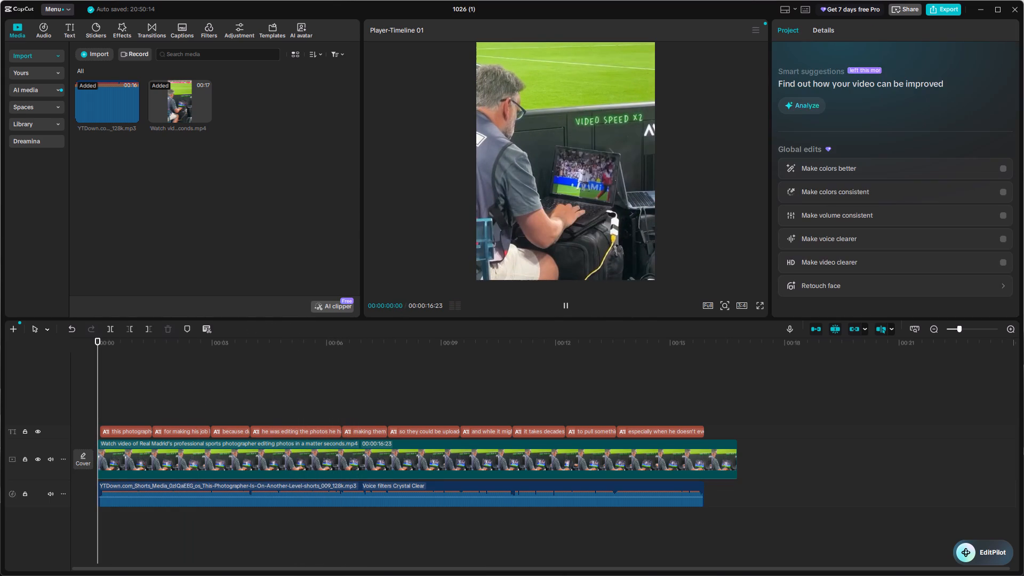
{"action": "key", "text": "space"}
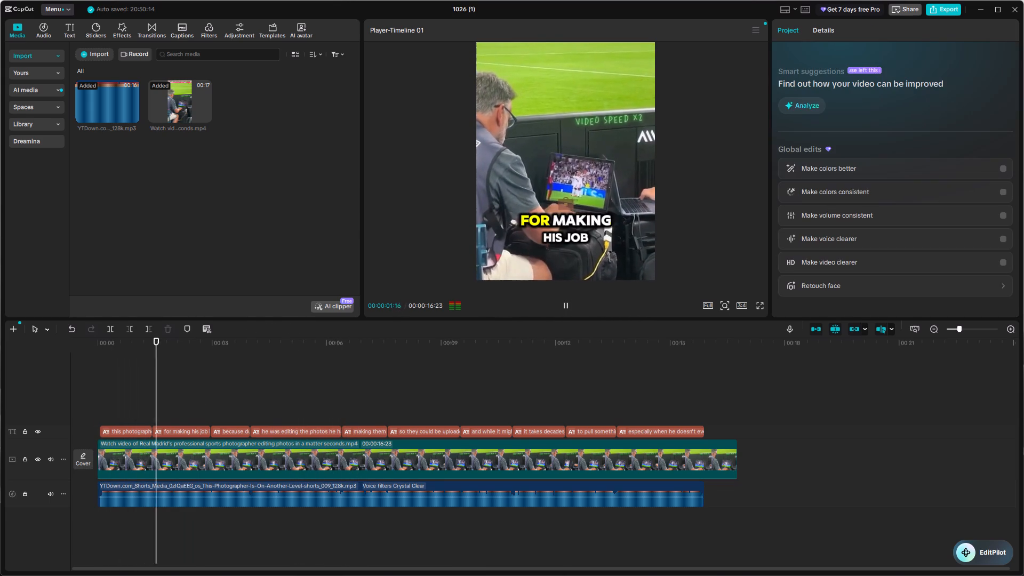
{"action": "key", "text": "space"}
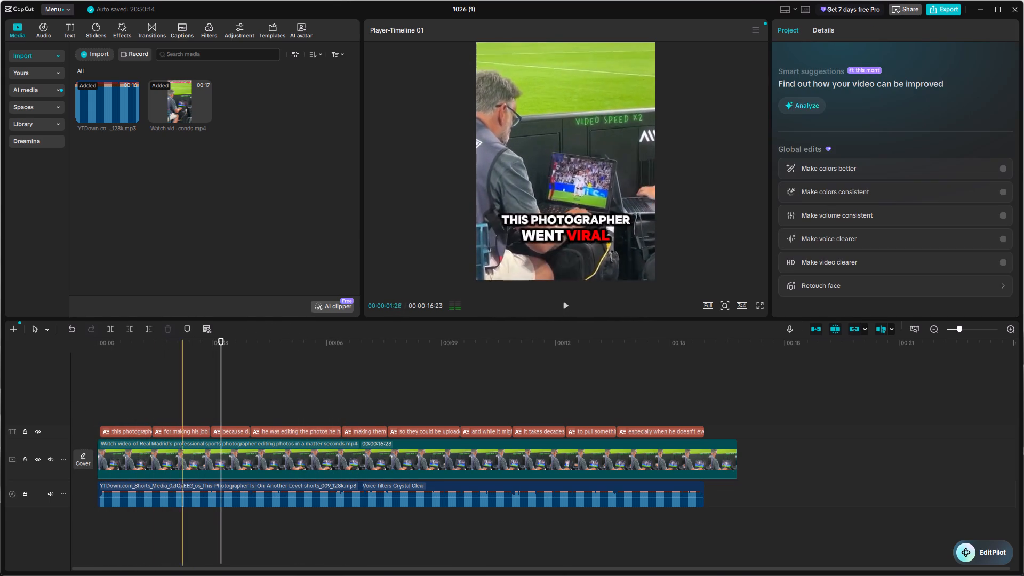
{"action": "left_click", "coordinate": [196, 377]}
{"action": "left_click_drag", "start_coordinate": [196, 377], "coordinate": [45, 397]}
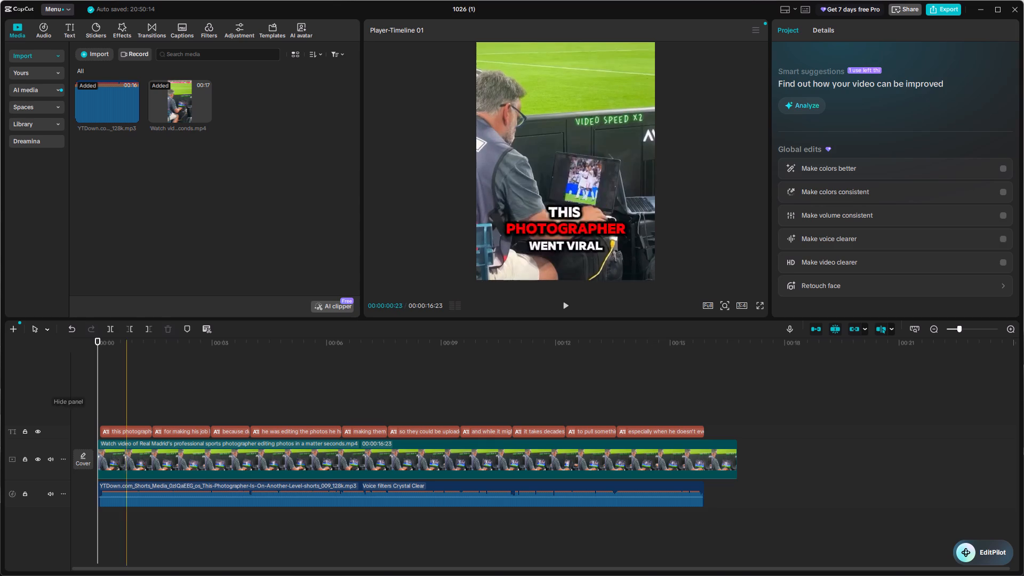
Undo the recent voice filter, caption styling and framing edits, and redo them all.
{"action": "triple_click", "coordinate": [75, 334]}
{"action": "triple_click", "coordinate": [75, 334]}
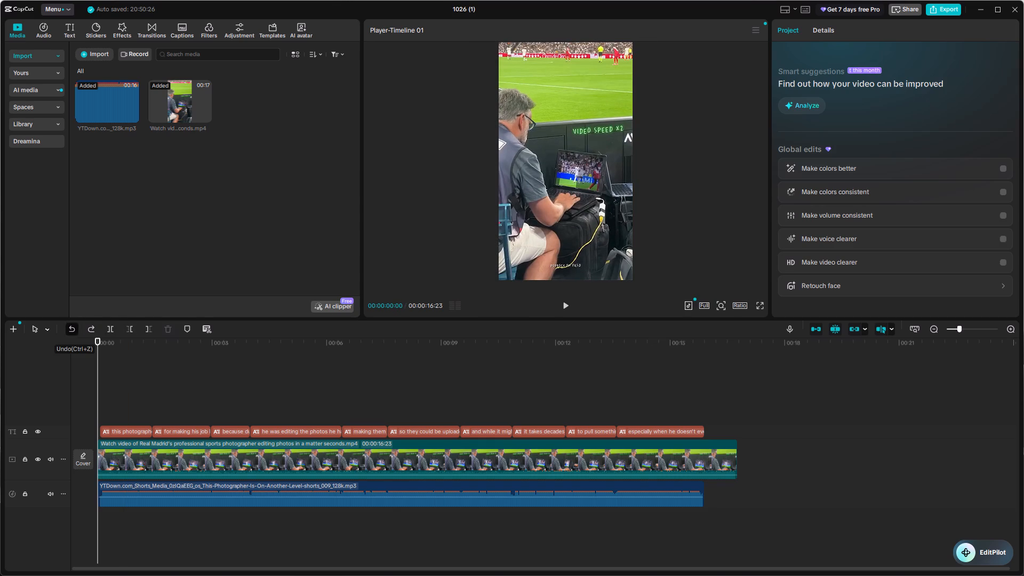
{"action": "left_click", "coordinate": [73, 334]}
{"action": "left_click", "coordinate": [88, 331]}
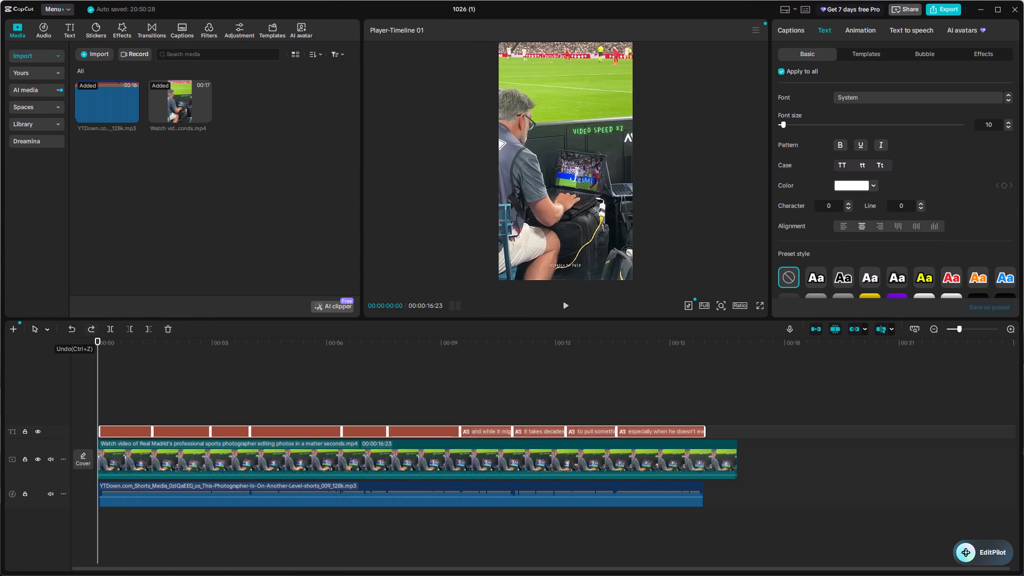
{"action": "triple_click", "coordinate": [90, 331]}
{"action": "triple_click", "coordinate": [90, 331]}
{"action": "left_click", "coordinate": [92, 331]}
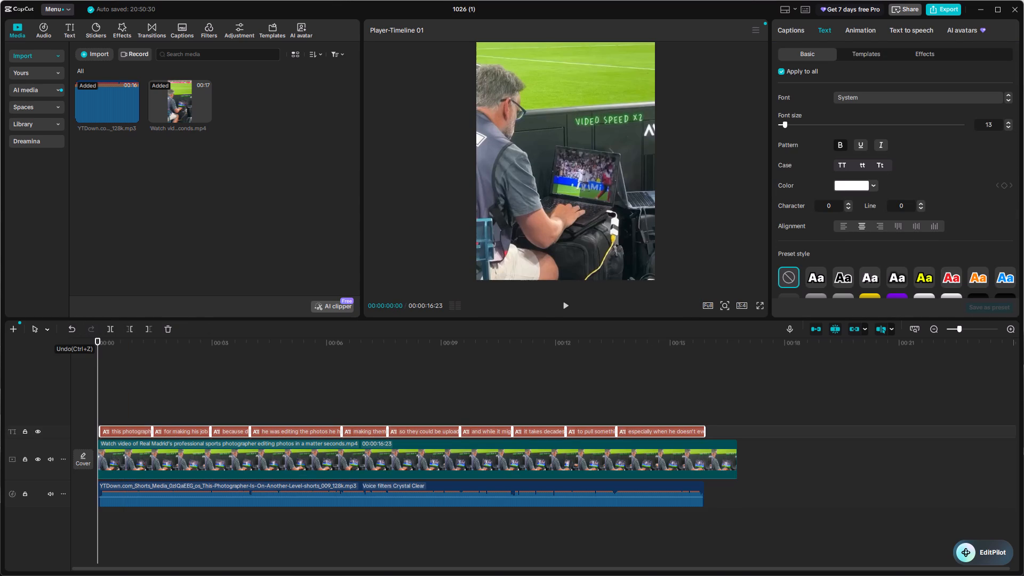
Play the edit from the timeline start to check the filtered voice-over against the video and captions.
{"action": "left_click", "coordinate": [172, 371]}
{"action": "left_click_drag", "start_coordinate": [172, 371], "coordinate": [0, 401]}
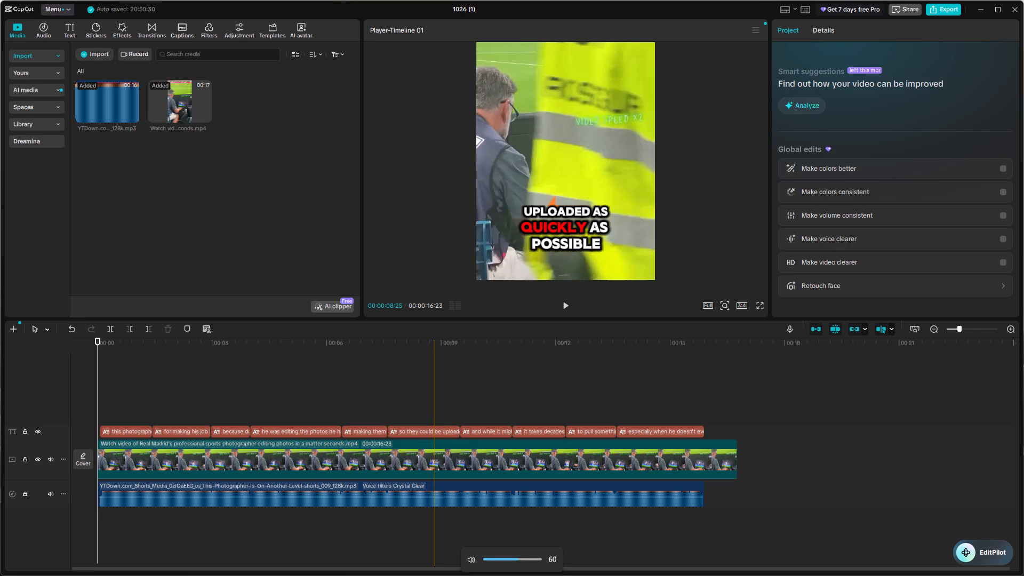
{"action": "left_click", "coordinate": [433, 417]}
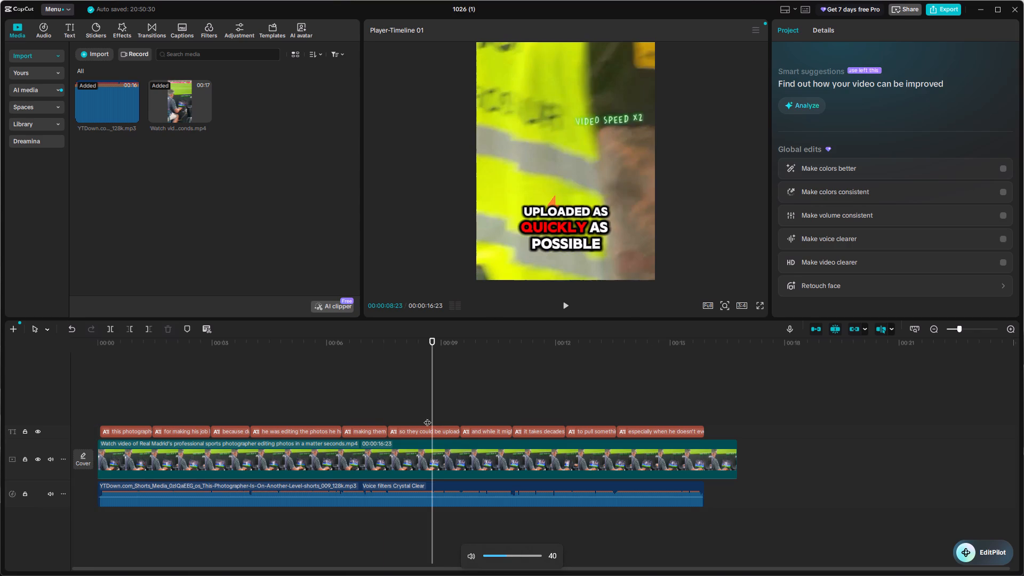
{"action": "left_click", "coordinate": [338, 402]}
{"action": "left_click_drag", "start_coordinate": [338, 402], "coordinate": [41, 441]}
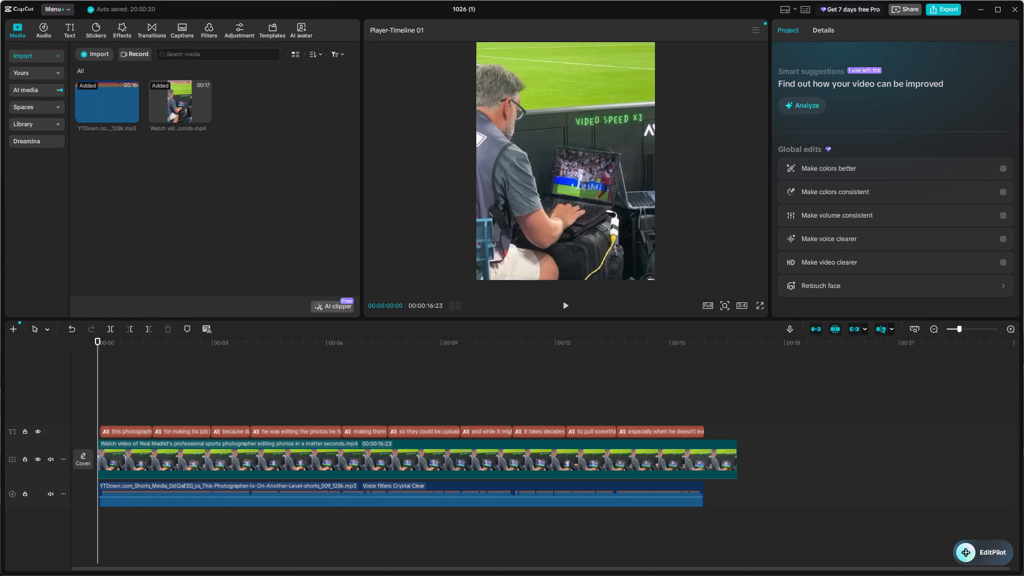
{"action": "left_click", "coordinate": [565, 307]}
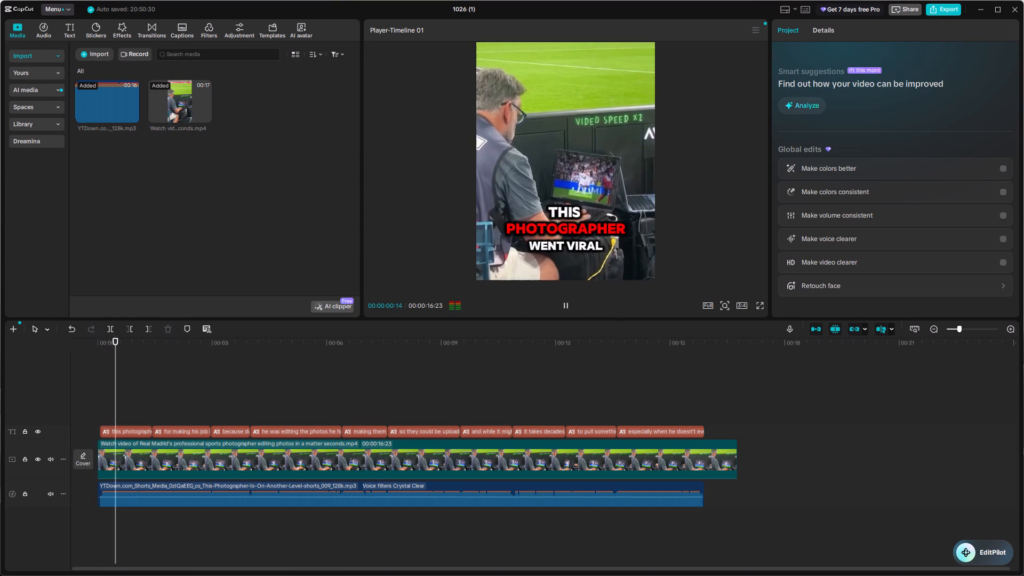
{"action": "left_click", "coordinate": [565, 307]}
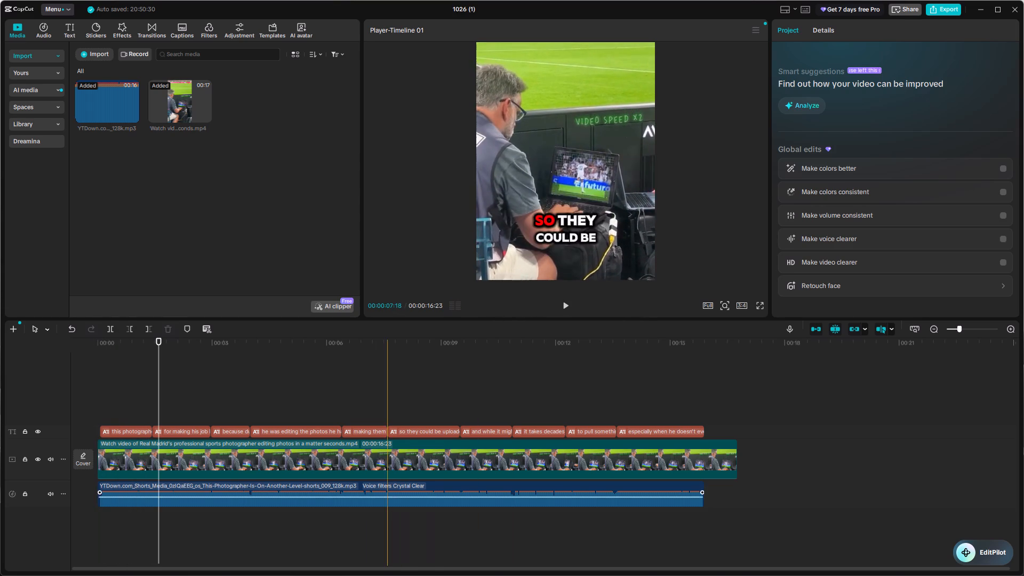
{"action": "left_click", "coordinate": [360, 491]}
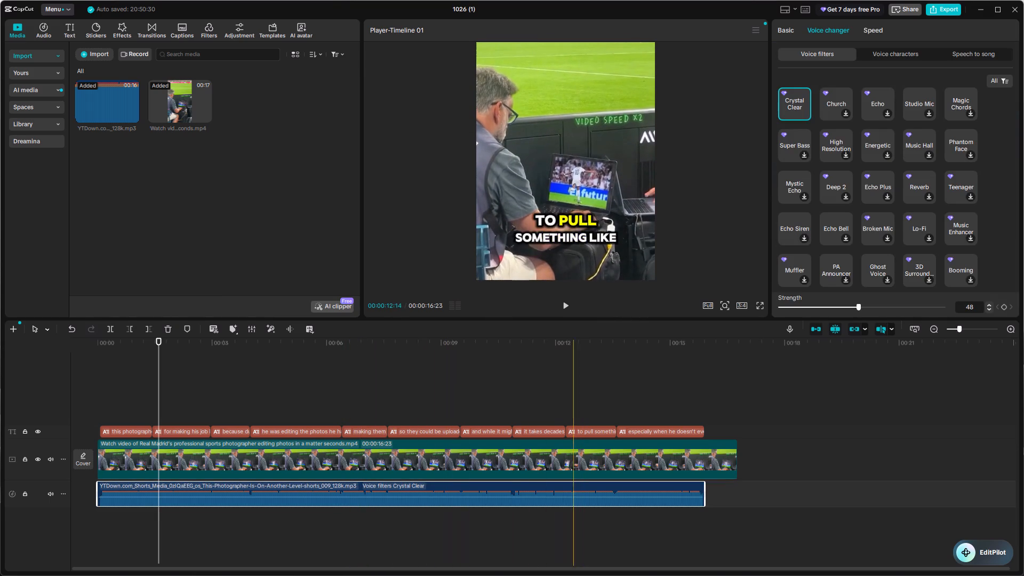
{"action": "left_click", "coordinate": [567, 307]}
{"action": "left_click", "coordinate": [706, 460]}
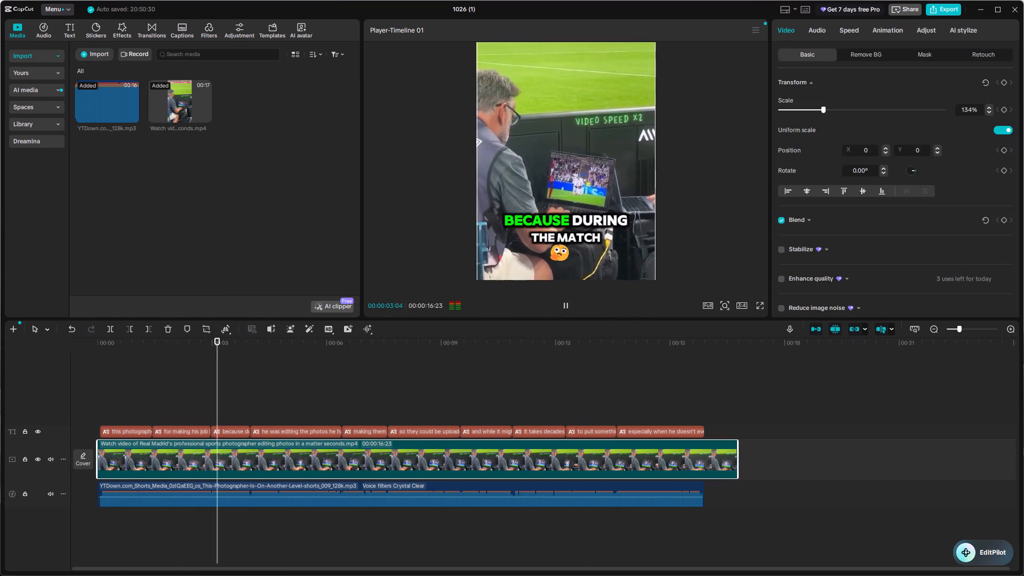
Lock the caption track, keeping it visible.
{"action": "left_click", "coordinate": [401, 374]}
{"action": "left_click_drag", "start_coordinate": [401, 374], "coordinate": [364, 405]}
{"action": "left_click", "coordinate": [35, 434]}
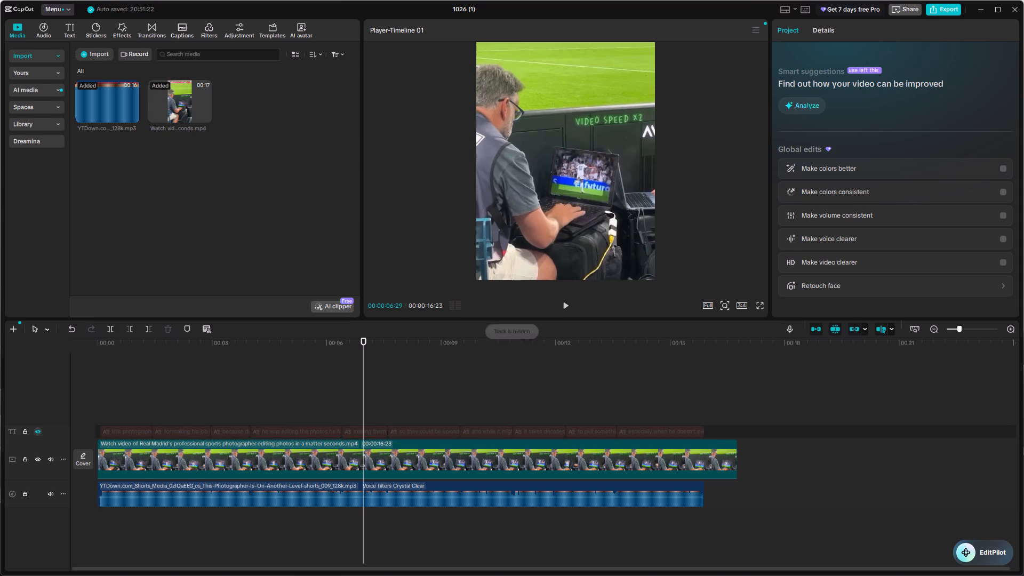
{"action": "left_click", "coordinate": [35, 434]}
{"action": "left_click", "coordinate": [37, 434]}
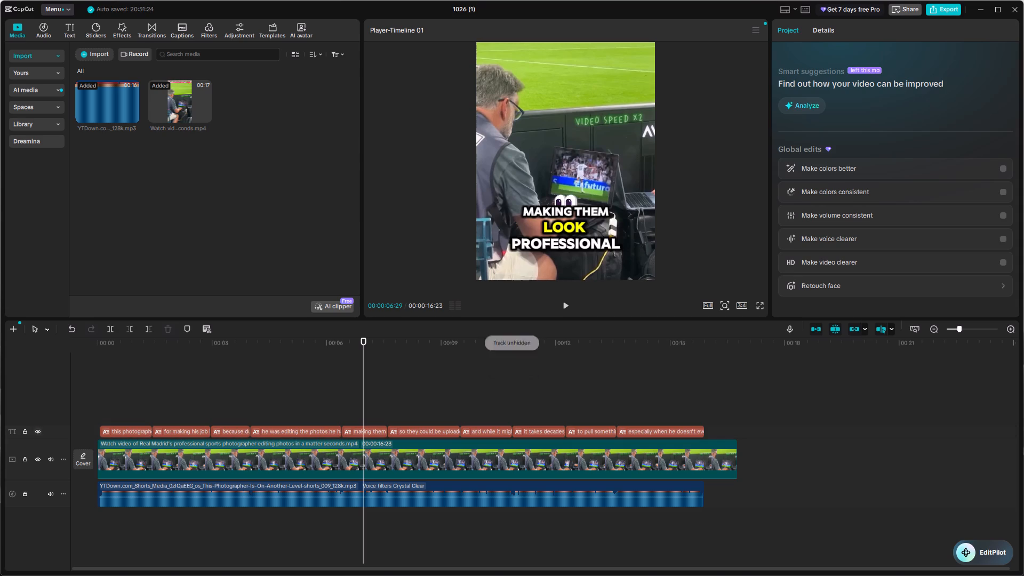
{"action": "left_click", "coordinate": [26, 430]}
Split the video clip at 00:00:08:18, just before the passer-by in the hi-vis vest blocks the shot.
{"action": "left_click", "coordinate": [241, 393]}
{"action": "left_click_drag", "start_coordinate": [242, 393], "coordinate": [420, 398]}
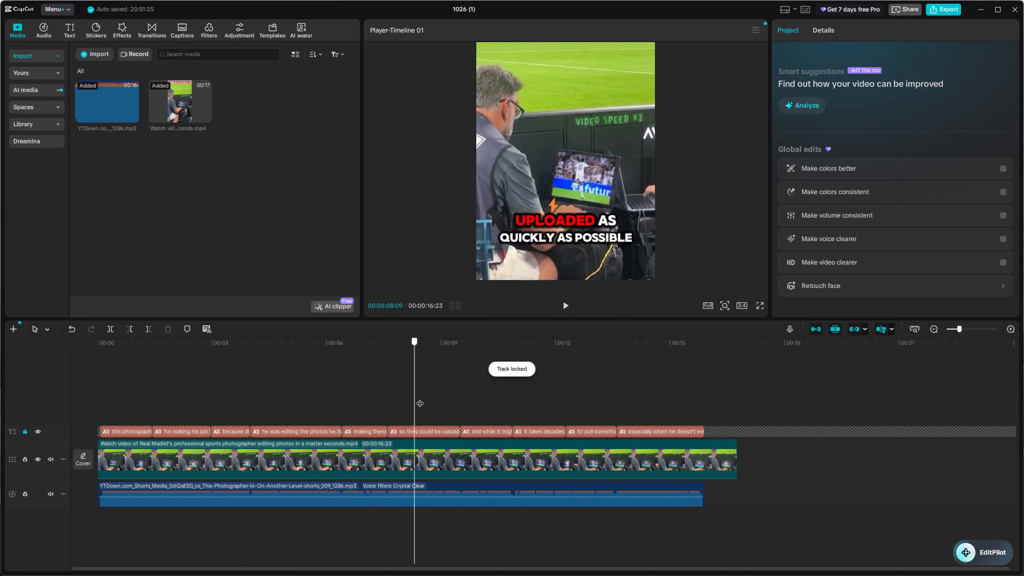
{"action": "left_click_drag", "start_coordinate": [420, 398], "coordinate": [426, 400]}
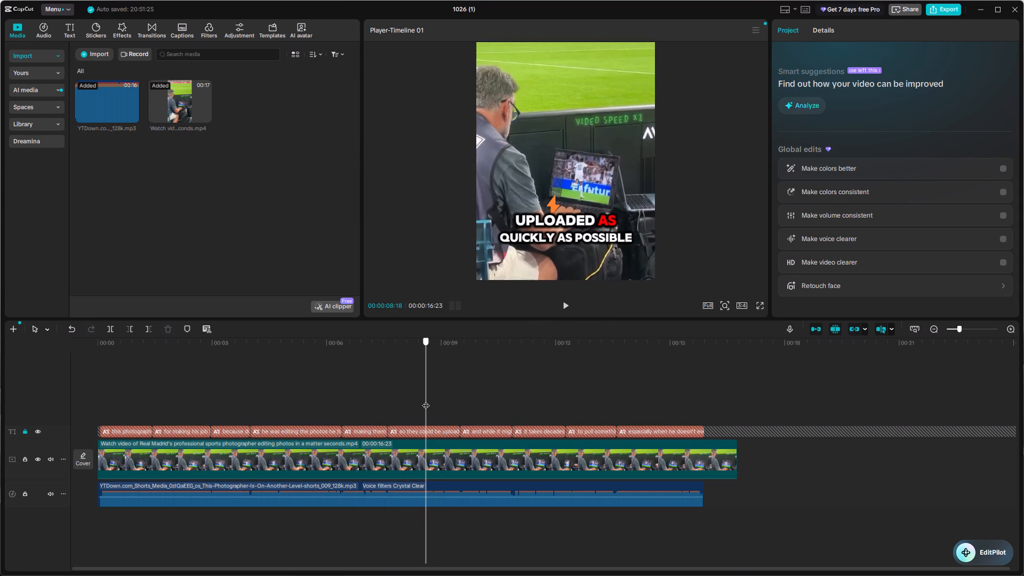
{"action": "left_click_drag", "start_coordinate": [426, 400], "coordinate": [429, 400]}
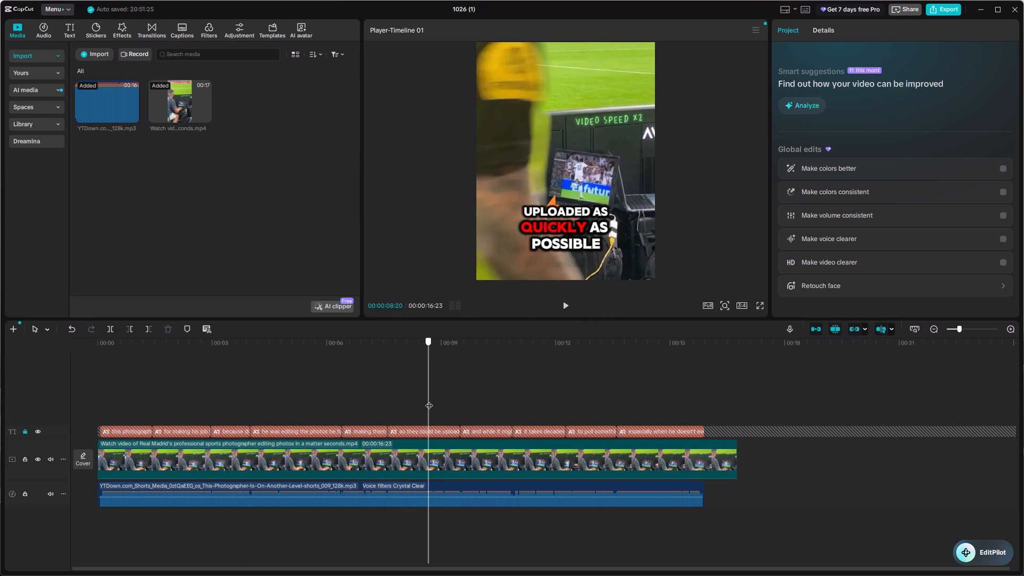
{"action": "left_click_drag", "start_coordinate": [429, 400], "coordinate": [426, 402]}
{"action": "left_click", "coordinate": [433, 465]}
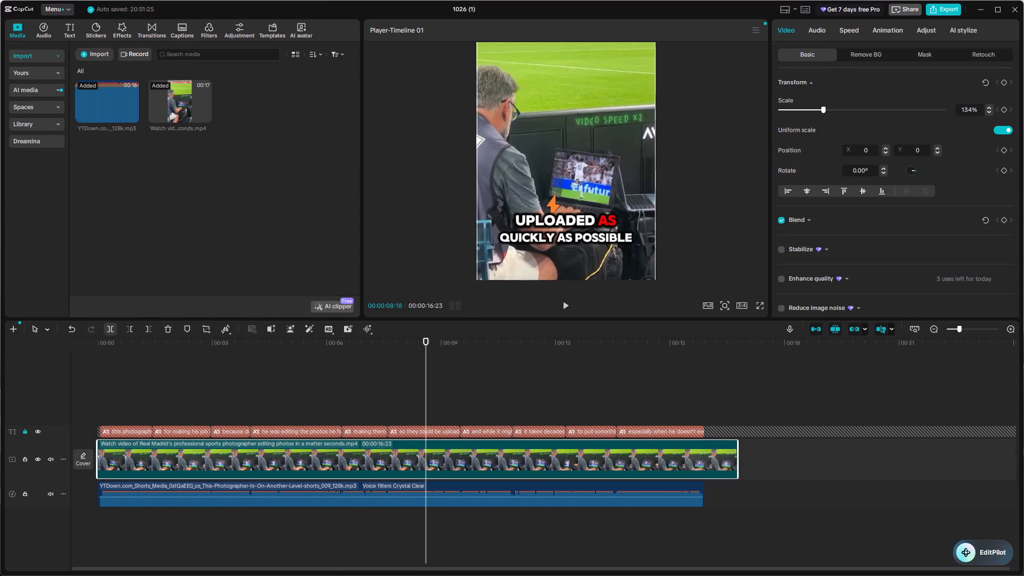
{"action": "left_click", "coordinate": [111, 333]}
Trim the start of the second video clip to a length of 00:00:07:22, cutting out the passer-by.
{"action": "left_click", "coordinate": [422, 445]}
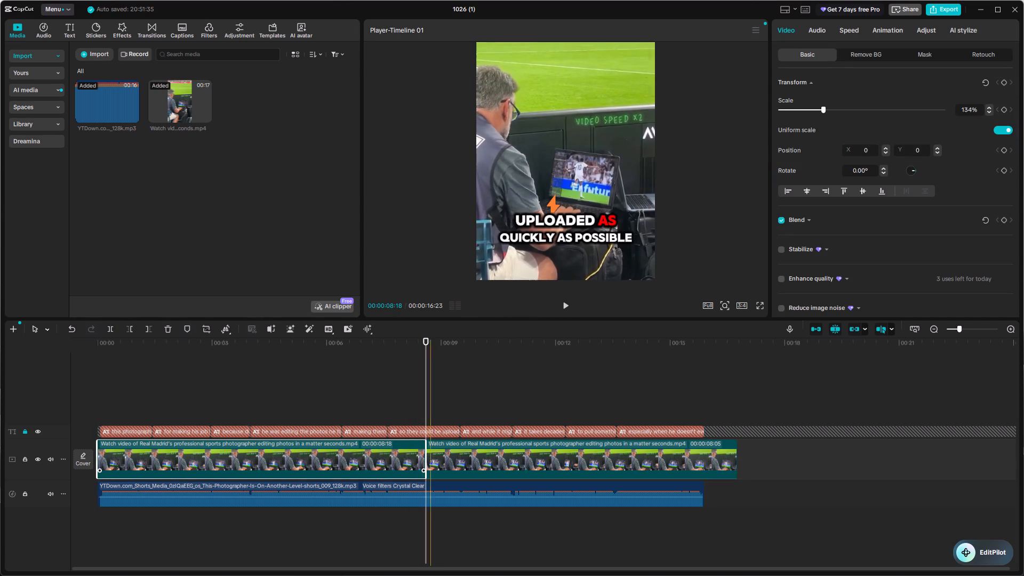
{"action": "left_click", "coordinate": [433, 450]}
{"action": "left_click_drag", "start_coordinate": [427, 449], "coordinate": [444, 449]}
Trim the end of the second video clip to match the voice-over's end, for a total length of 00:00:15:27.
{"action": "left_click", "coordinate": [517, 415]}
{"action": "left_click_drag", "start_coordinate": [517, 413], "coordinate": [603, 406]}
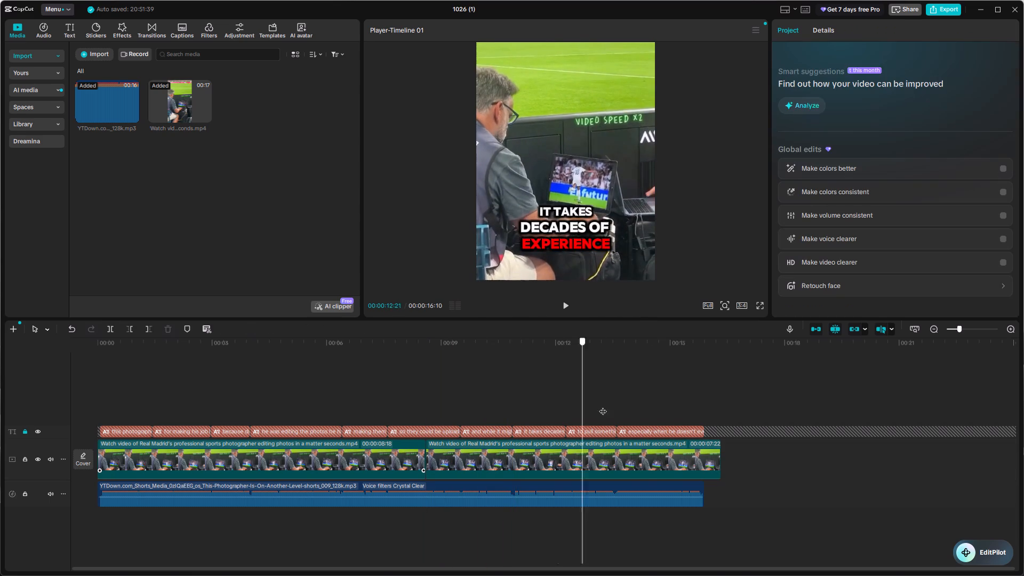
{"action": "left_click_drag", "start_coordinate": [603, 406], "coordinate": [709, 398]}
{"action": "left_click", "coordinate": [703, 469]}
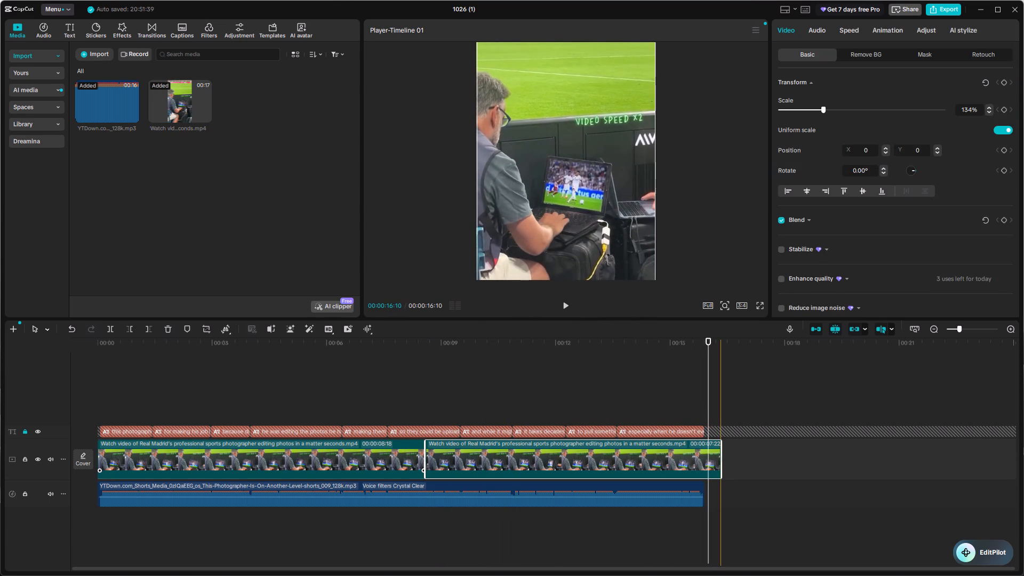
{"action": "left_click_drag", "start_coordinate": [721, 458], "coordinate": [700, 460]}
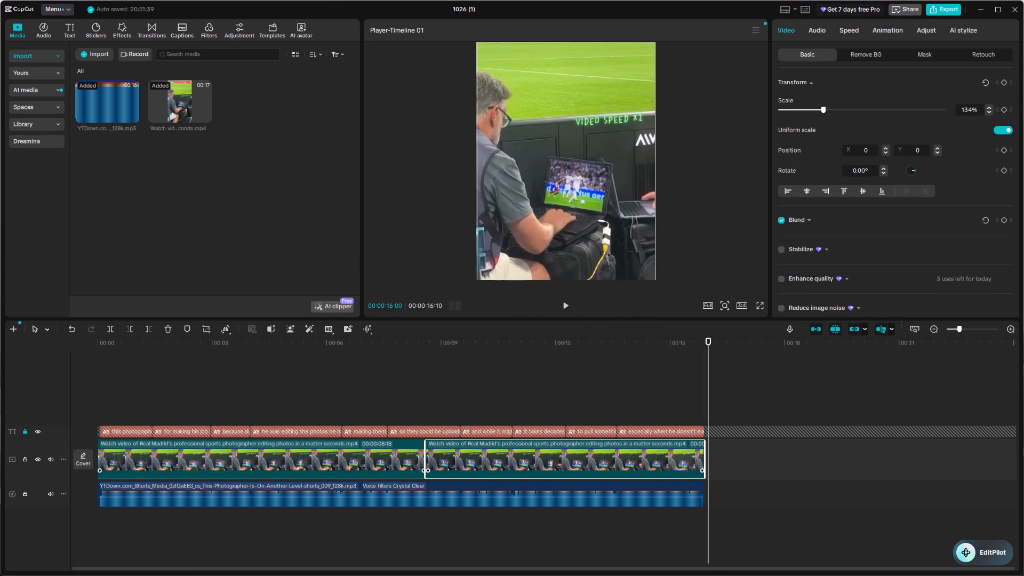
{"action": "left_click", "coordinate": [675, 389]}
{"action": "left_click_drag", "start_coordinate": [675, 389], "coordinate": [707, 396]}
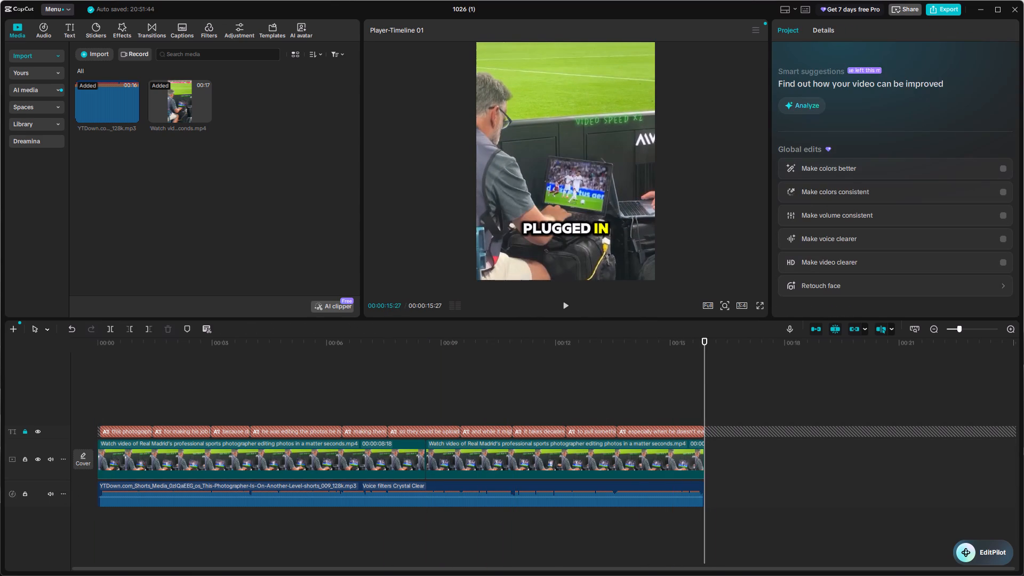
Unlock the caption track.
{"action": "left_click", "coordinate": [28, 432]}
Play the trimmed video from the timeline start.
{"action": "left_click", "coordinate": [171, 396]}
{"action": "left_click_drag", "start_coordinate": [171, 396], "coordinate": [17, 430]}
{"action": "left_click", "coordinate": [573, 303]}
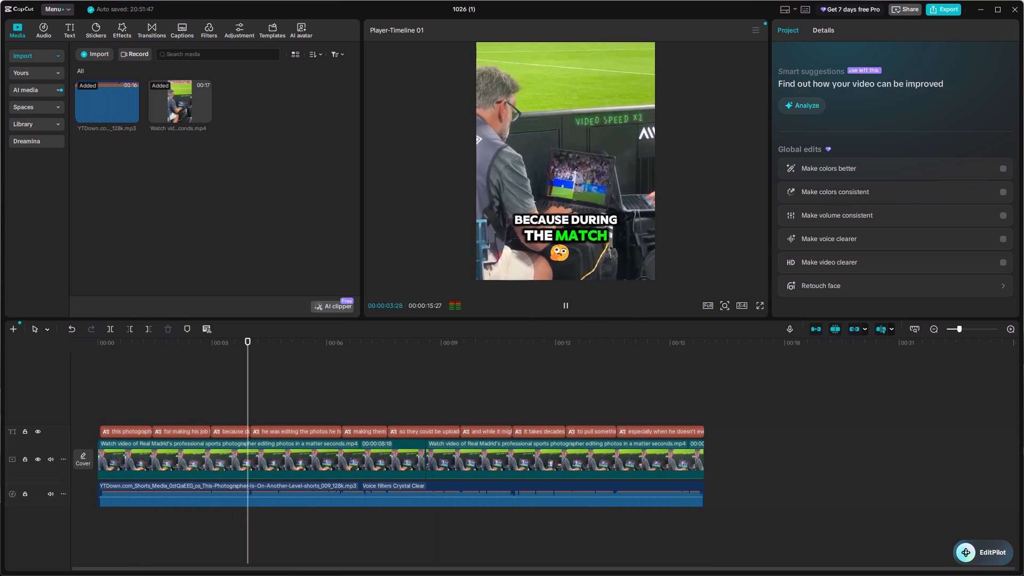
Apply the non-premium text template with condensed white capitals and a cyan word highlight to all captions on the timeline.
{"action": "left_click_drag", "start_coordinate": [737, 378], "coordinate": [93, 437]}
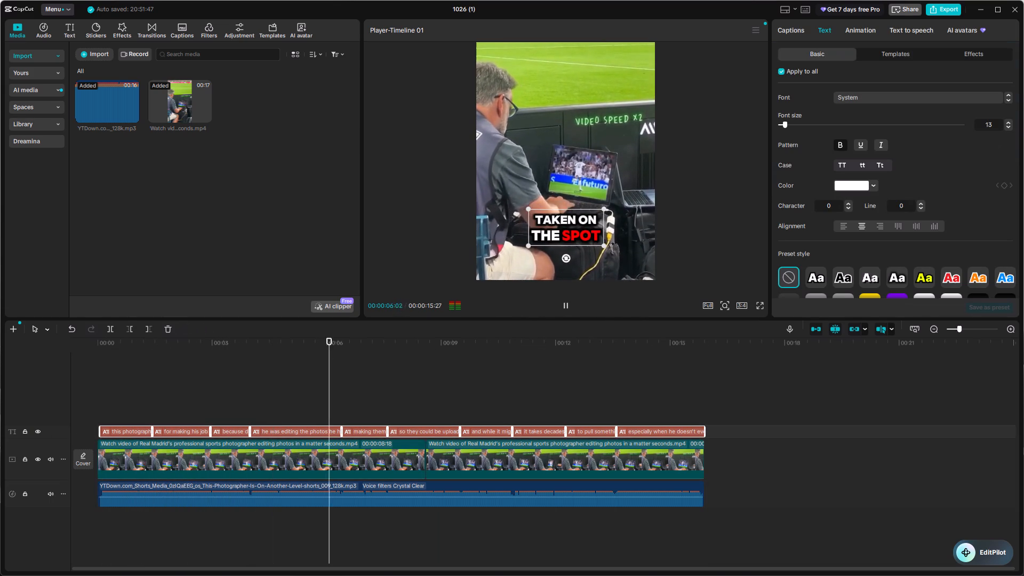
{"action": "left_click", "coordinate": [871, 38]}
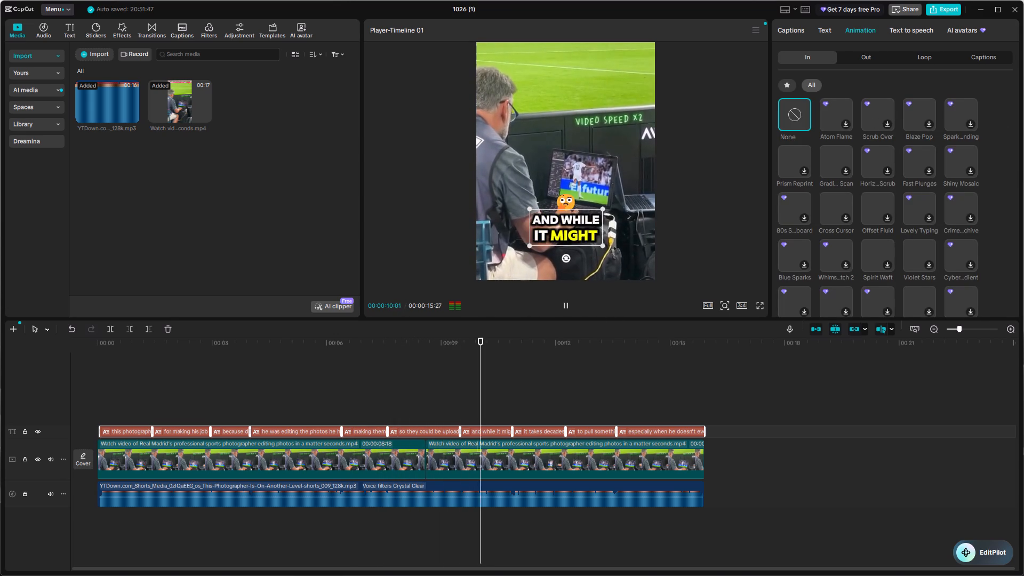
{"action": "left_click", "coordinate": [823, 30]}
{"action": "left_click", "coordinate": [899, 54]}
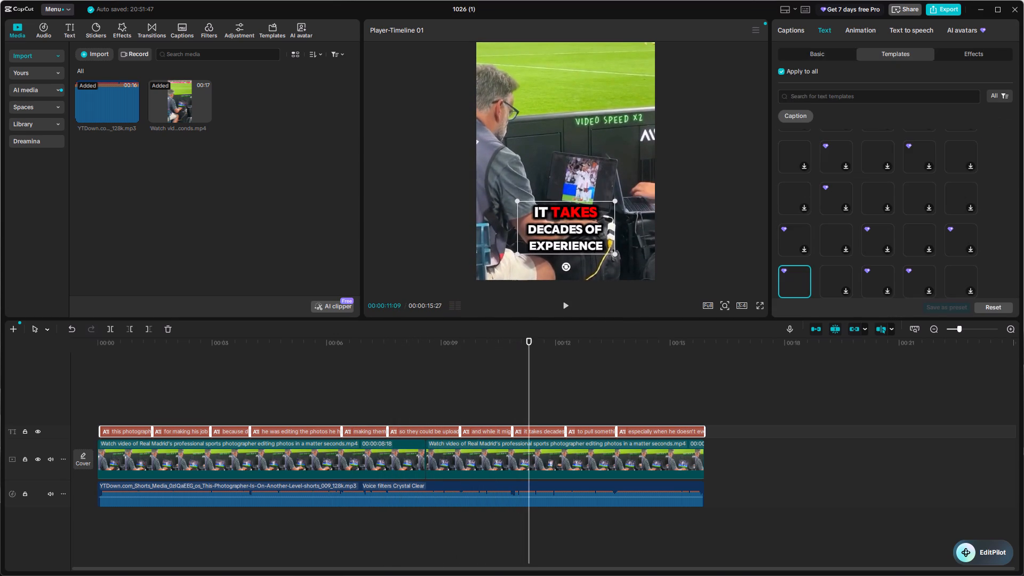
{"action": "scroll", "coordinate": [941, 254], "scroll_direction": "down", "scroll_amount": 2}
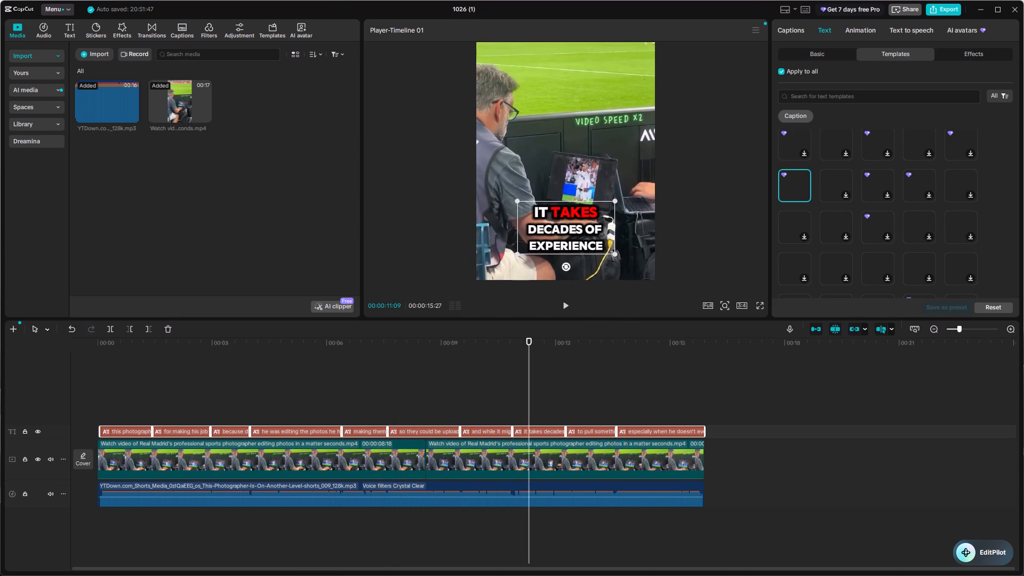
{"action": "scroll", "coordinate": [941, 232], "scroll_direction": "down", "scroll_amount": 2}
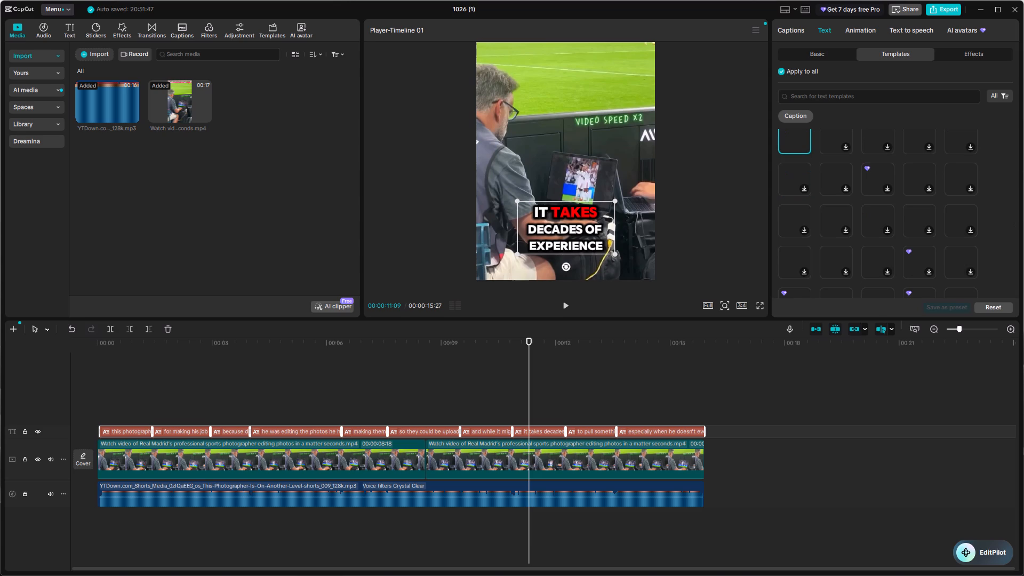
{"action": "scroll", "coordinate": [948, 225], "scroll_direction": "down", "scroll_amount": 3}
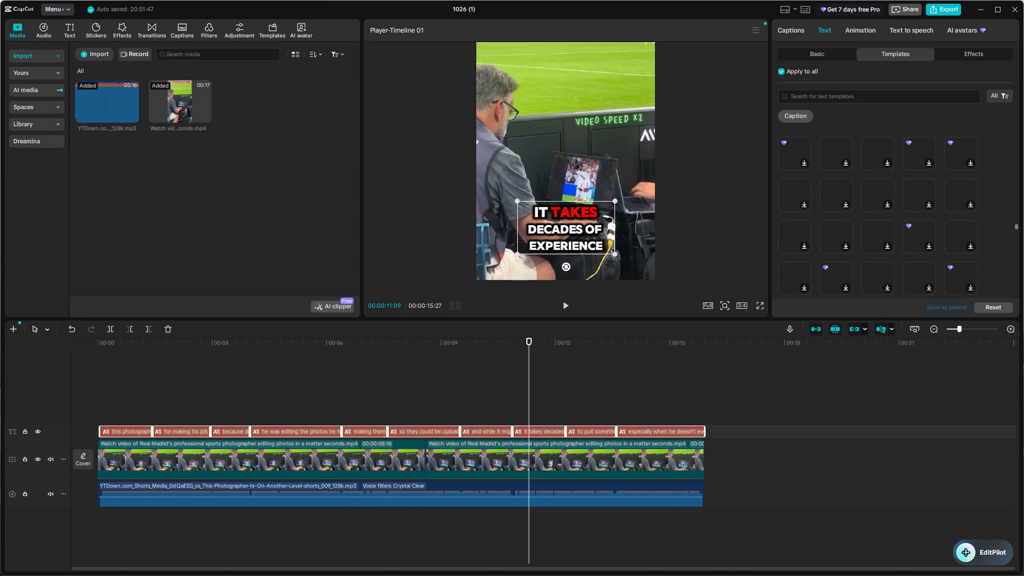
{"action": "scroll", "coordinate": [1004, 219], "scroll_direction": "down", "scroll_amount": 1}
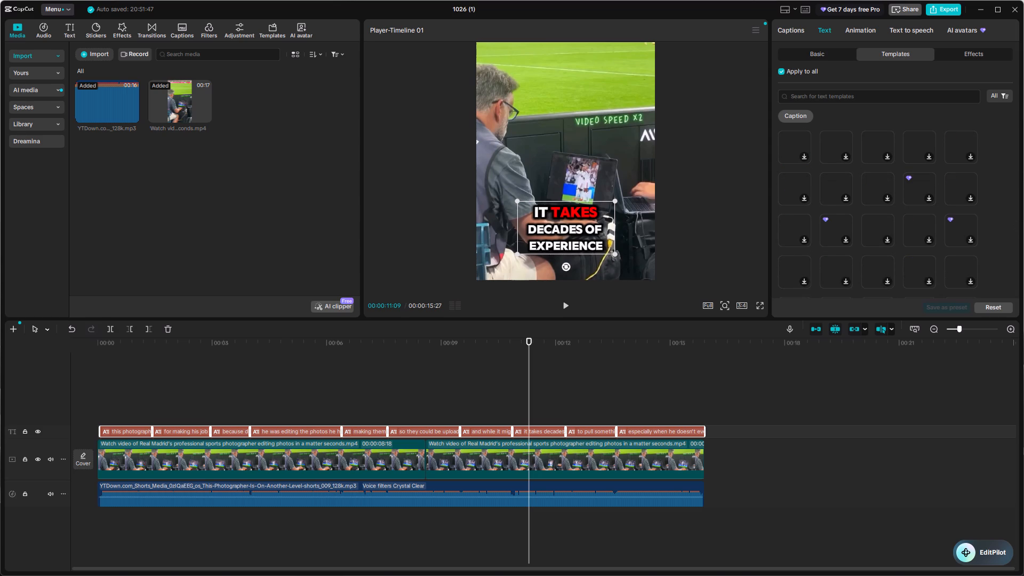
{"action": "scroll", "coordinate": [986, 221], "scroll_direction": "down", "scroll_amount": 2}
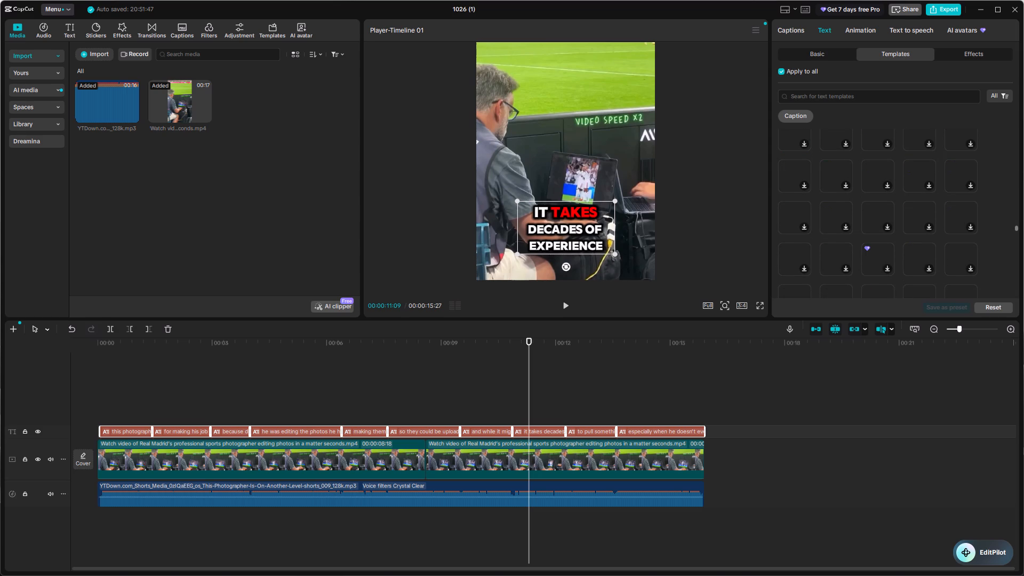
{"action": "scroll", "coordinate": [983, 222], "scroll_direction": "down", "scroll_amount": 2}
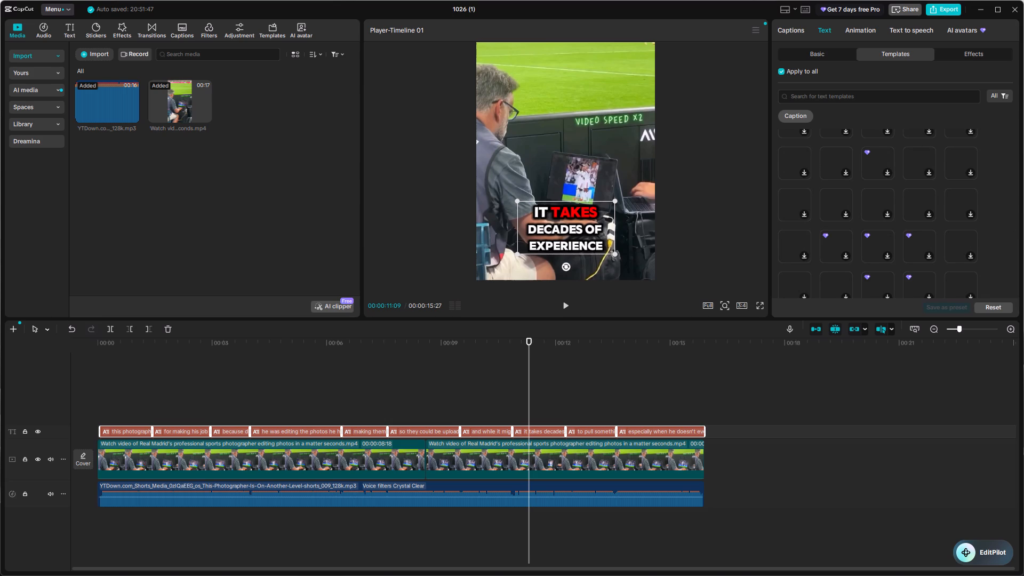
{"action": "scroll", "coordinate": [980, 222], "scroll_direction": "down", "scroll_amount": 1}
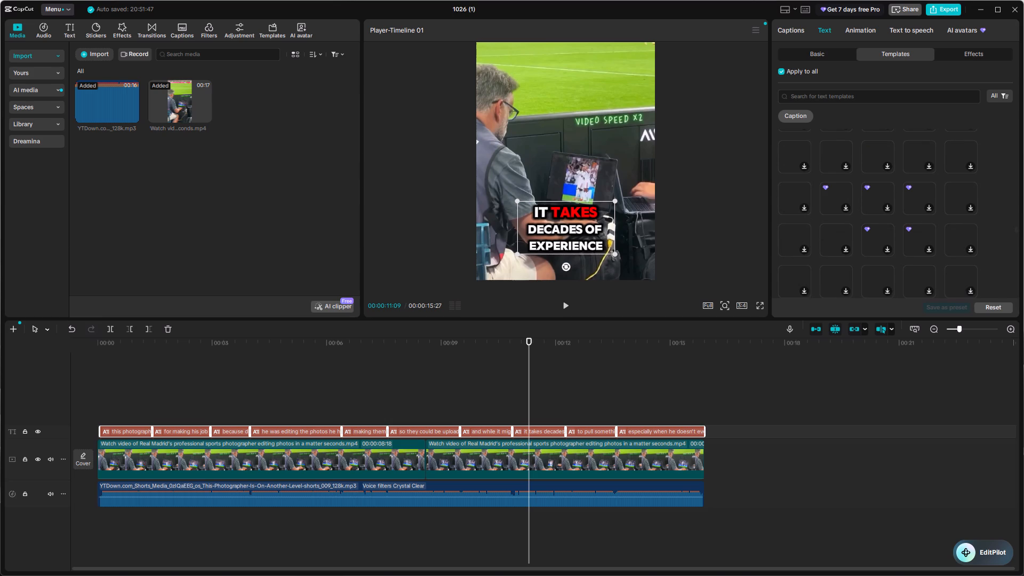
{"action": "scroll", "coordinate": [980, 222], "scroll_direction": "down", "scroll_amount": 1}
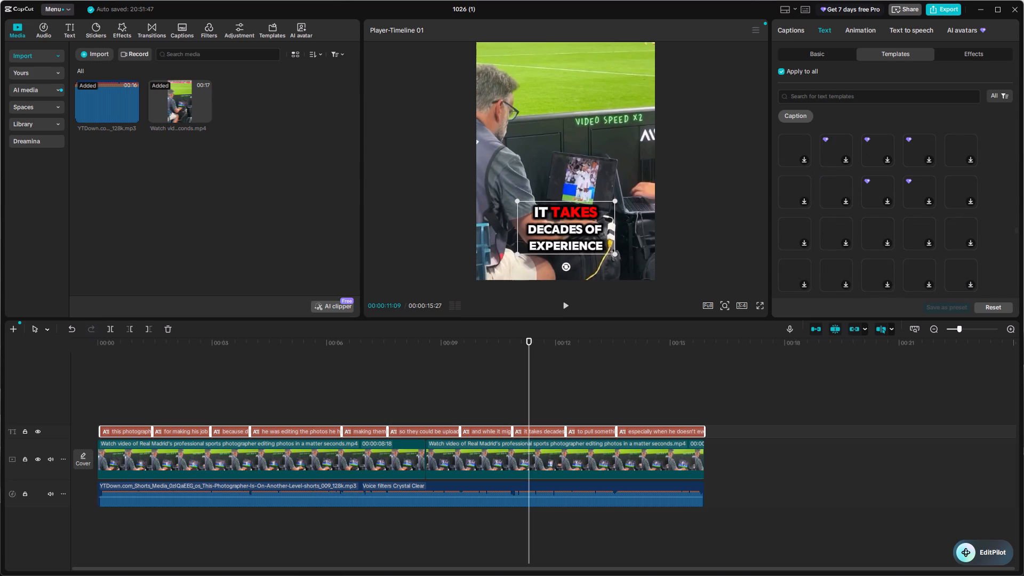
{"action": "scroll", "coordinate": [980, 222], "scroll_direction": "down", "scroll_amount": 2}
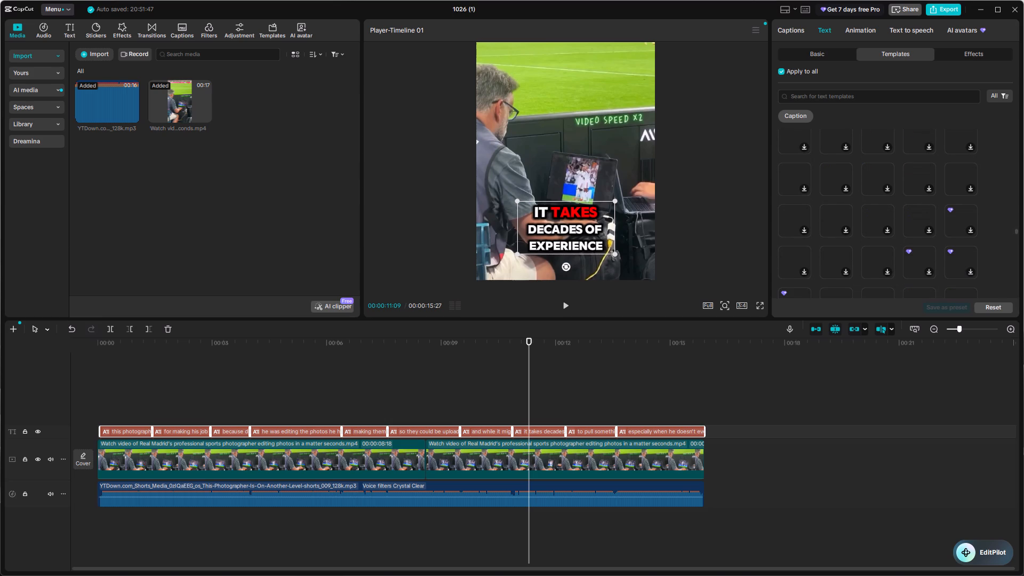
{"action": "scroll", "coordinate": [976, 222], "scroll_direction": "down", "scroll_amount": 1}
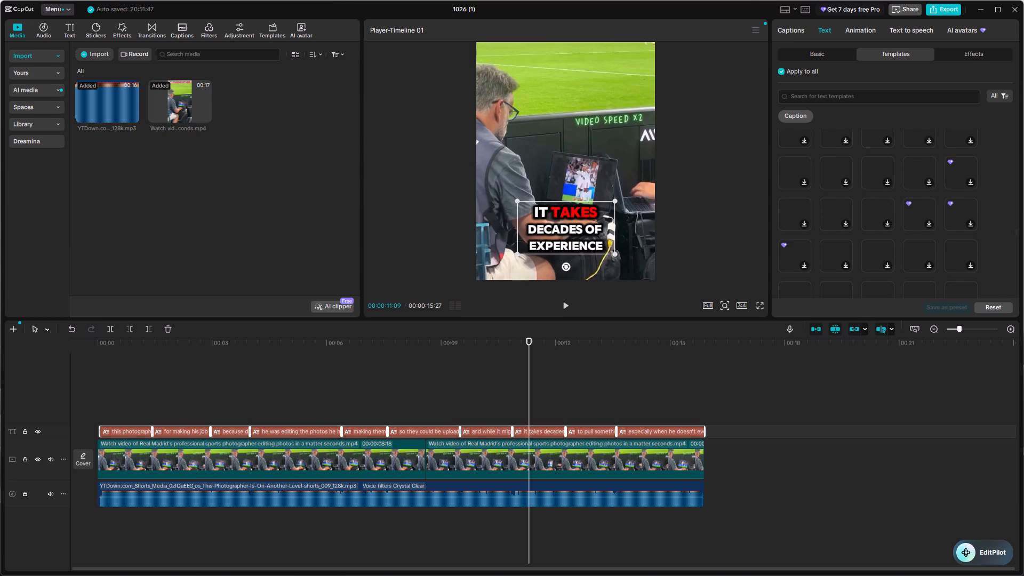
{"action": "scroll", "coordinate": [991, 225], "scroll_direction": "down", "scroll_amount": 2}
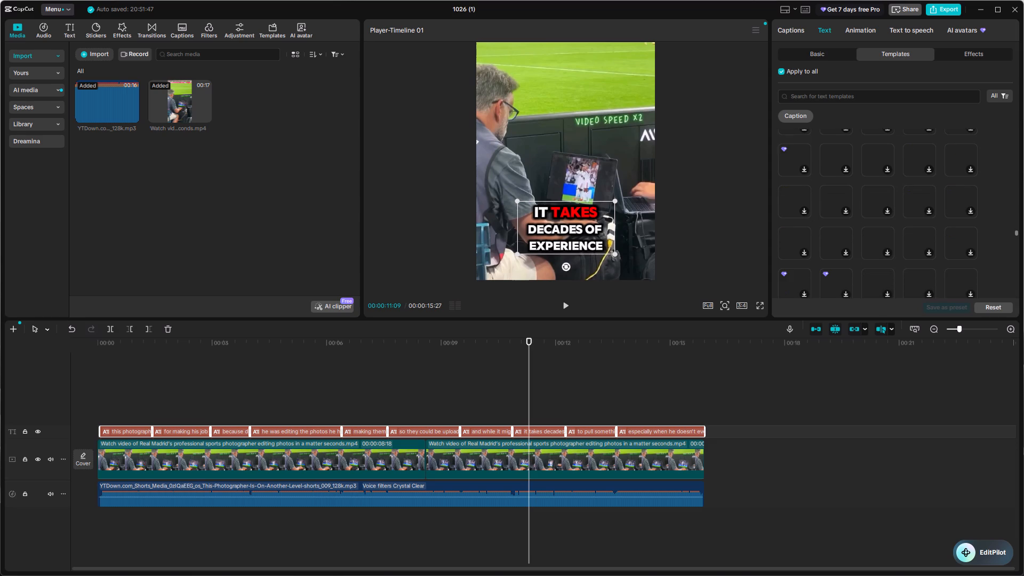
{"action": "scroll", "coordinate": [991, 225], "scroll_direction": "down", "scroll_amount": 3}
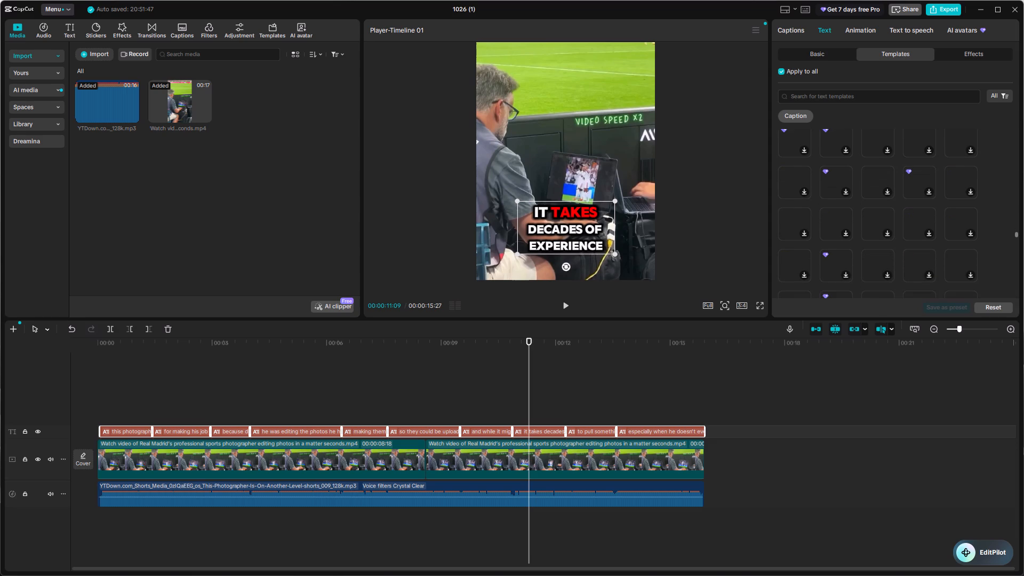
{"action": "scroll", "coordinate": [991, 225], "scroll_direction": "down", "scroll_amount": 2}
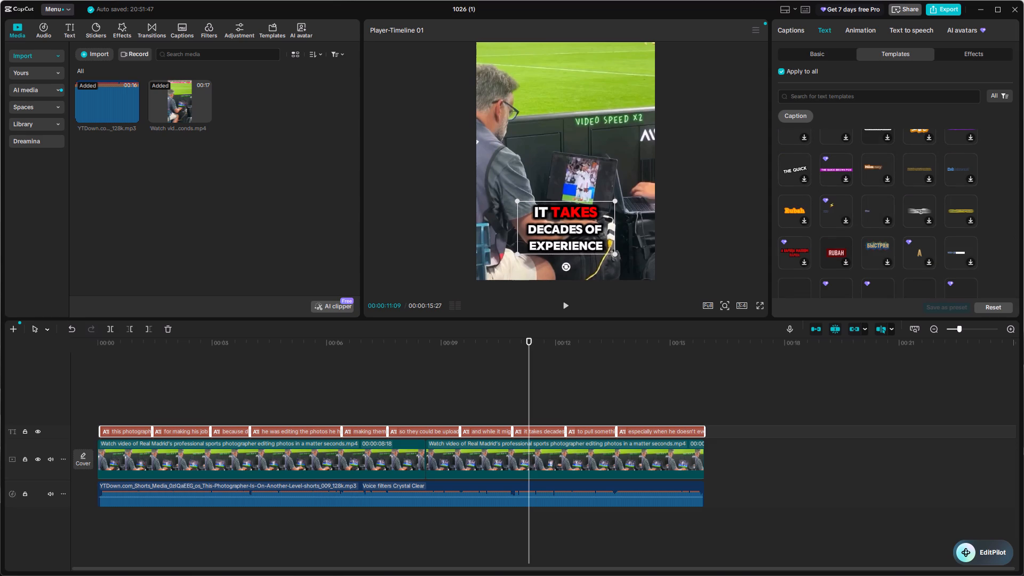
{"action": "scroll", "coordinate": [991, 225], "scroll_direction": "up", "scroll_amount": 3}
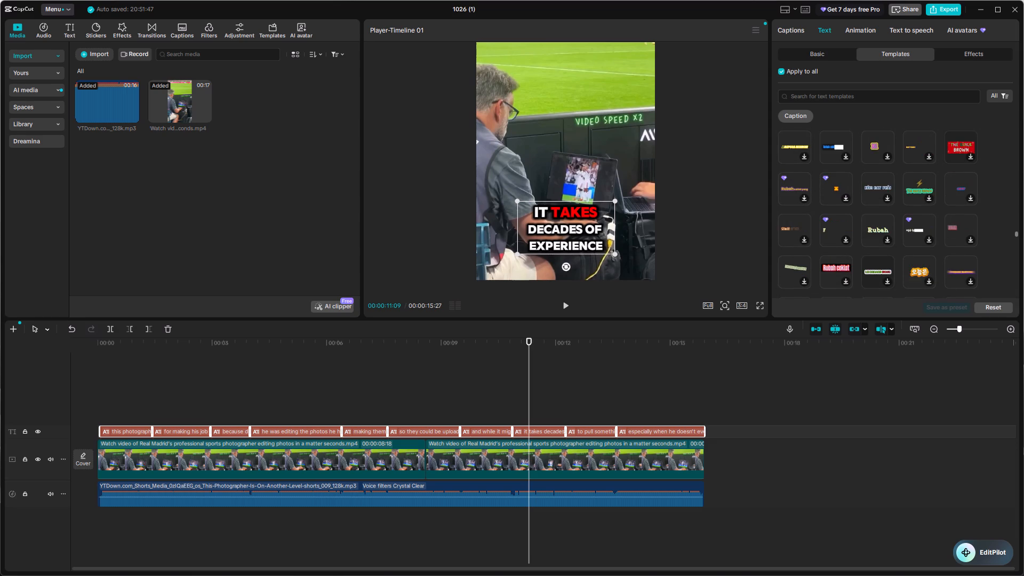
{"action": "scroll", "coordinate": [991, 225], "scroll_direction": "up", "scroll_amount": 3}
{"action": "scroll", "coordinate": [991, 225], "scroll_direction": "down", "scroll_amount": 7}
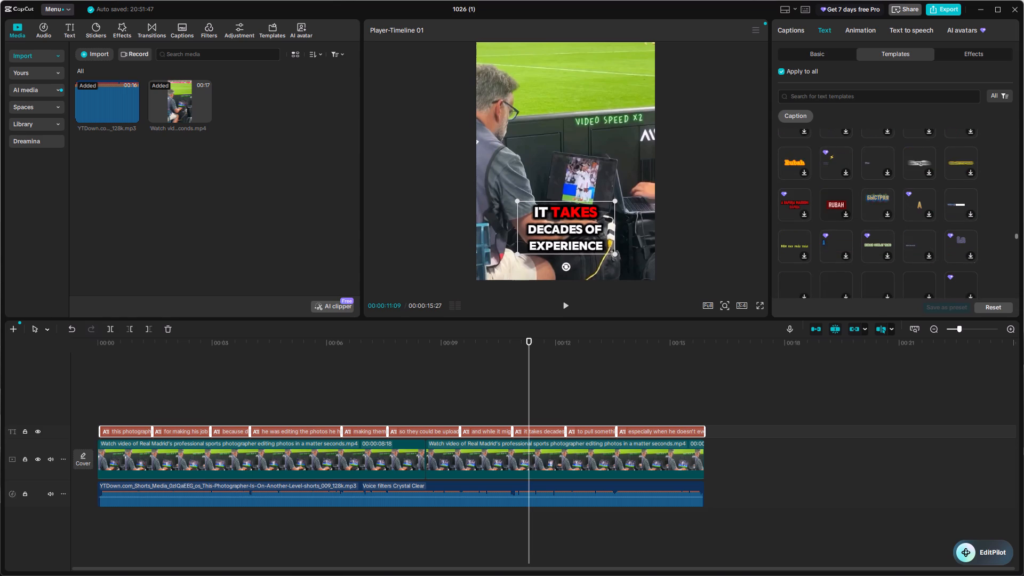
{"action": "scroll", "coordinate": [991, 225], "scroll_direction": "down", "scroll_amount": 2}
{"action": "scroll", "coordinate": [991, 225], "scroll_direction": "up", "scroll_amount": 6}
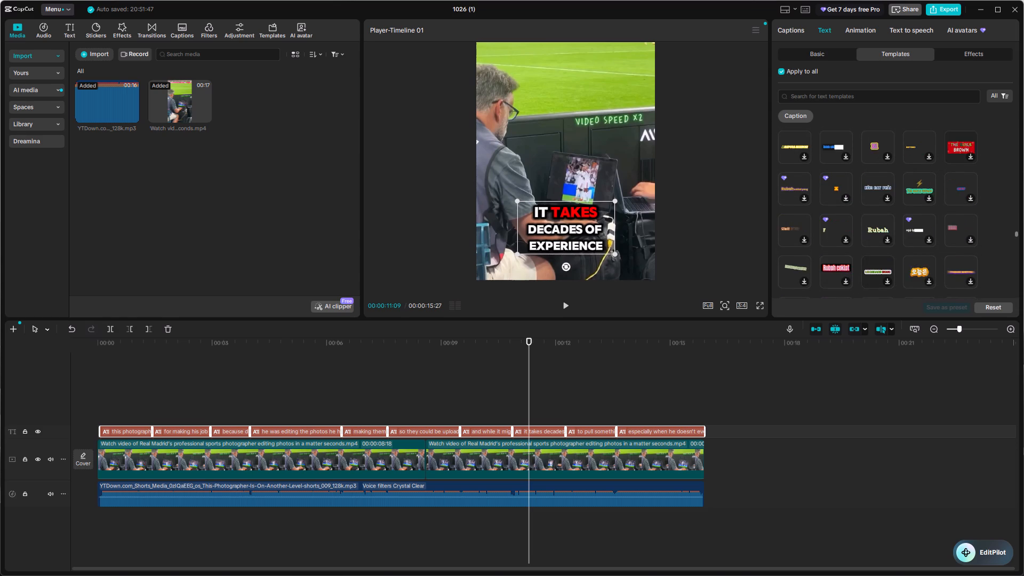
{"action": "scroll", "coordinate": [991, 225], "scroll_direction": "up", "scroll_amount": 4}
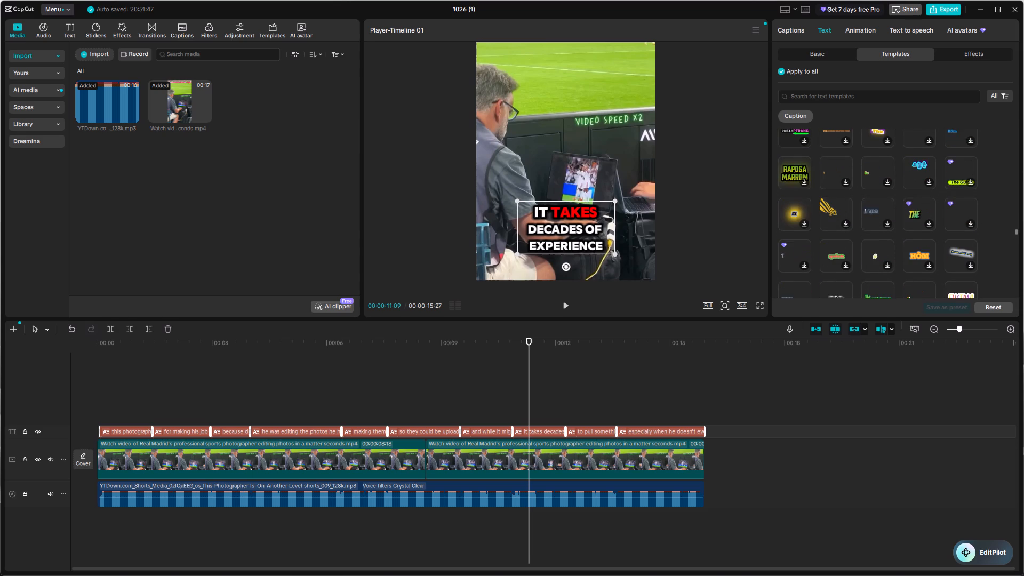
{"action": "scroll", "coordinate": [989, 225], "scroll_direction": "down", "scroll_amount": 1}
{"action": "scroll", "coordinate": [989, 225], "scroll_direction": "up", "scroll_amount": 5}
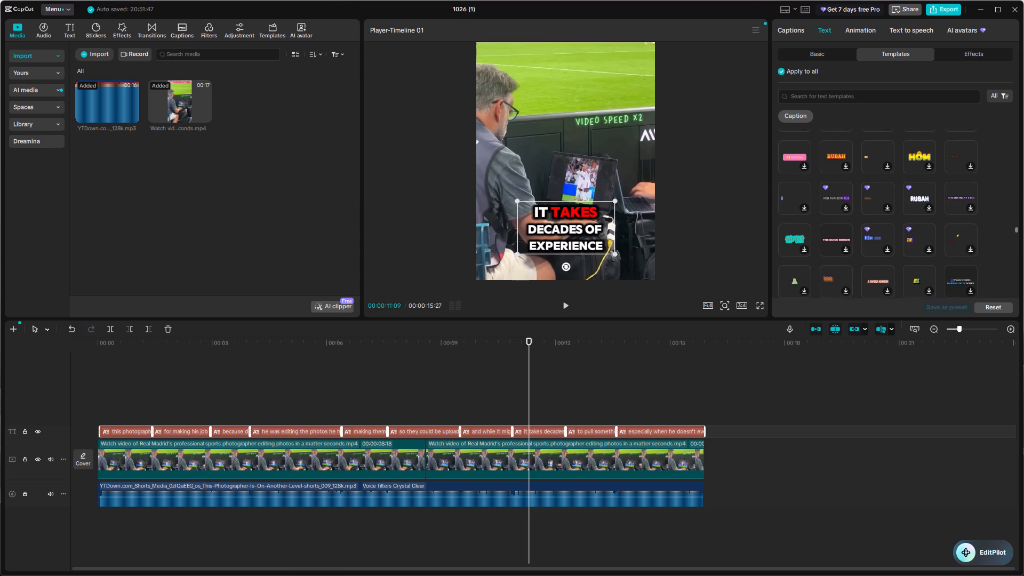
{"action": "scroll", "coordinate": [987, 225], "scroll_direction": "down", "scroll_amount": 3}
{"action": "scroll", "coordinate": [987, 225], "scroll_direction": "up", "scroll_amount": 5}
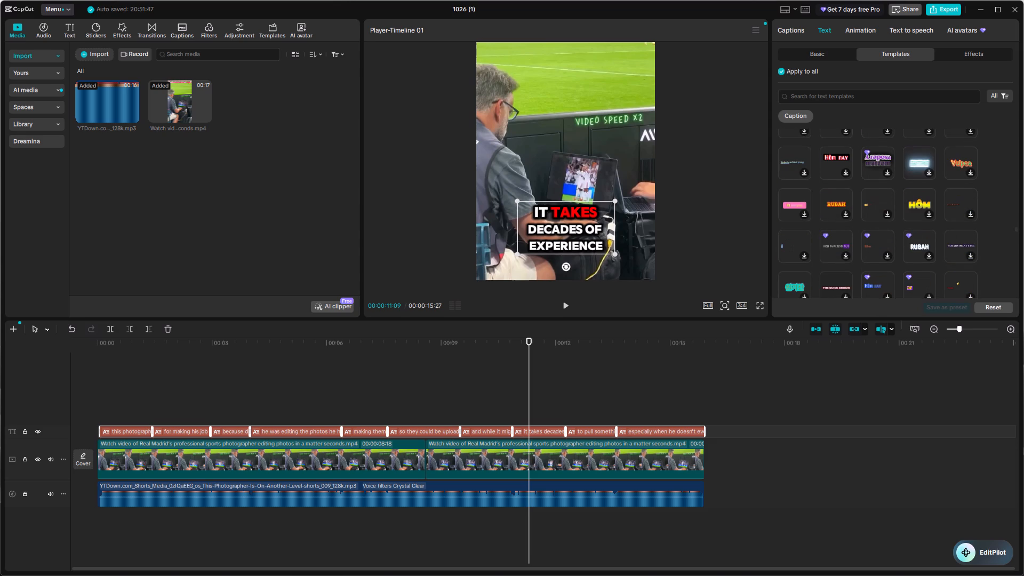
{"action": "scroll", "coordinate": [987, 225], "scroll_direction": "up", "scroll_amount": 5}
{"action": "scroll", "coordinate": [987, 225], "scroll_direction": "down", "scroll_amount": 5}
{"action": "scroll", "coordinate": [986, 225], "scroll_direction": "up", "scroll_amount": 1}
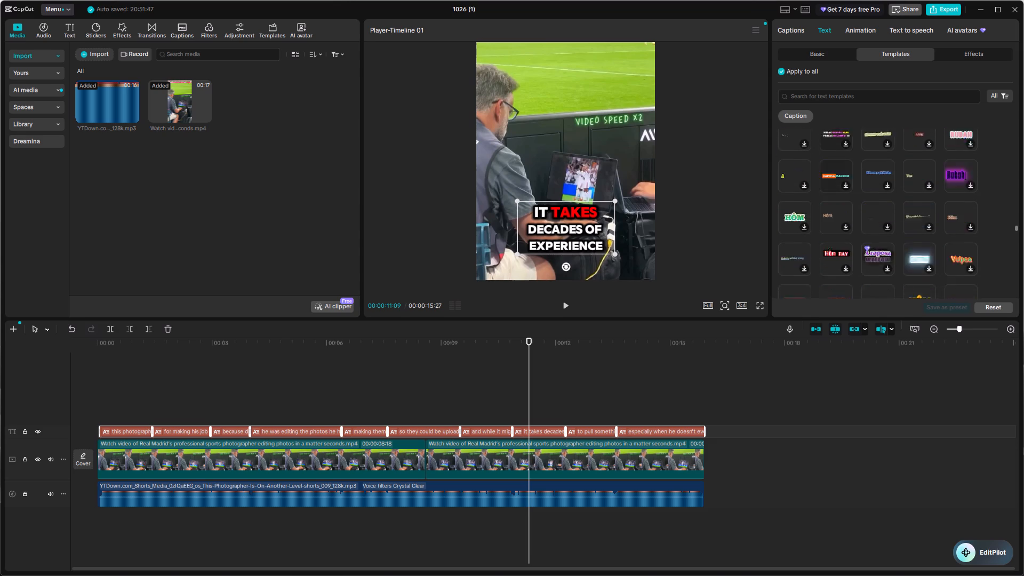
{"action": "scroll", "coordinate": [986, 225], "scroll_direction": "up", "scroll_amount": 10}
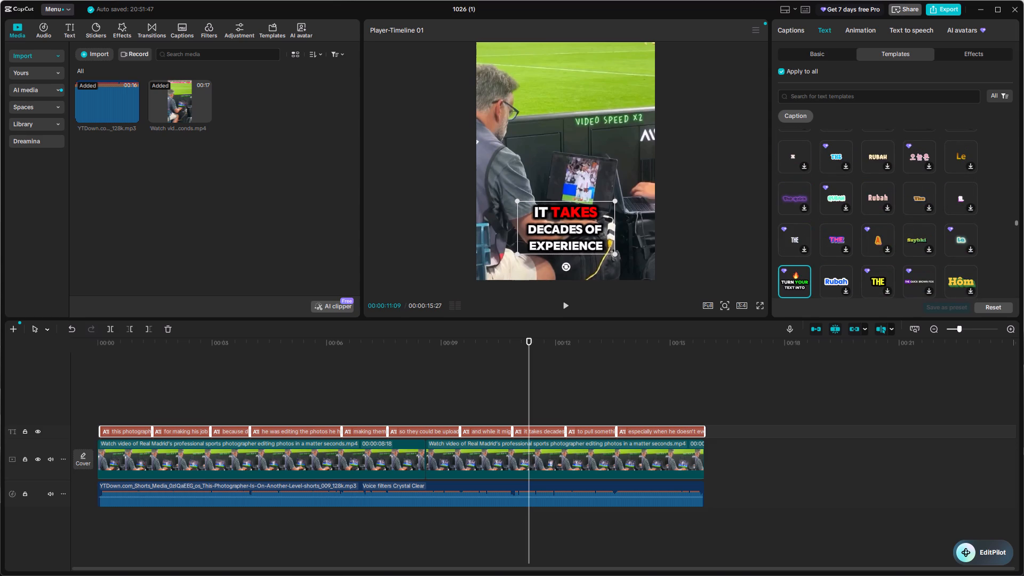
{"action": "scroll", "coordinate": [986, 225], "scroll_direction": "up", "scroll_amount": 2}
{"action": "scroll", "coordinate": [986, 225], "scroll_direction": "down", "scroll_amount": 15}
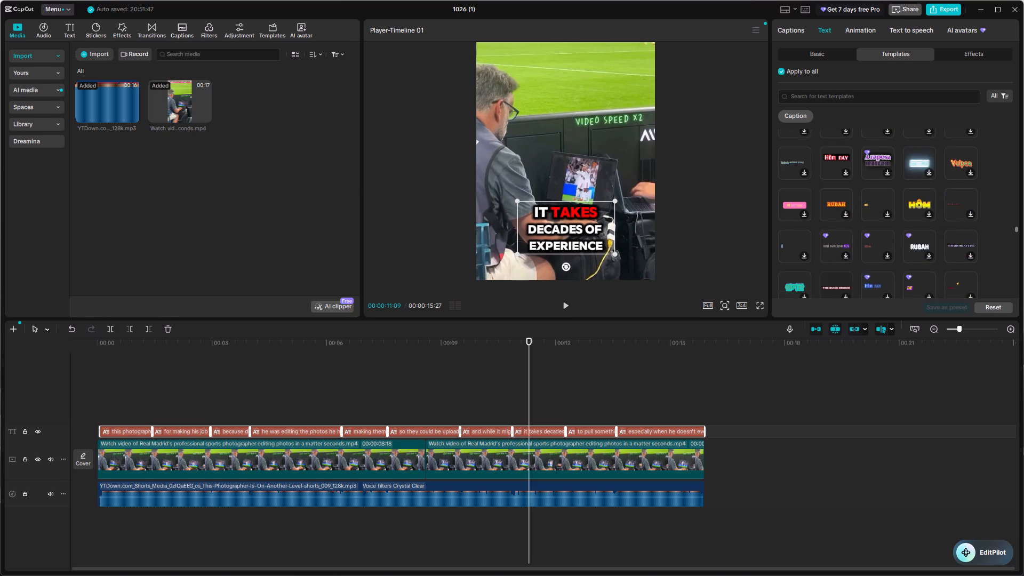
{"action": "scroll", "coordinate": [986, 225], "scroll_direction": "down", "scroll_amount": 10}
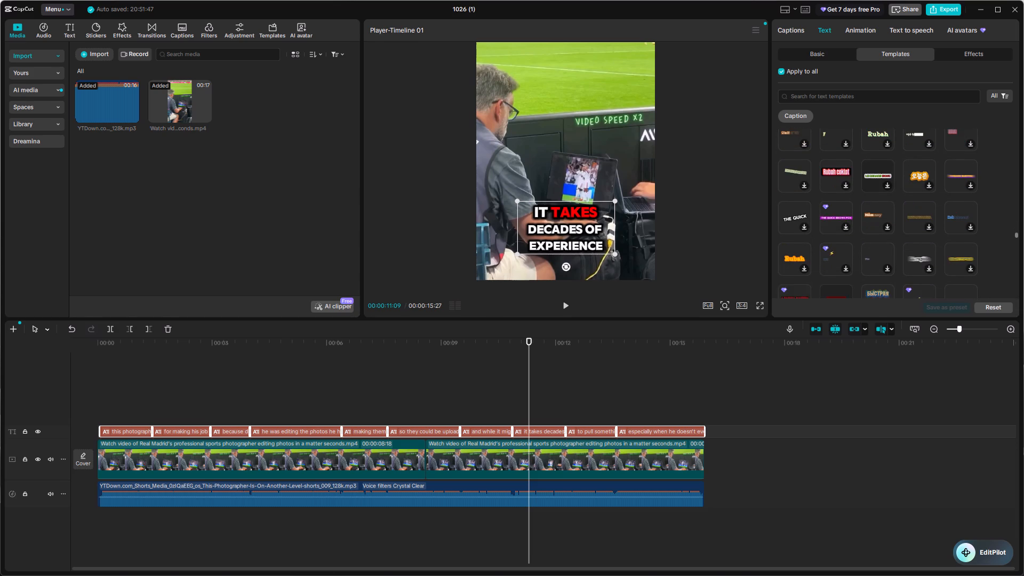
{"action": "scroll", "coordinate": [983, 225], "scroll_direction": "down", "scroll_amount": 7}
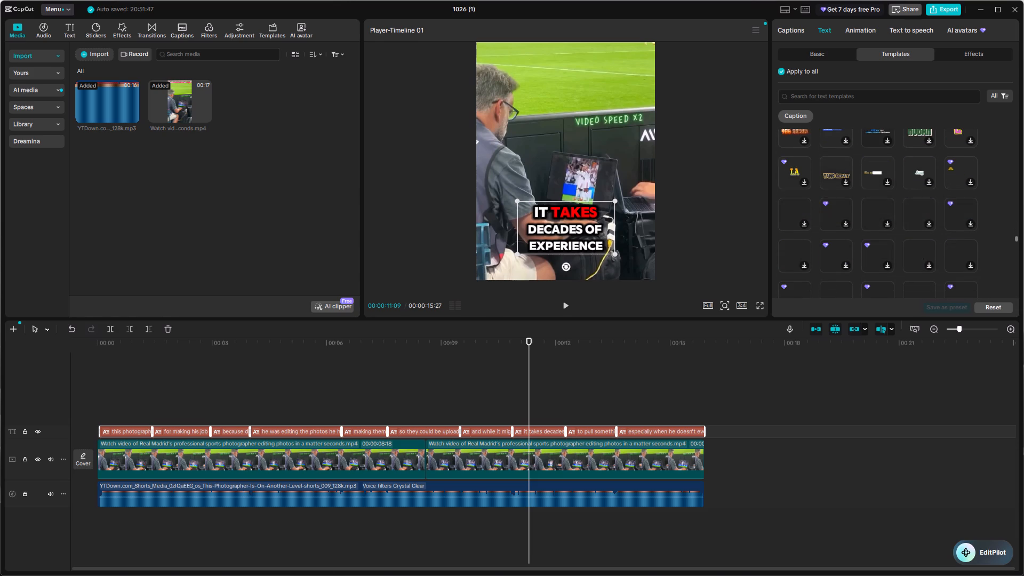
{"action": "scroll", "coordinate": [983, 225], "scroll_direction": "down", "scroll_amount": 1}
{"action": "scroll", "coordinate": [983, 225], "scroll_direction": "up", "scroll_amount": 1}
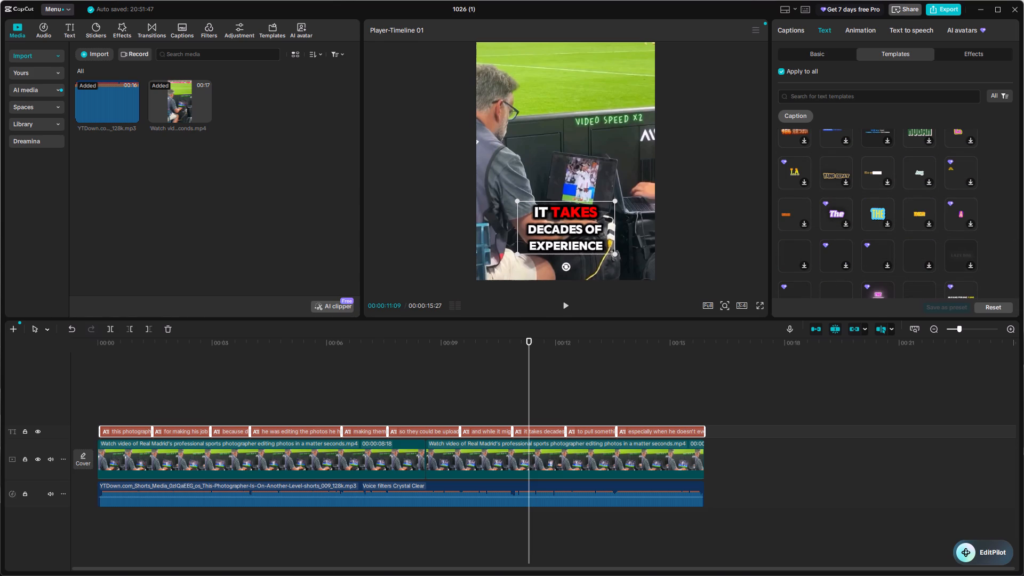
{"action": "scroll", "coordinate": [989, 217], "scroll_direction": "down", "scroll_amount": 3}
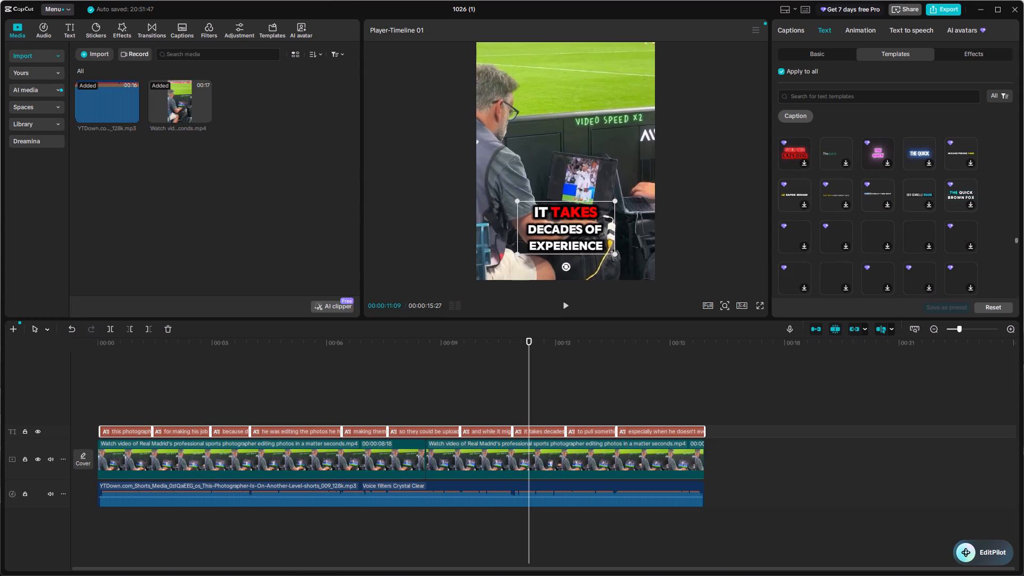
{"action": "left_click", "coordinate": [927, 191]}
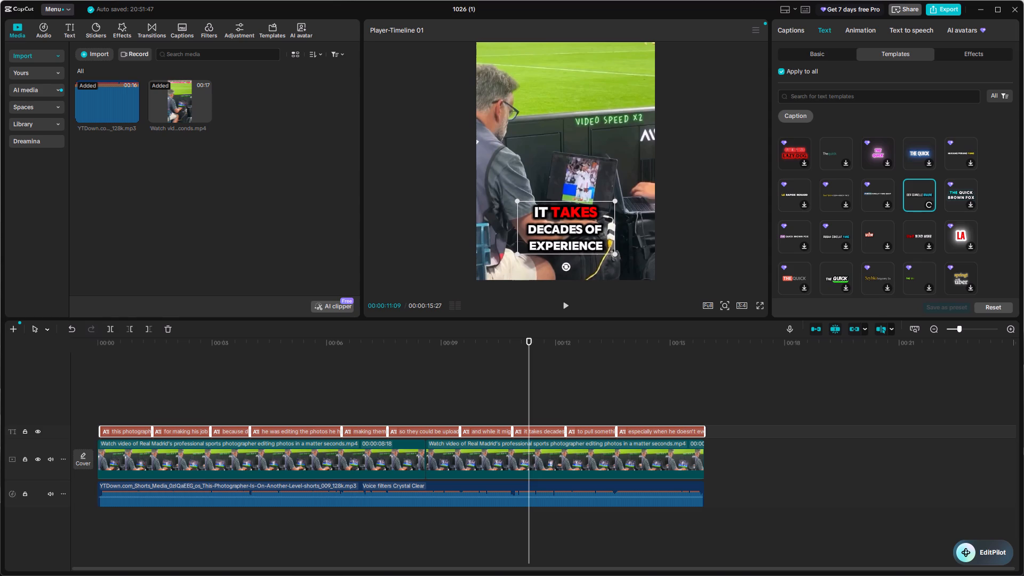
Watch the restyled captions play over the end of the video and pause at 00:00:15:10.
{"action": "scroll", "coordinate": [976, 207], "scroll_direction": "down", "scroll_amount": 1}
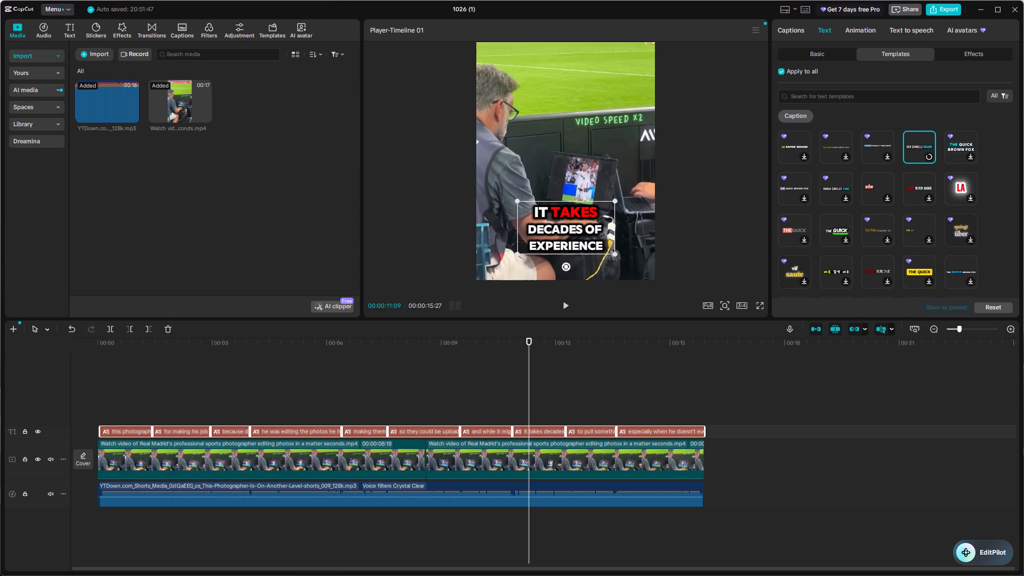
{"action": "scroll", "coordinate": [985, 221], "scroll_direction": "down", "scroll_amount": 2}
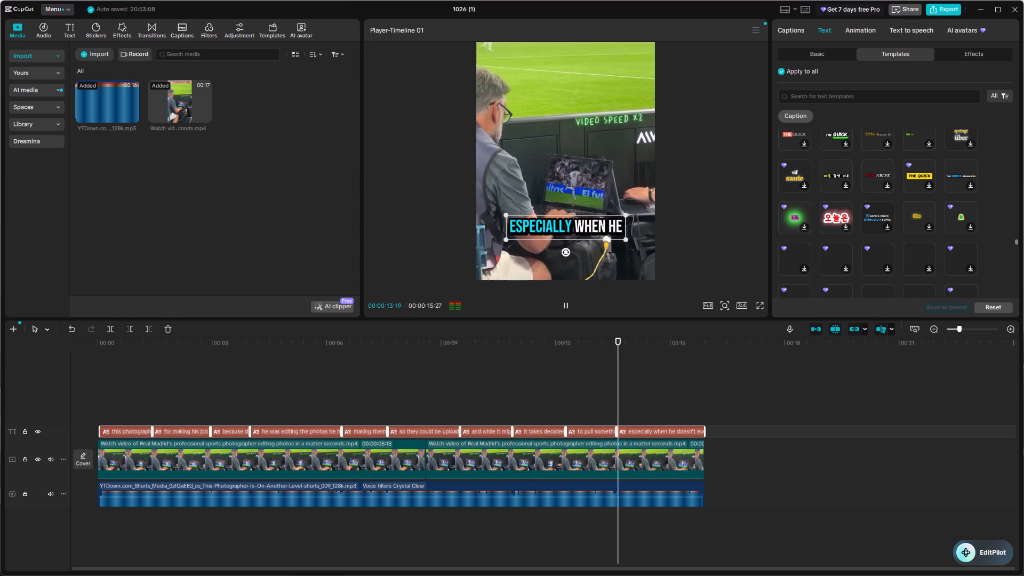
{"action": "left_click", "coordinate": [553, 307]}
{"action": "left_click", "coordinate": [569, 301]}
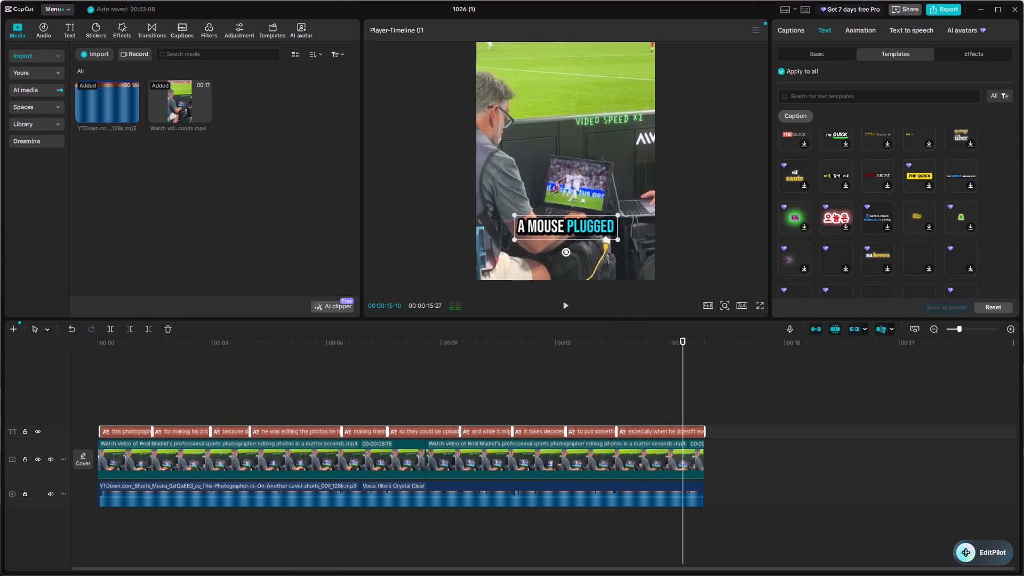
Browse further through the caption text templates for an alternative style to the condensed white and cyan one.
{"action": "scroll", "coordinate": [916, 254], "scroll_direction": "up", "scroll_amount": 3}
{"action": "scroll", "coordinate": [916, 254], "scroll_direction": "down", "scroll_amount": 3}
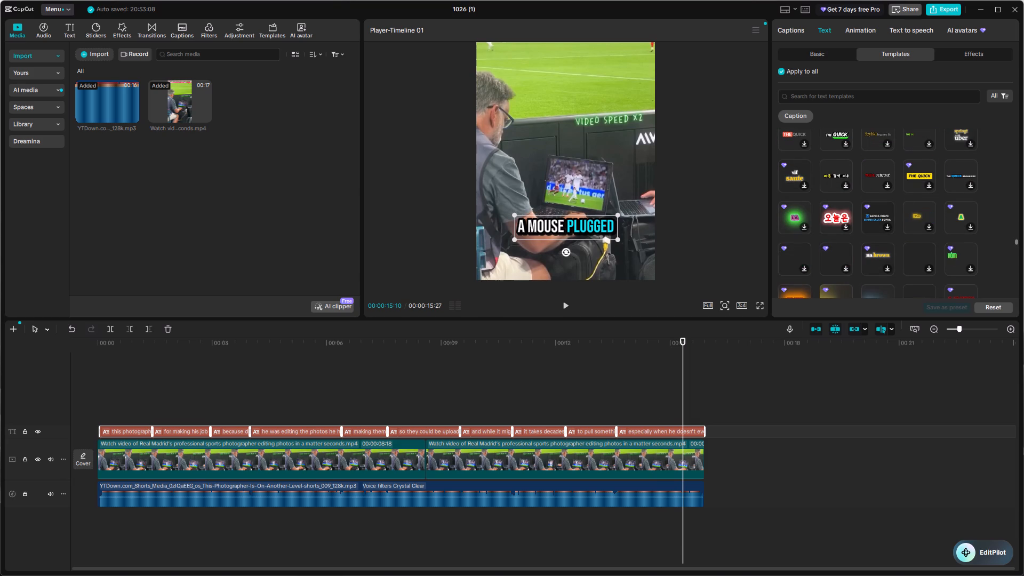
{"action": "scroll", "coordinate": [916, 254], "scroll_direction": "down", "scroll_amount": 1}
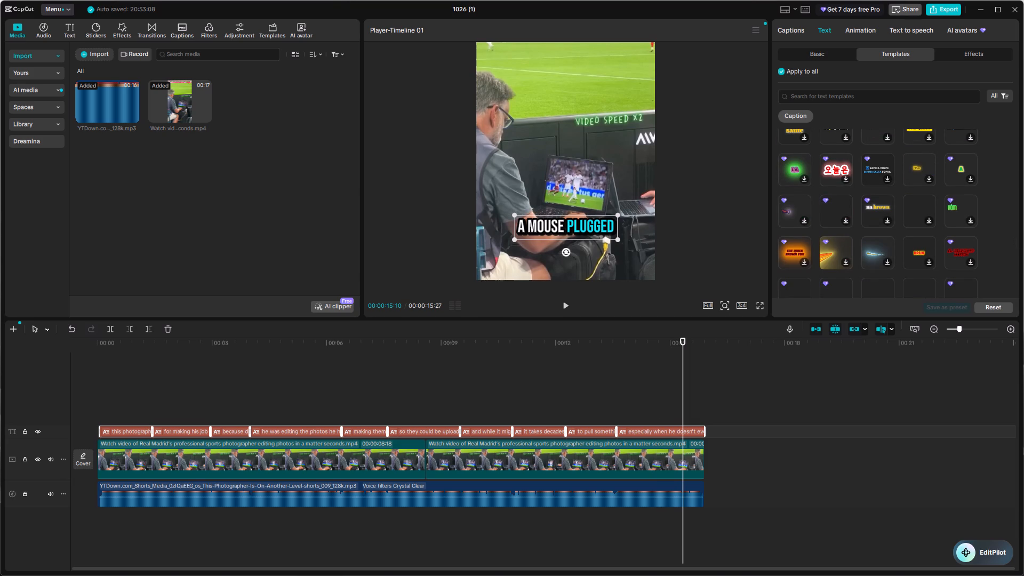
{"action": "scroll", "coordinate": [963, 217], "scroll_direction": "down", "scroll_amount": 2}
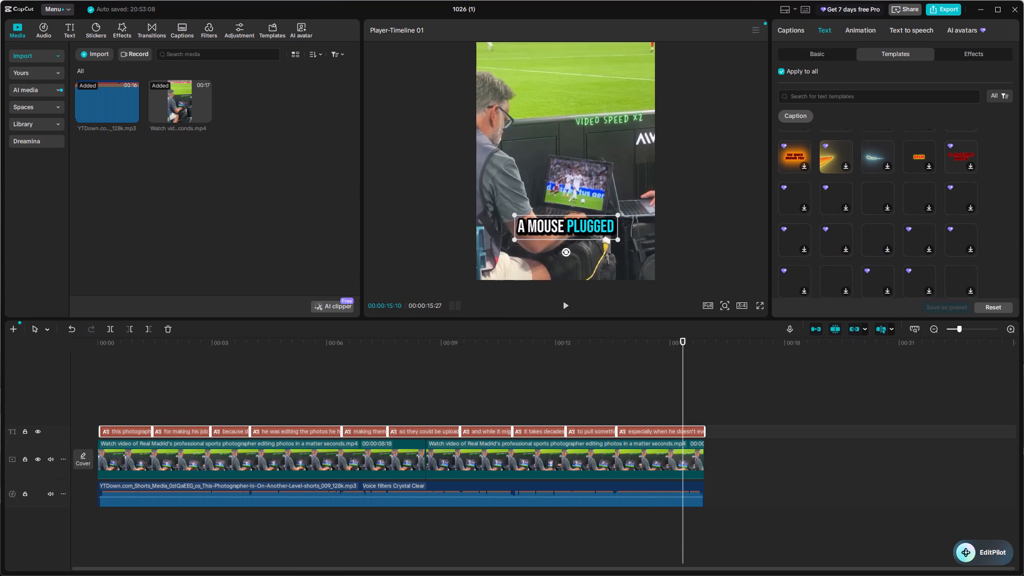
{"action": "scroll", "coordinate": [993, 239], "scroll_direction": "down", "scroll_amount": 1}
{"action": "scroll", "coordinate": [993, 239], "scroll_direction": "up", "scroll_amount": 1}
{"action": "scroll", "coordinate": [993, 239], "scroll_direction": "down", "scroll_amount": 3}
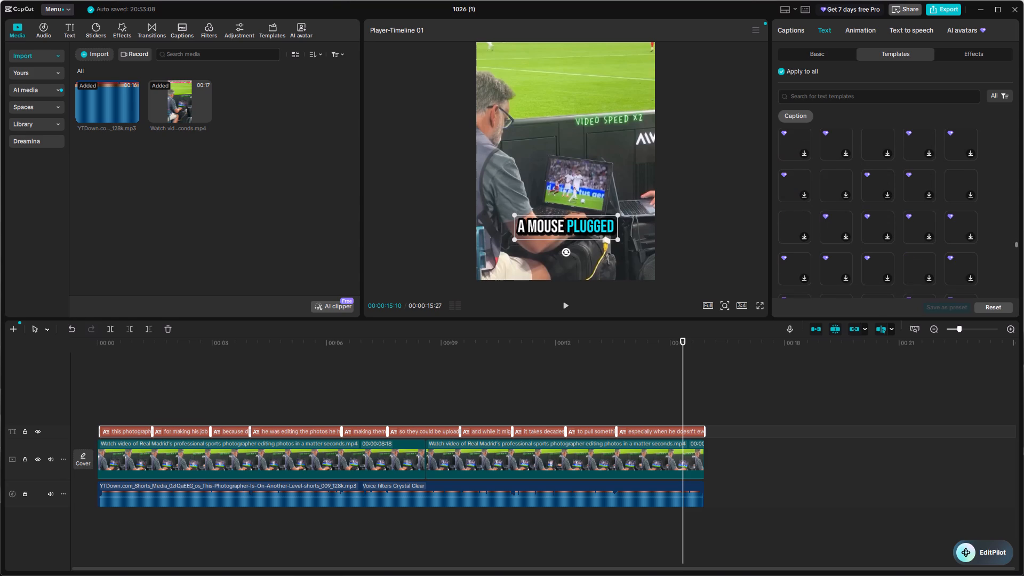
{"action": "scroll", "coordinate": [993, 239], "scroll_direction": "up", "scroll_amount": 1}
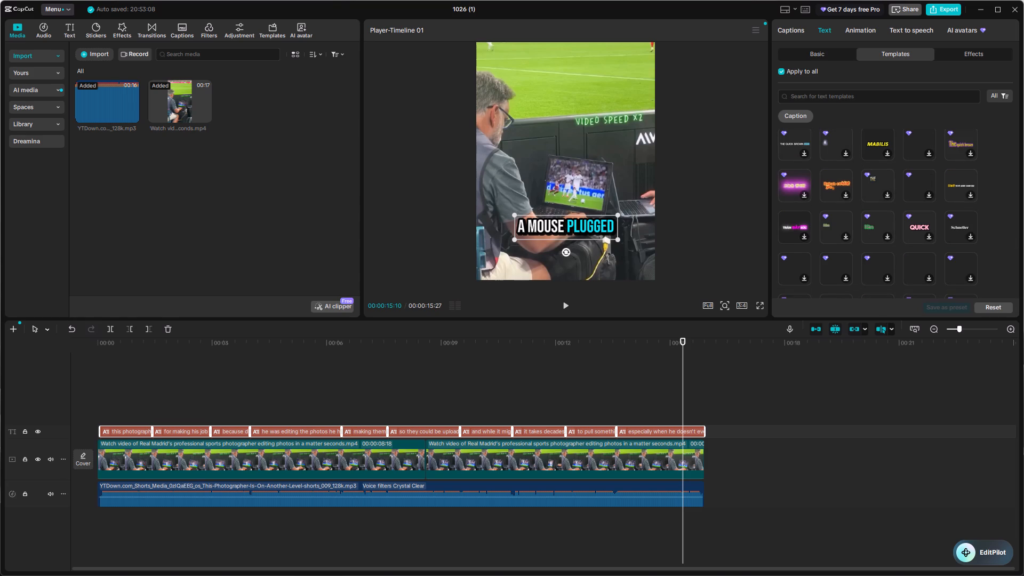
{"action": "scroll", "coordinate": [991, 239], "scroll_direction": "down", "scroll_amount": 1}
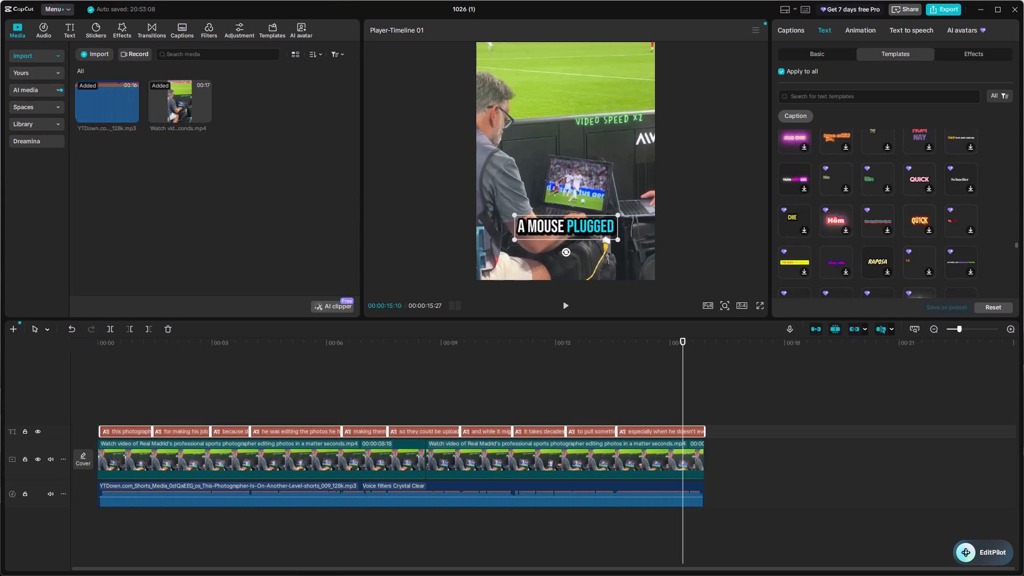
{"action": "scroll", "coordinate": [991, 239], "scroll_direction": "down", "scroll_amount": 2}
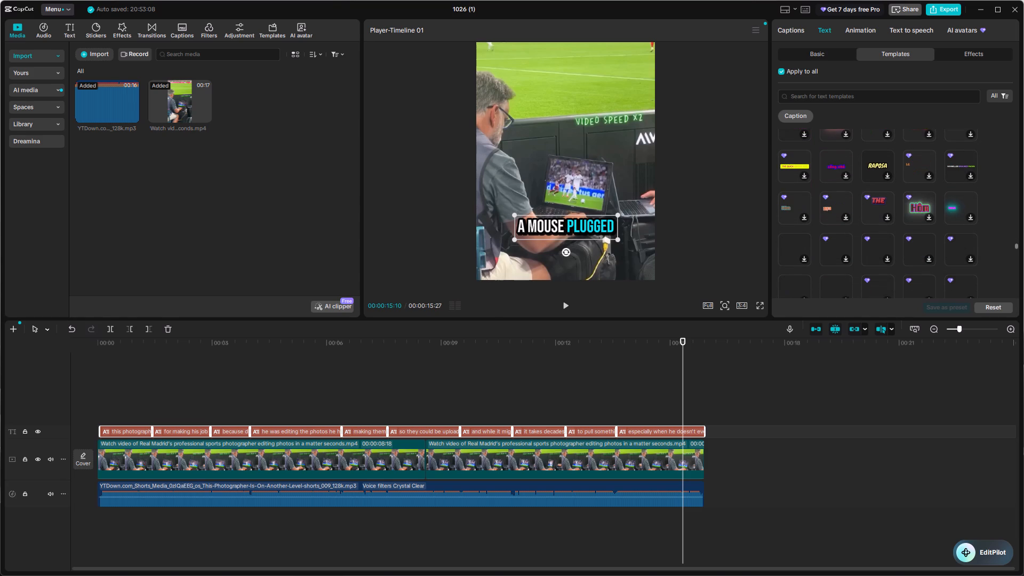
{"action": "scroll", "coordinate": [991, 239], "scroll_direction": "down", "scroll_amount": 2}
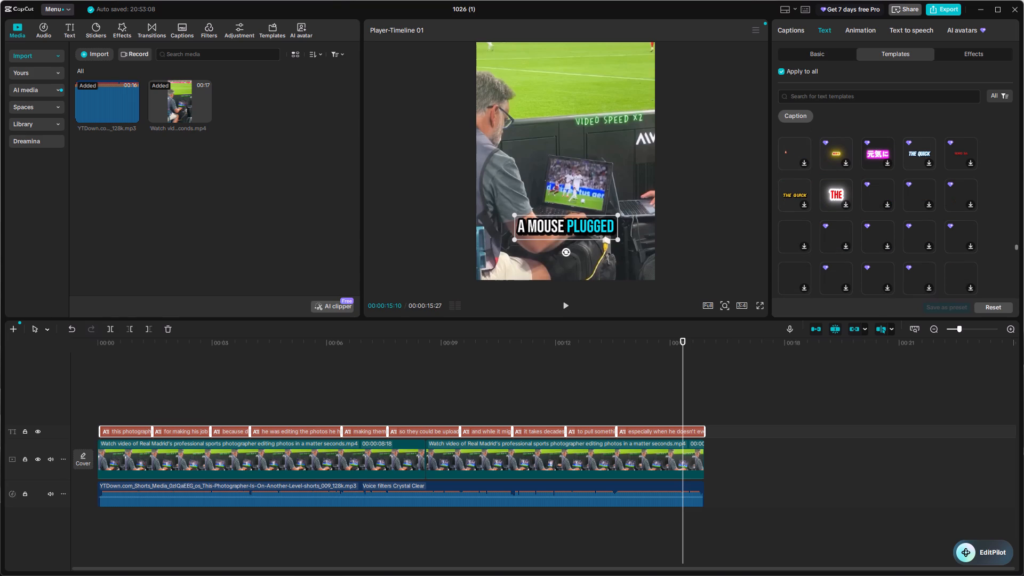
{"action": "scroll", "coordinate": [987, 239], "scroll_direction": "down", "scroll_amount": 1}
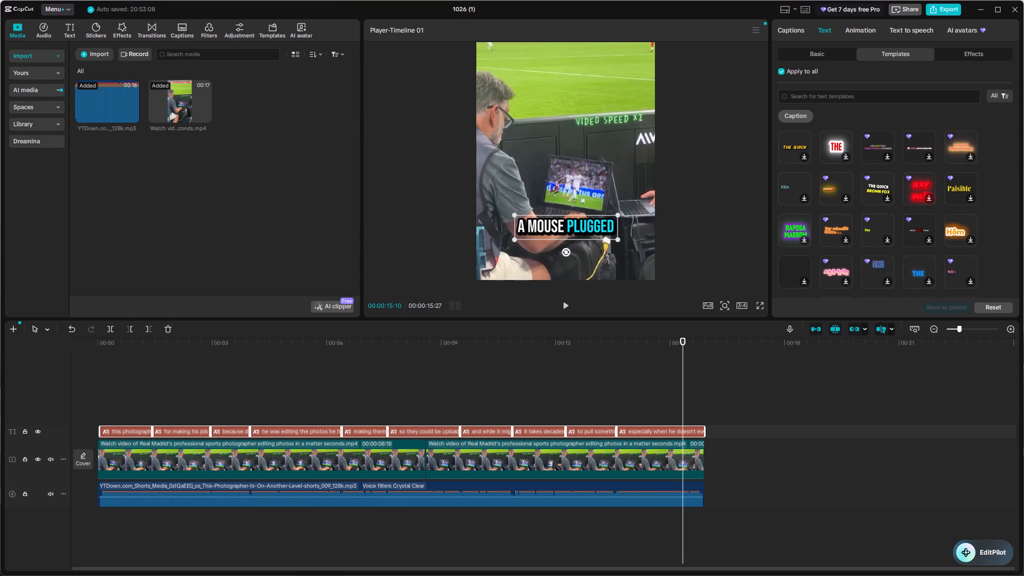
{"action": "scroll", "coordinate": [985, 243], "scroll_direction": "down", "scroll_amount": 1}
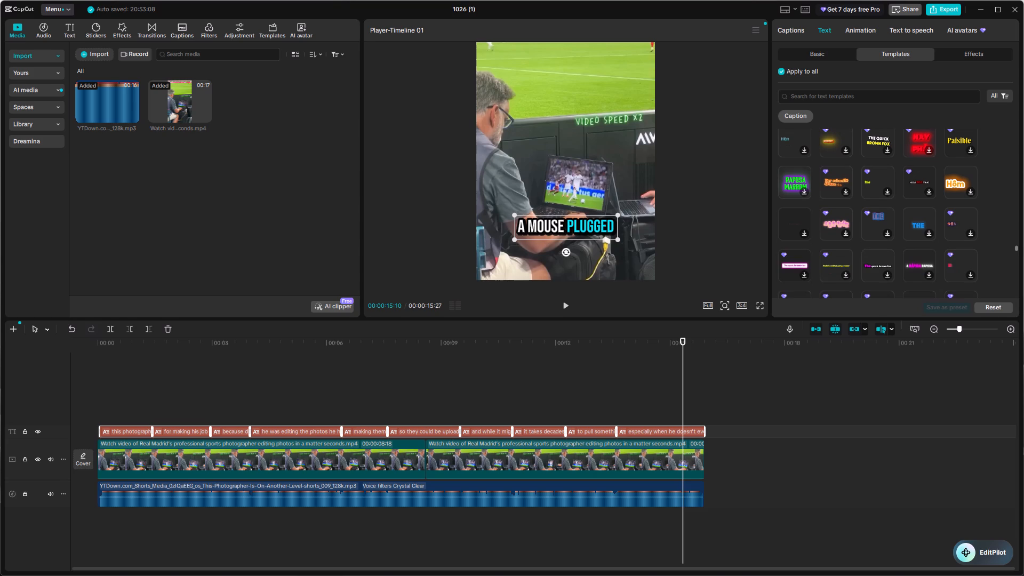
{"action": "scroll", "coordinate": [985, 243], "scroll_direction": "down", "scroll_amount": 2}
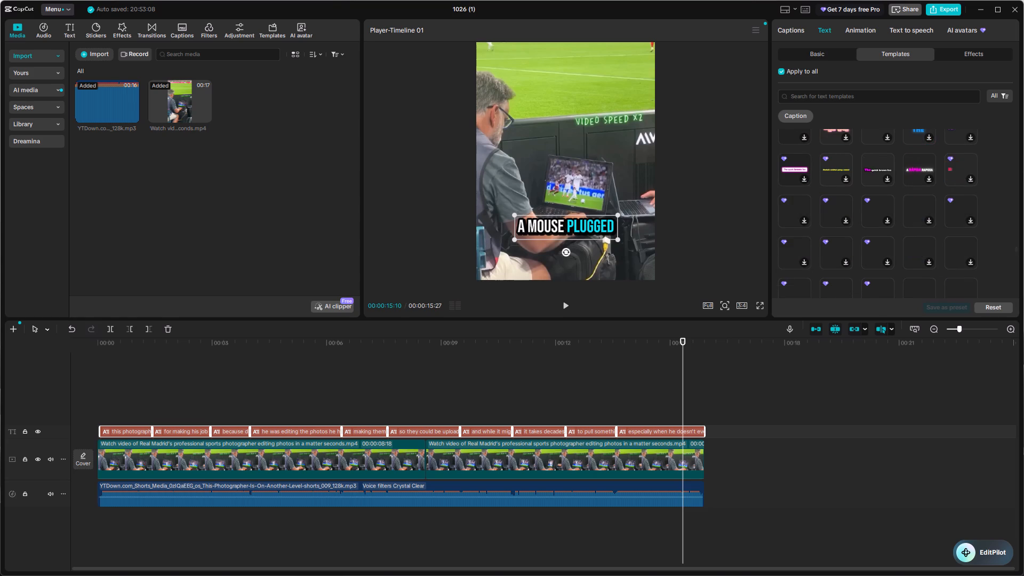
{"action": "scroll", "coordinate": [985, 243], "scroll_direction": "up", "scroll_amount": 4}
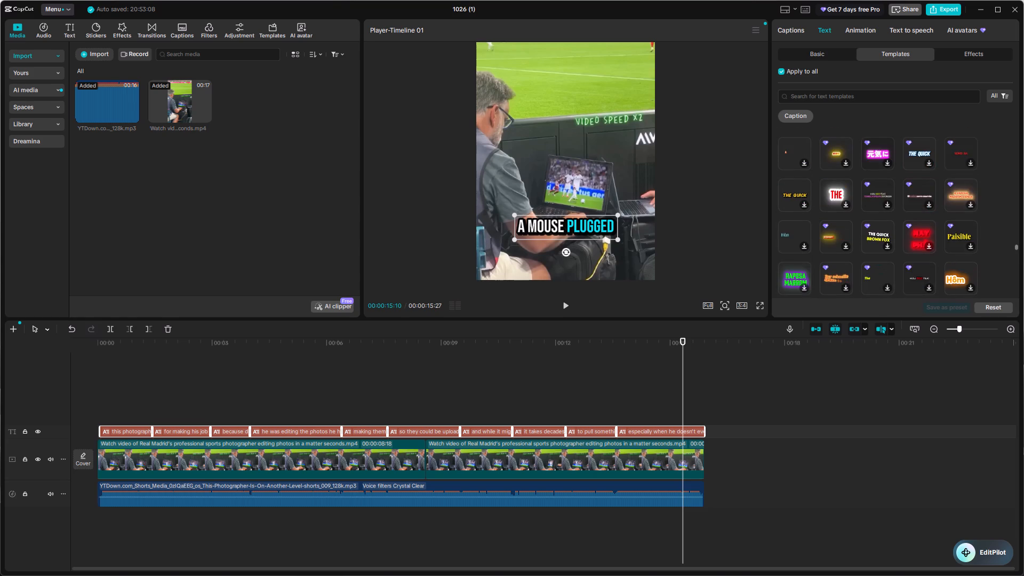
{"action": "scroll", "coordinate": [985, 243], "scroll_direction": "up", "scroll_amount": 4}
{"action": "scroll", "coordinate": [985, 243], "scroll_direction": "down", "scroll_amount": 11}
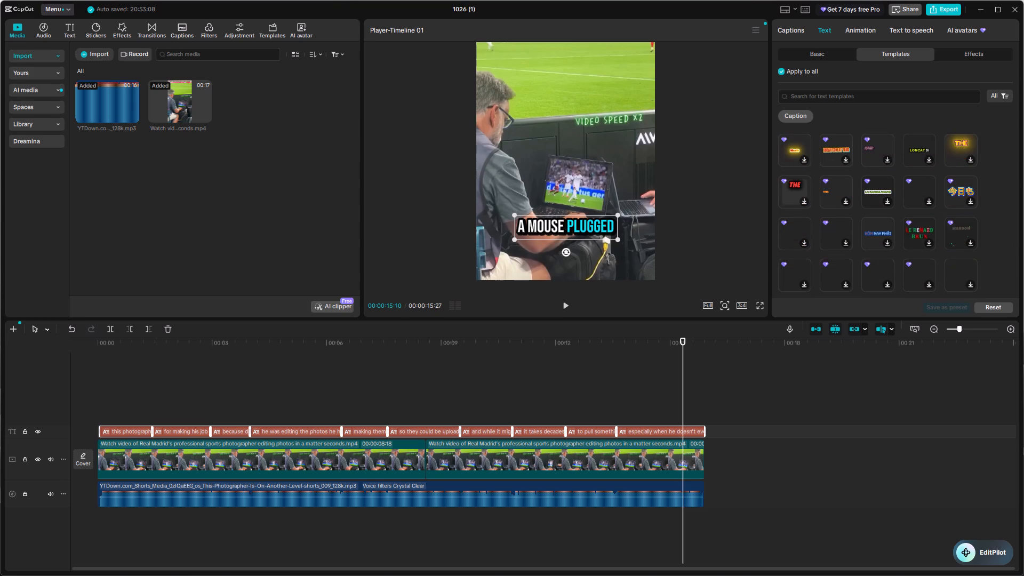
{"action": "scroll", "coordinate": [985, 243], "scroll_direction": "down", "scroll_amount": 3}
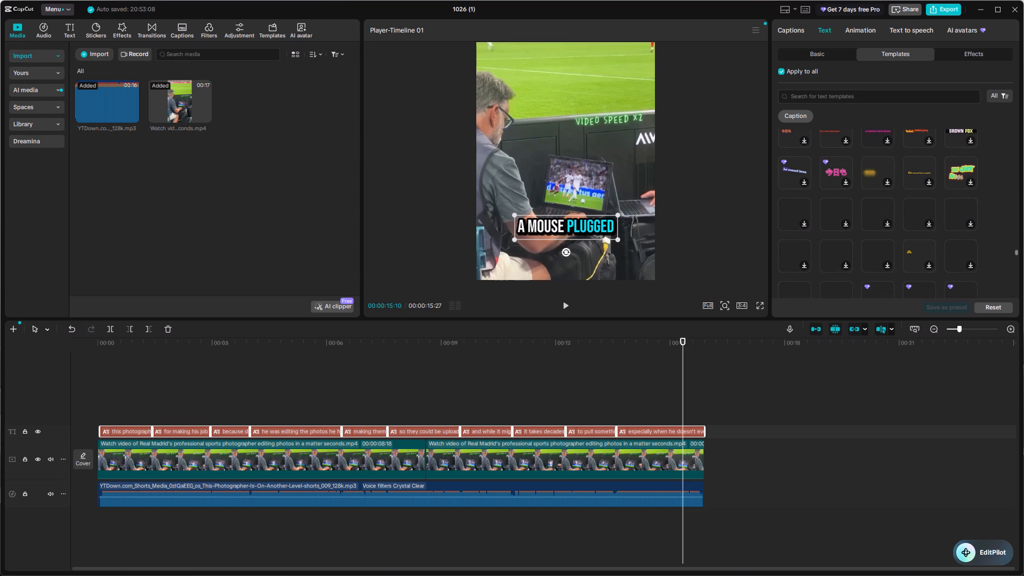
{"action": "scroll", "coordinate": [985, 243], "scroll_direction": "down", "scroll_amount": 1}
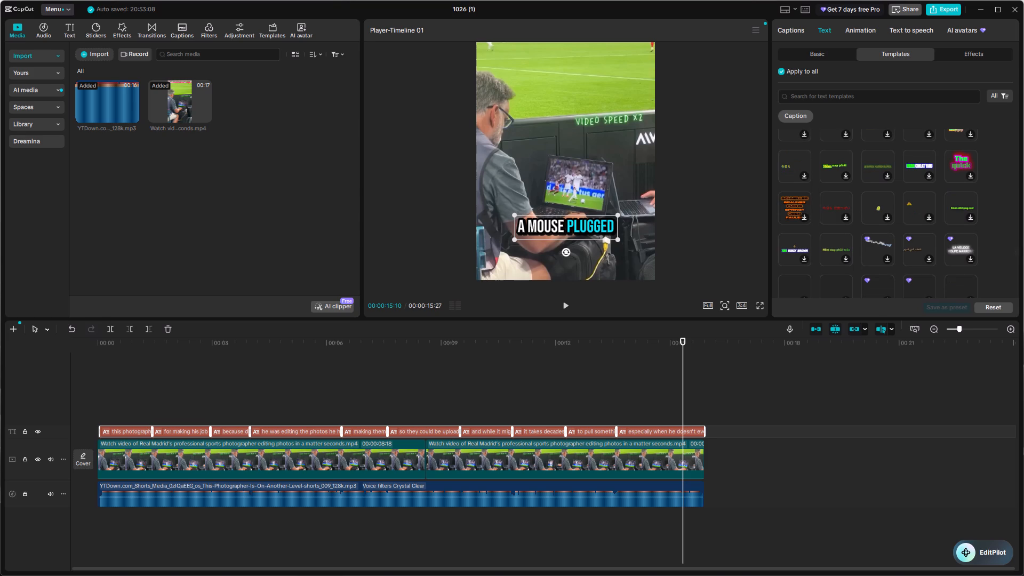
{"action": "scroll", "coordinate": [985, 243], "scroll_direction": "down", "scroll_amount": 3}
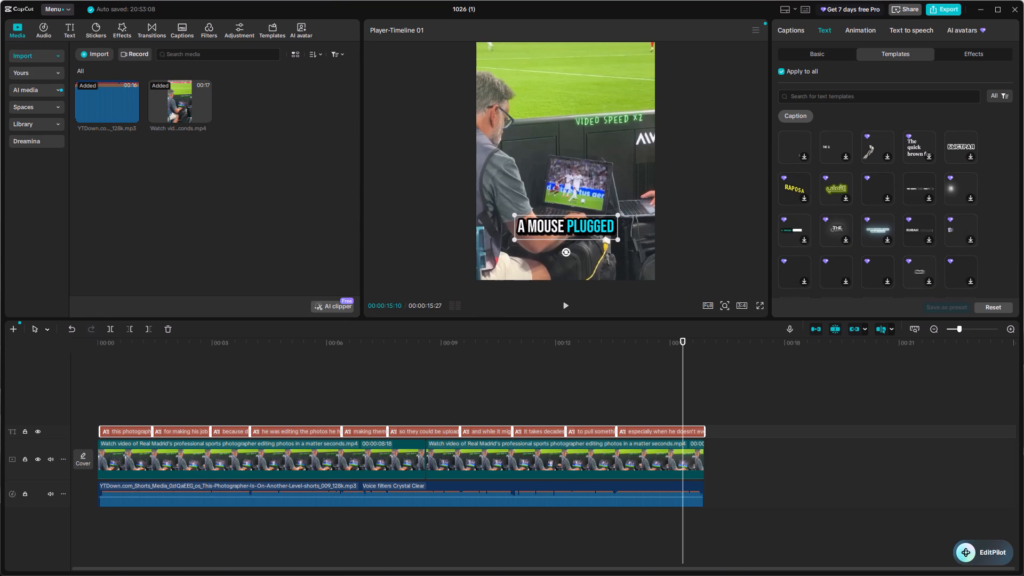
{"action": "scroll", "coordinate": [985, 245], "scroll_direction": "down", "scroll_amount": 1}
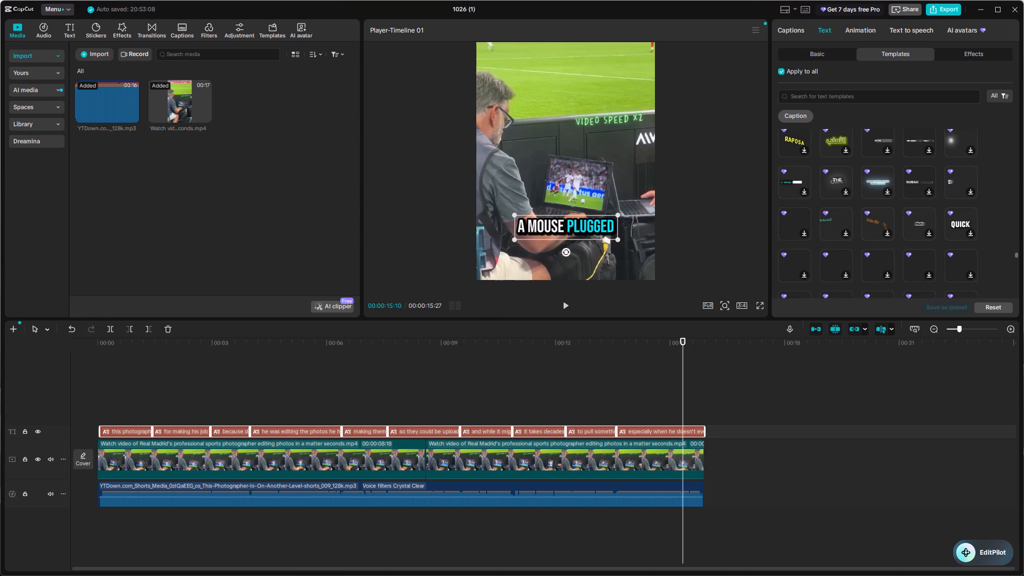
{"action": "scroll", "coordinate": [985, 245], "scroll_direction": "down", "scroll_amount": 1}
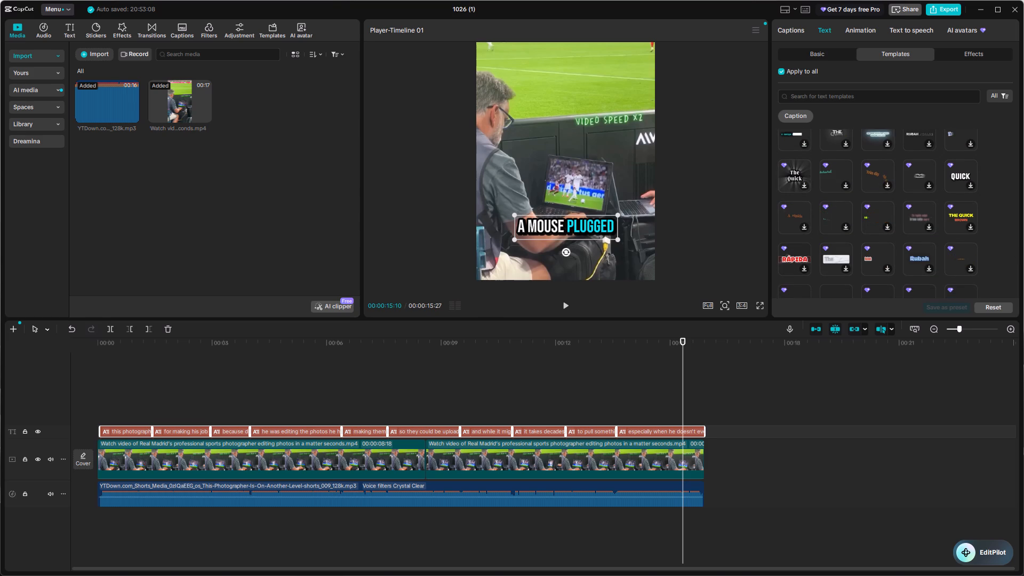
{"action": "scroll", "coordinate": [985, 245], "scroll_direction": "down", "scroll_amount": 2}
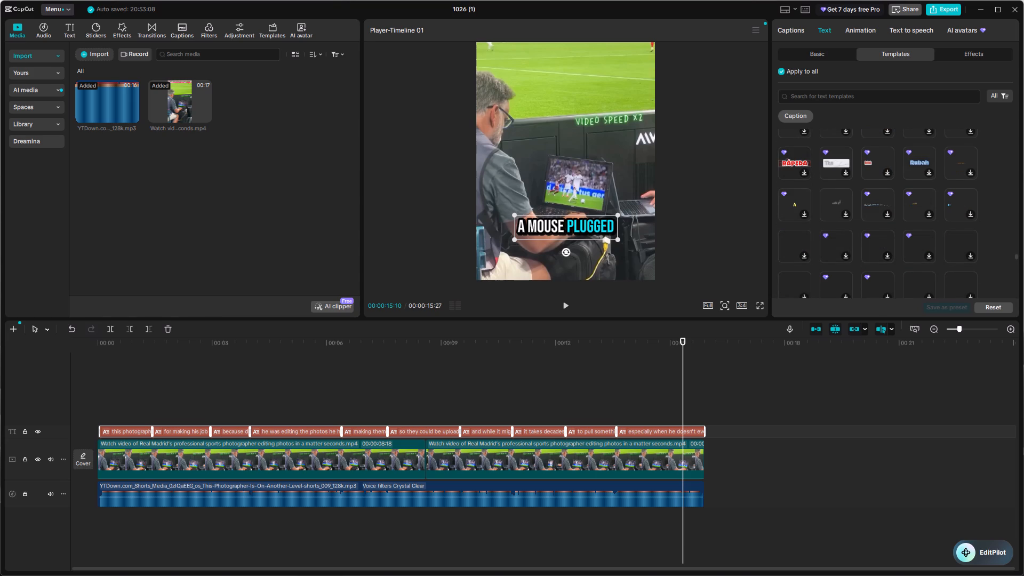
{"action": "scroll", "coordinate": [985, 245], "scroll_direction": "down", "scroll_amount": 1}
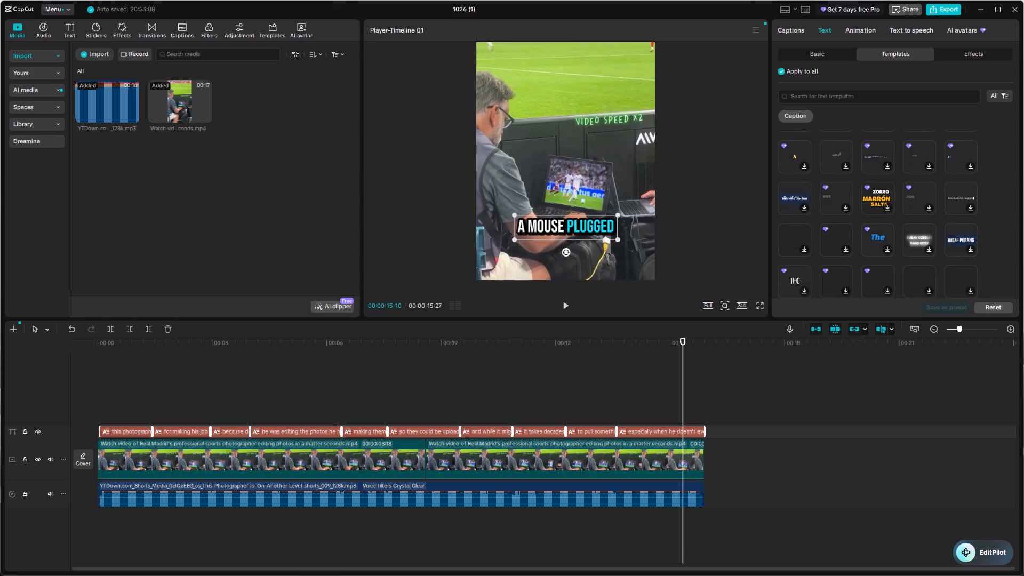
{"action": "scroll", "coordinate": [985, 245], "scroll_direction": "down", "scroll_amount": 3}
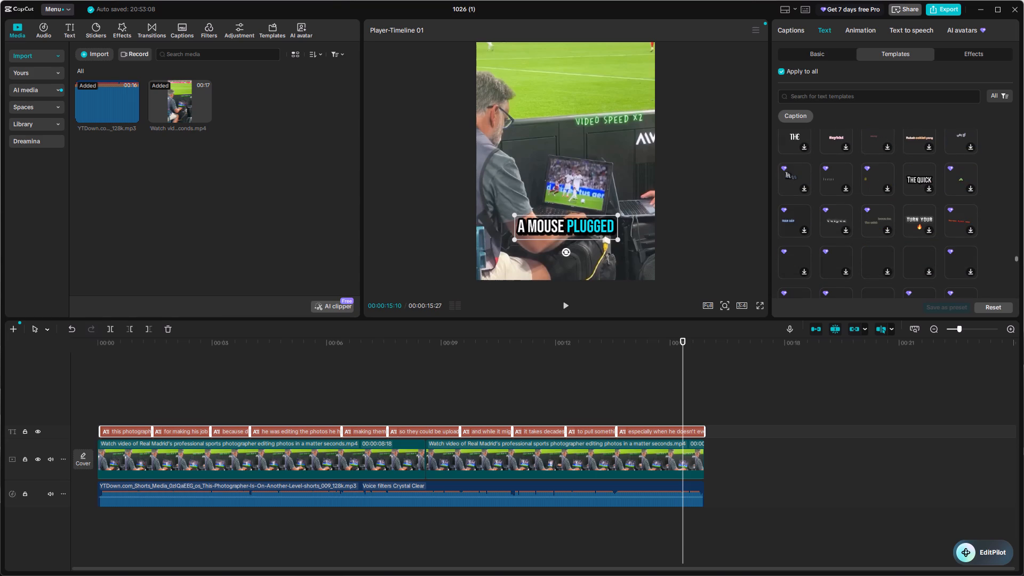
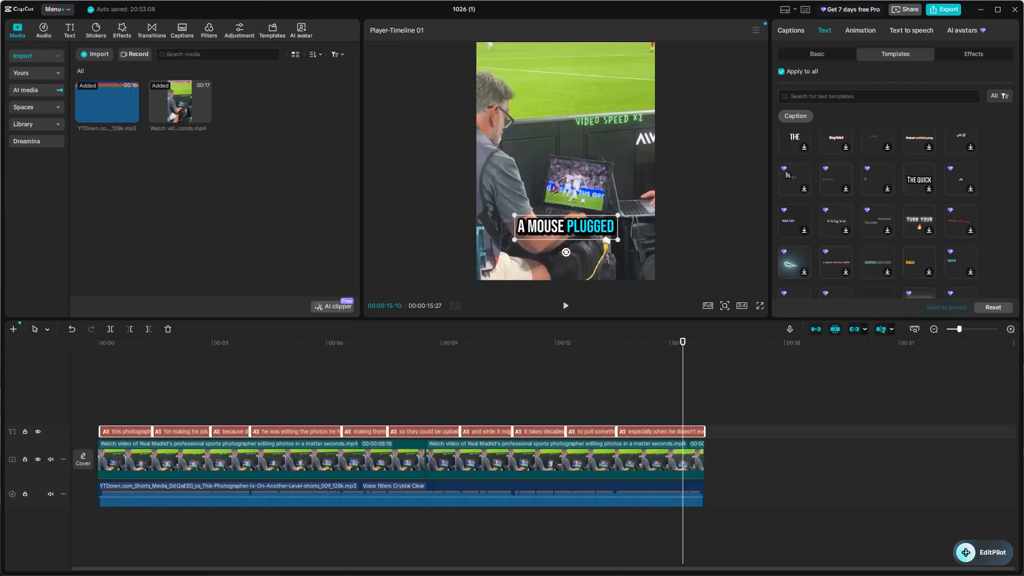
Browse further down the caption text templates for an alternative non-premium style.
{"action": "scroll", "coordinate": [986, 206], "scroll_direction": "down", "scroll_amount": 1}
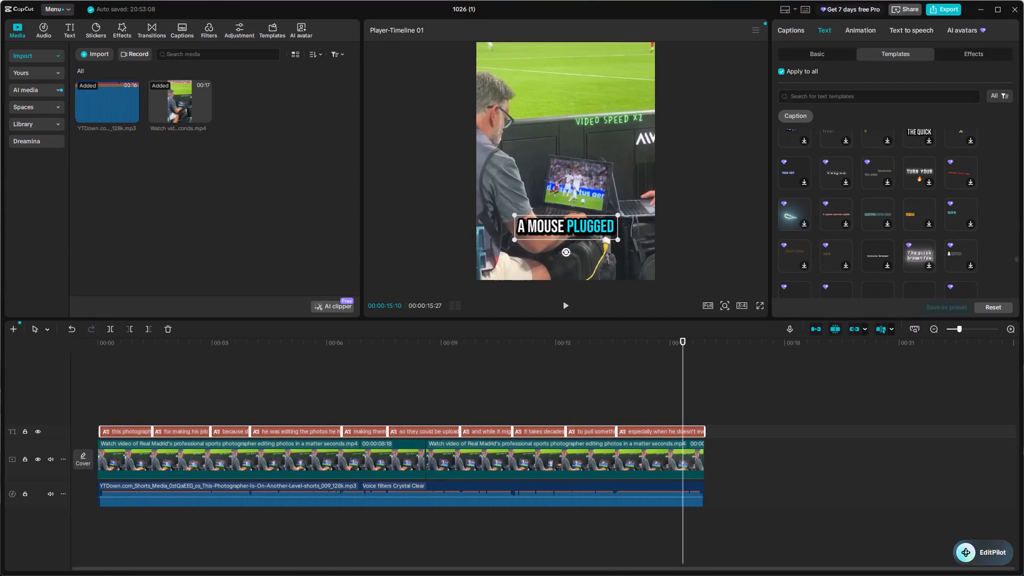
{"action": "scroll", "coordinate": [982, 207], "scroll_direction": "down", "scroll_amount": 2}
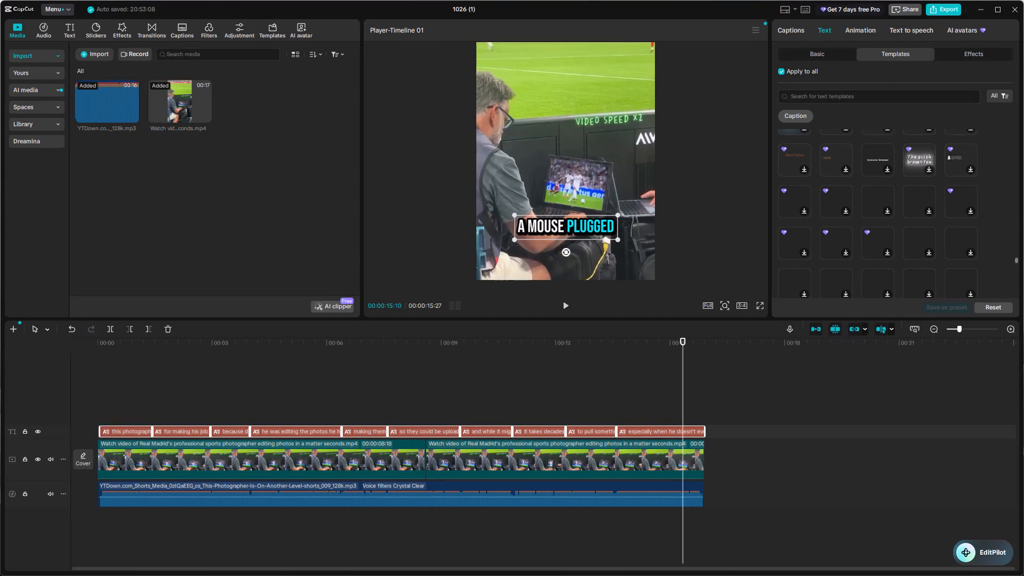
{"action": "scroll", "coordinate": [982, 207], "scroll_direction": "down", "scroll_amount": 1}
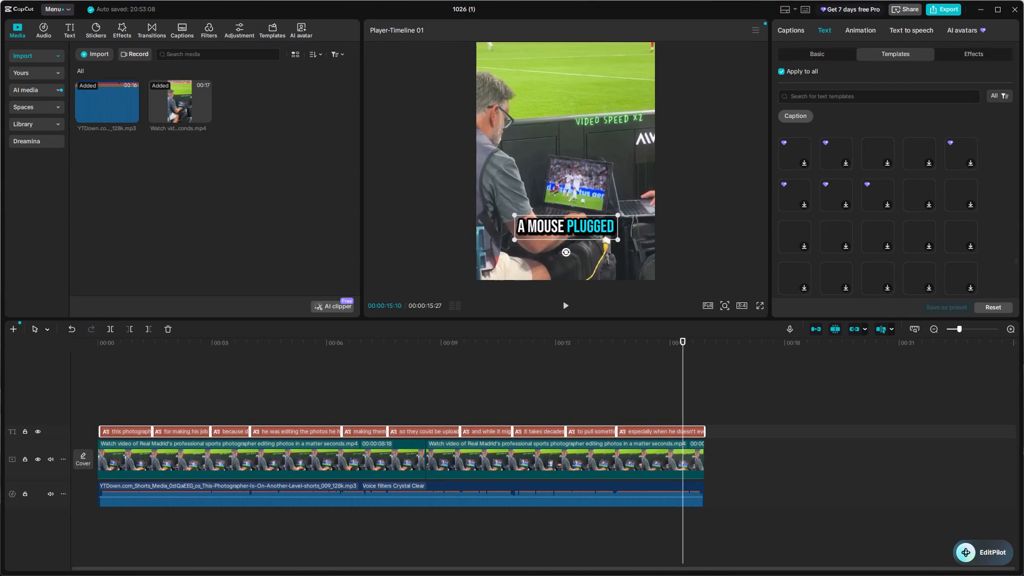
{"action": "scroll", "coordinate": [985, 215], "scroll_direction": "down", "scroll_amount": 1}
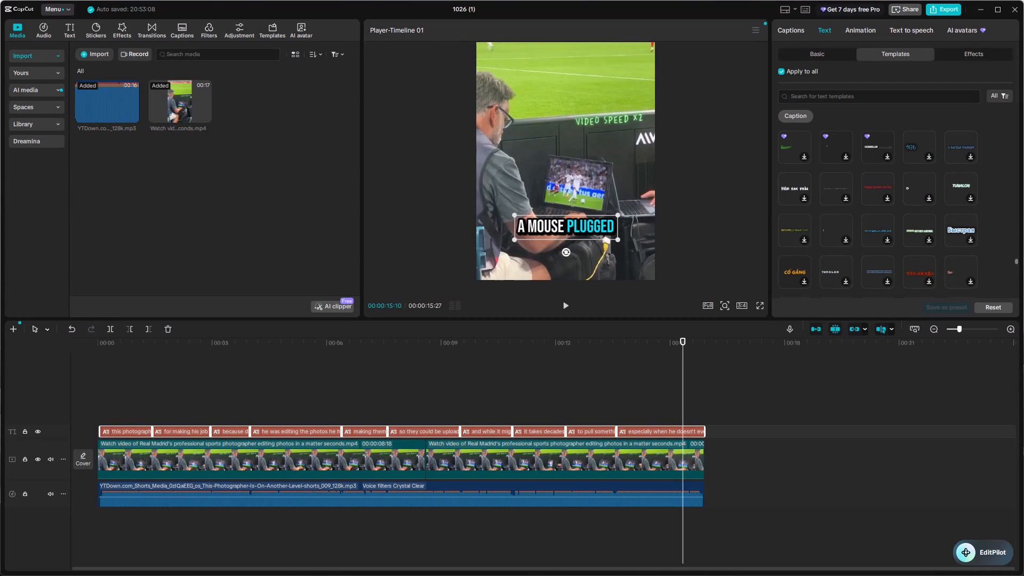
{"action": "scroll", "coordinate": [985, 215], "scroll_direction": "down", "scroll_amount": 2}
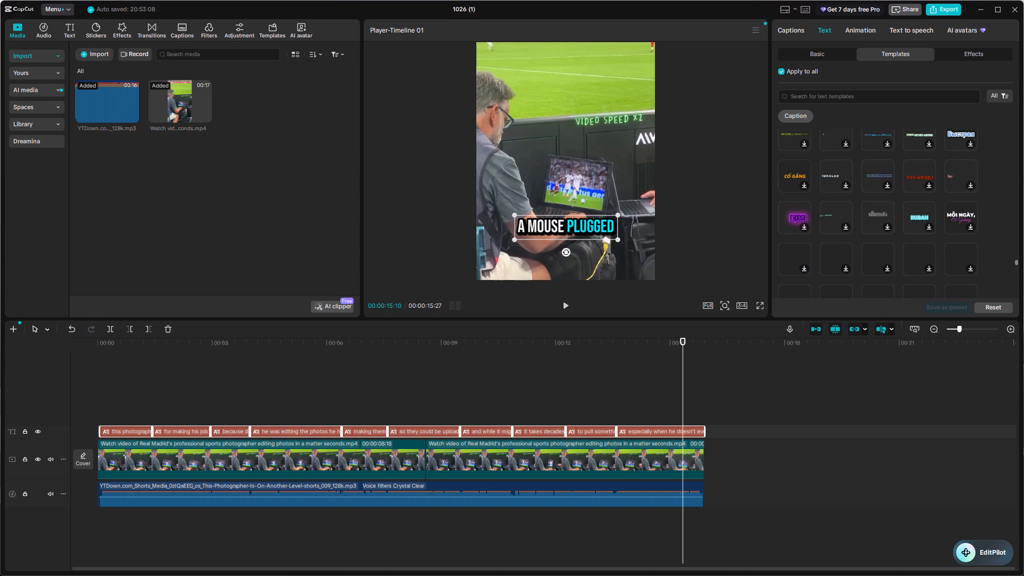
{"action": "scroll", "coordinate": [985, 215], "scroll_direction": "down", "scroll_amount": 3}
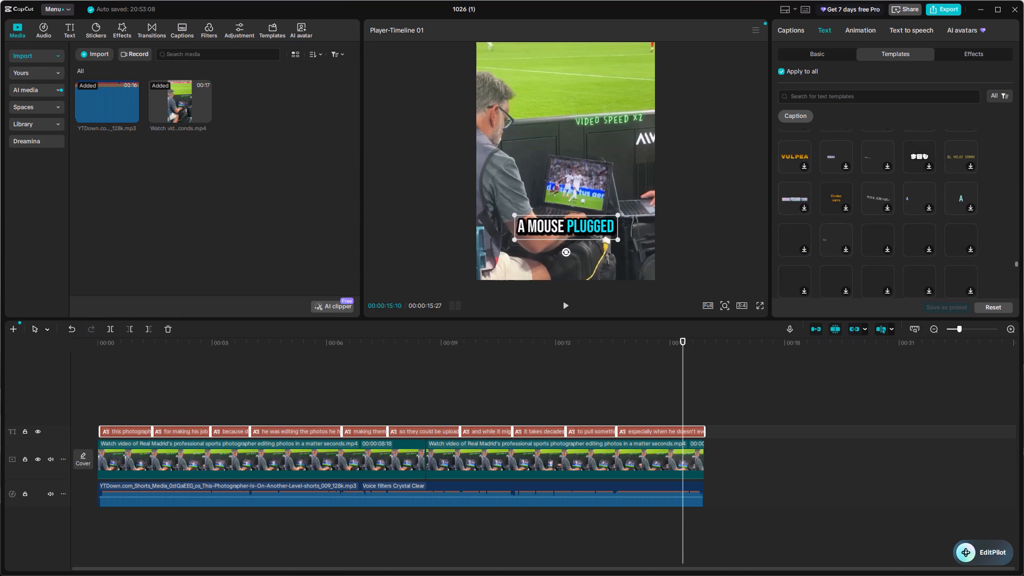
{"action": "scroll", "coordinate": [985, 215], "scroll_direction": "down", "scroll_amount": 1}
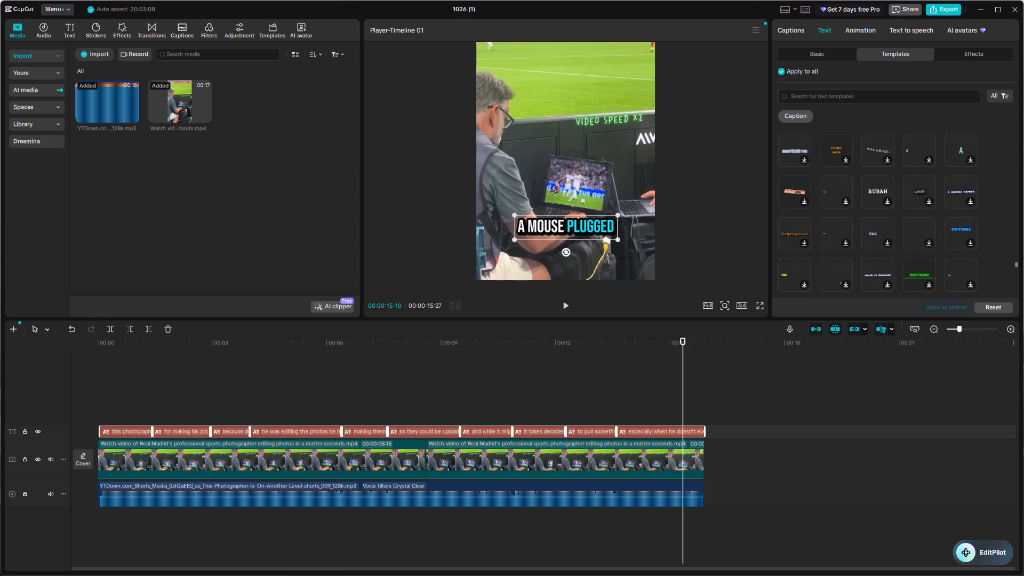
{"action": "scroll", "coordinate": [985, 215], "scroll_direction": "down", "scroll_amount": 2}
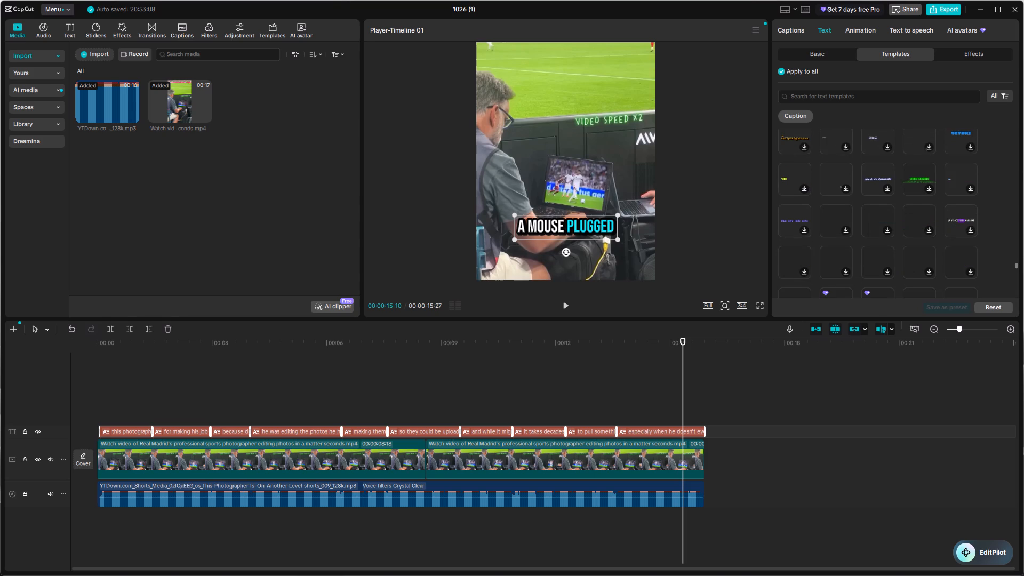
{"action": "scroll", "coordinate": [985, 215], "scroll_direction": "down", "scroll_amount": 1}
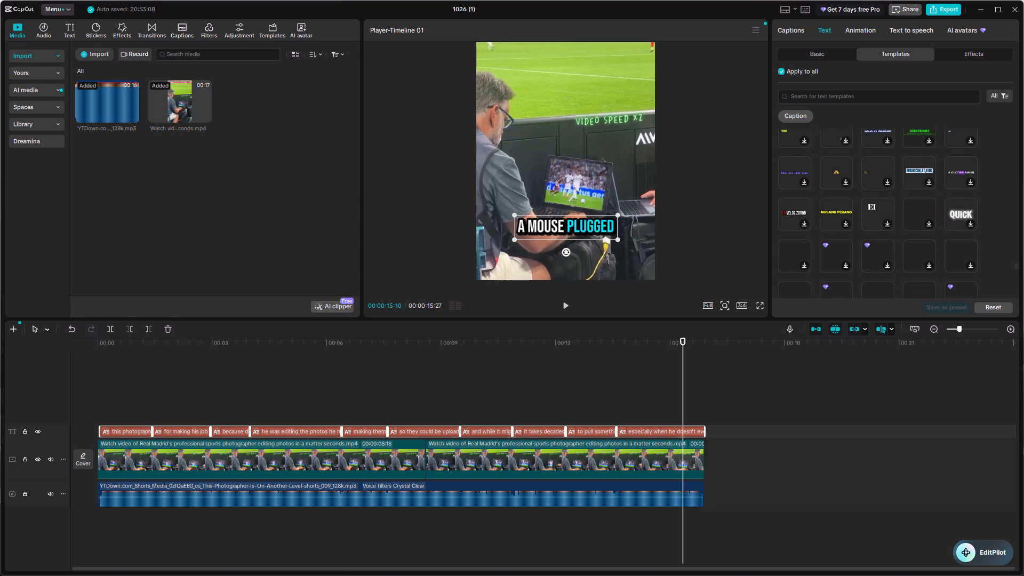
{"action": "scroll", "coordinate": [985, 215], "scroll_direction": "down", "scroll_amount": 2}
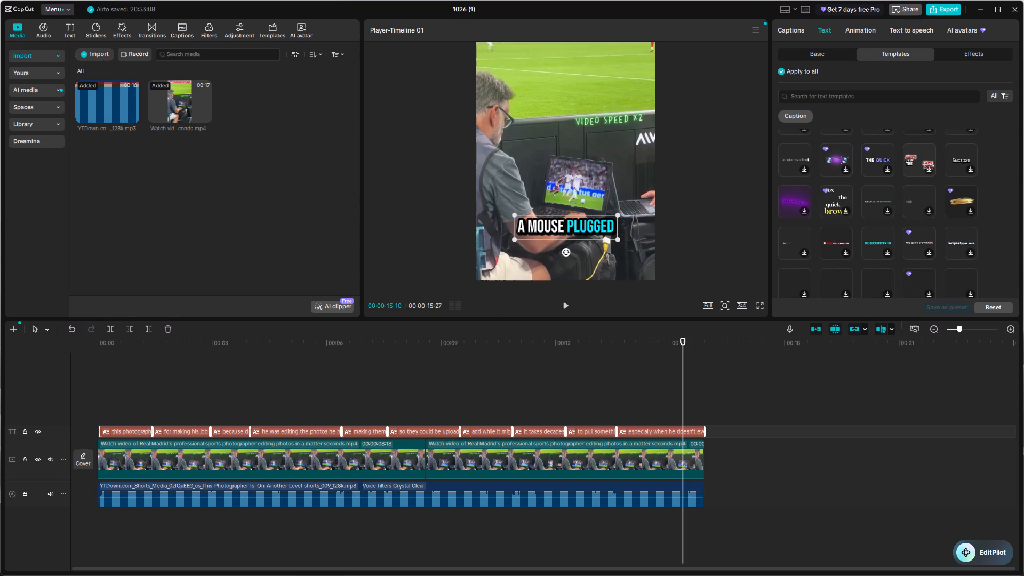
{"action": "scroll", "coordinate": [987, 221], "scroll_direction": "down", "scroll_amount": 1}
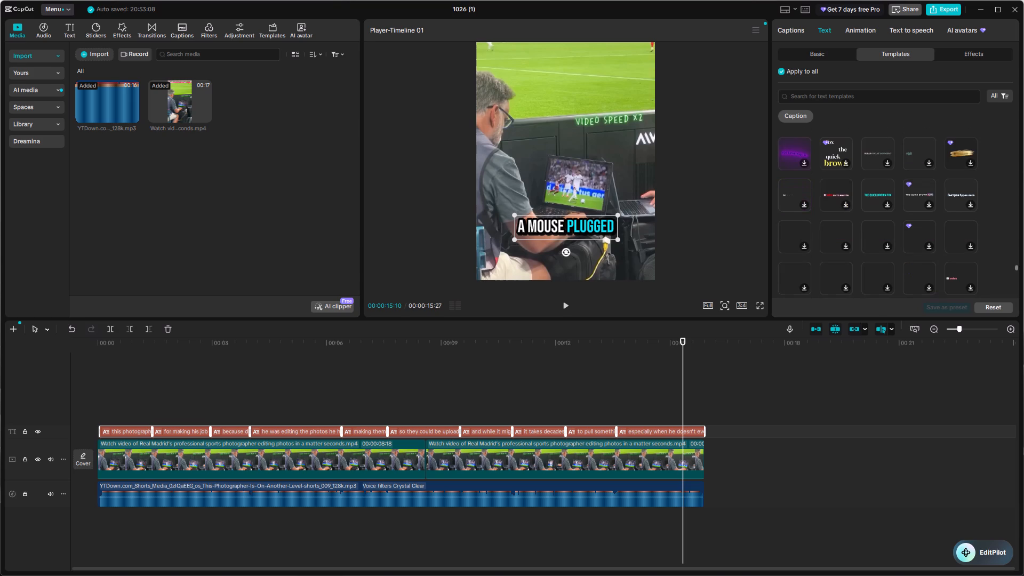
{"action": "scroll", "coordinate": [989, 219], "scroll_direction": "down", "scroll_amount": 2}
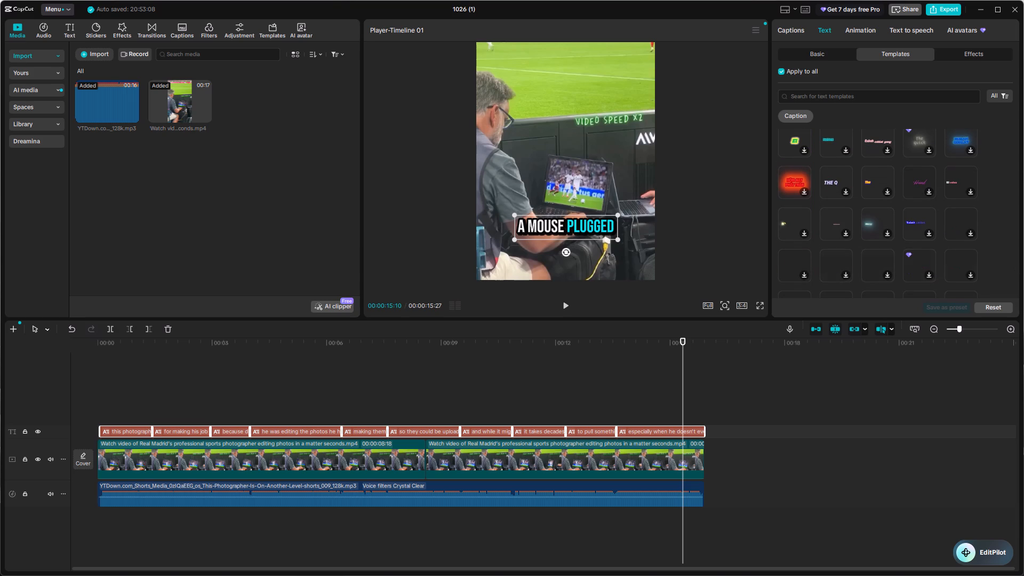
{"action": "scroll", "coordinate": [987, 219], "scroll_direction": "down", "scroll_amount": 1}
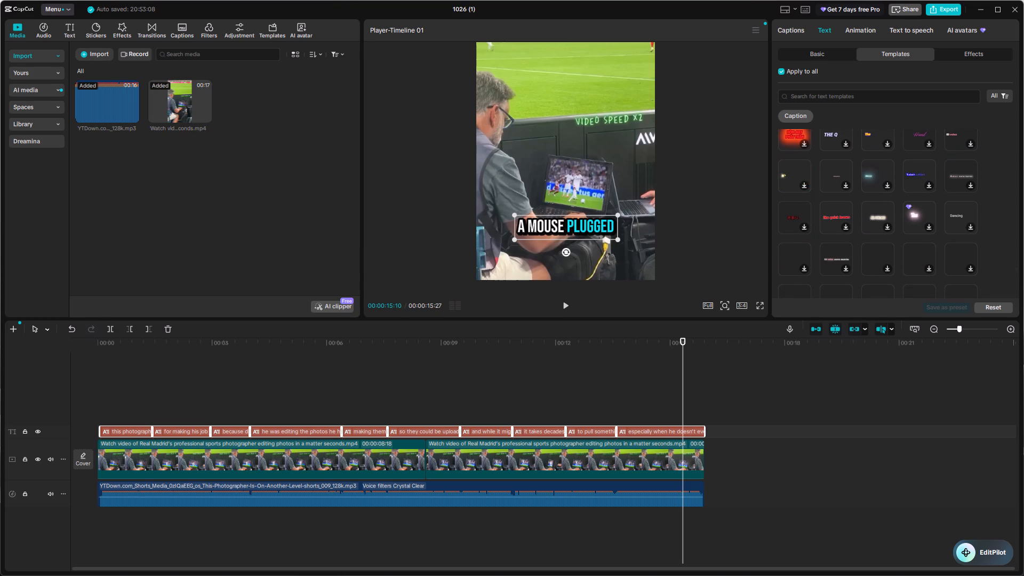
{"action": "scroll", "coordinate": [983, 217], "scroll_direction": "down", "scroll_amount": 1}
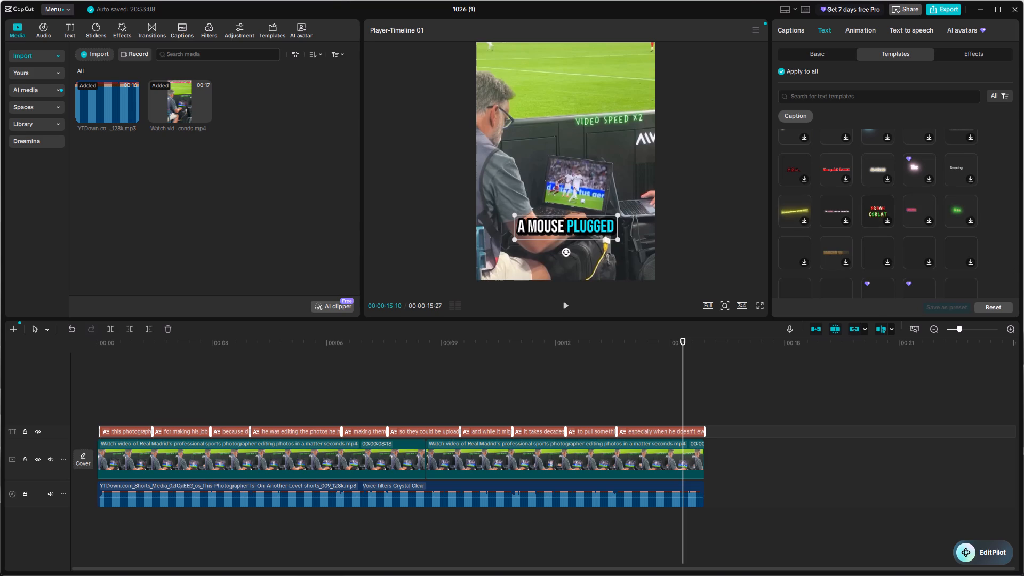
{"action": "scroll", "coordinate": [983, 217], "scroll_direction": "down", "scroll_amount": 2}
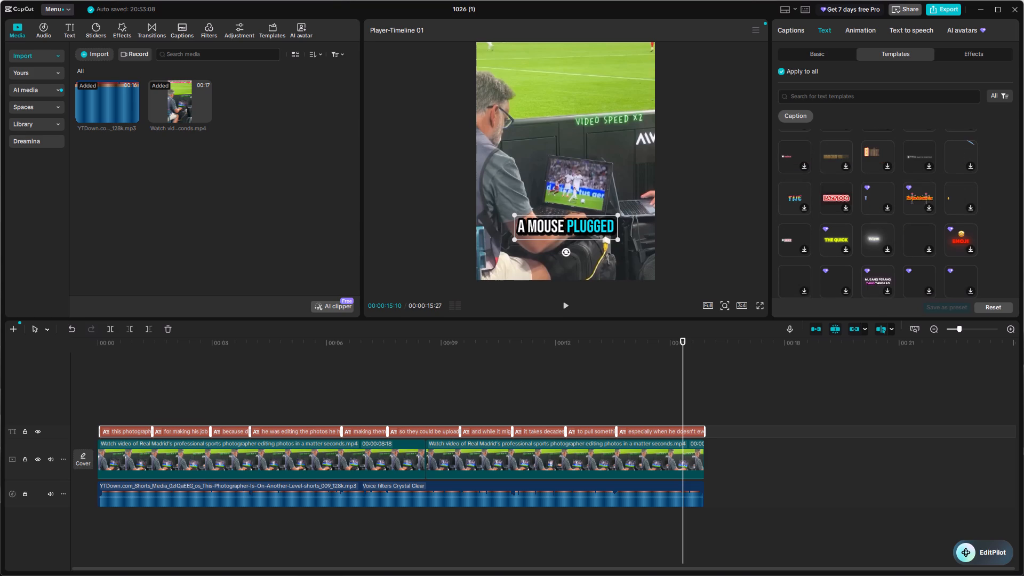
{"action": "scroll", "coordinate": [983, 217], "scroll_direction": "down", "scroll_amount": 1}
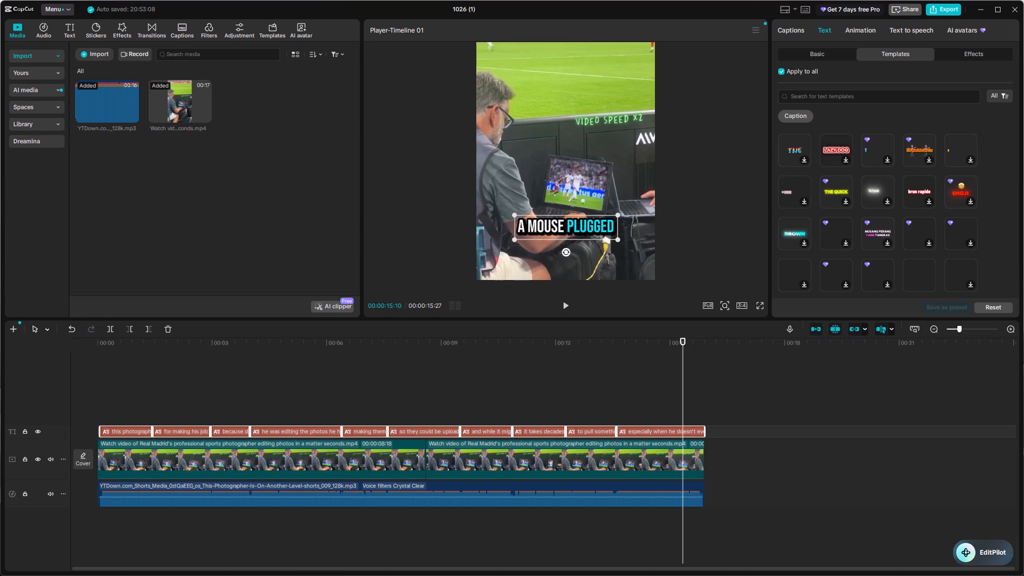
{"action": "scroll", "coordinate": [996, 232], "scroll_direction": "down", "scroll_amount": 1}
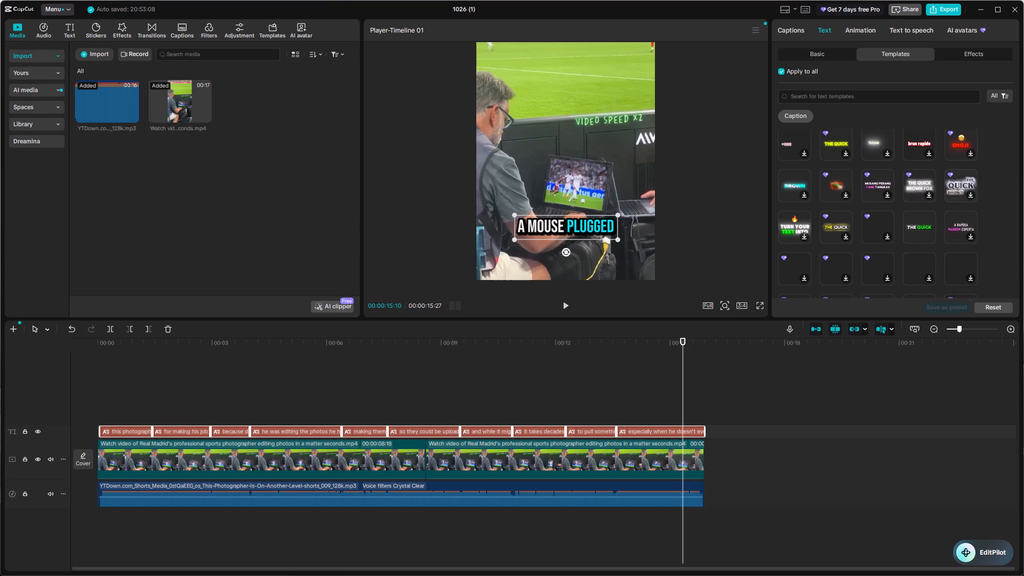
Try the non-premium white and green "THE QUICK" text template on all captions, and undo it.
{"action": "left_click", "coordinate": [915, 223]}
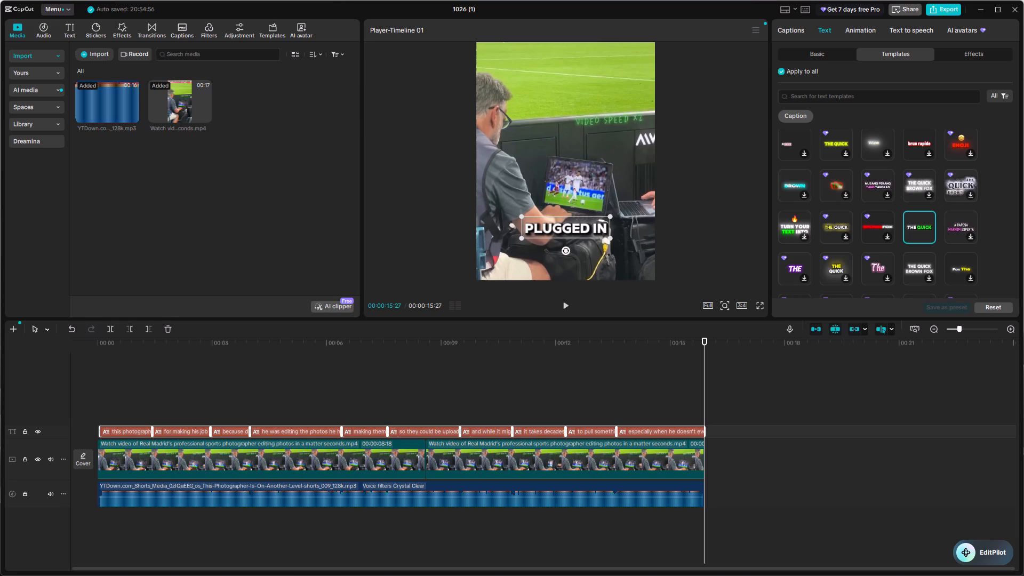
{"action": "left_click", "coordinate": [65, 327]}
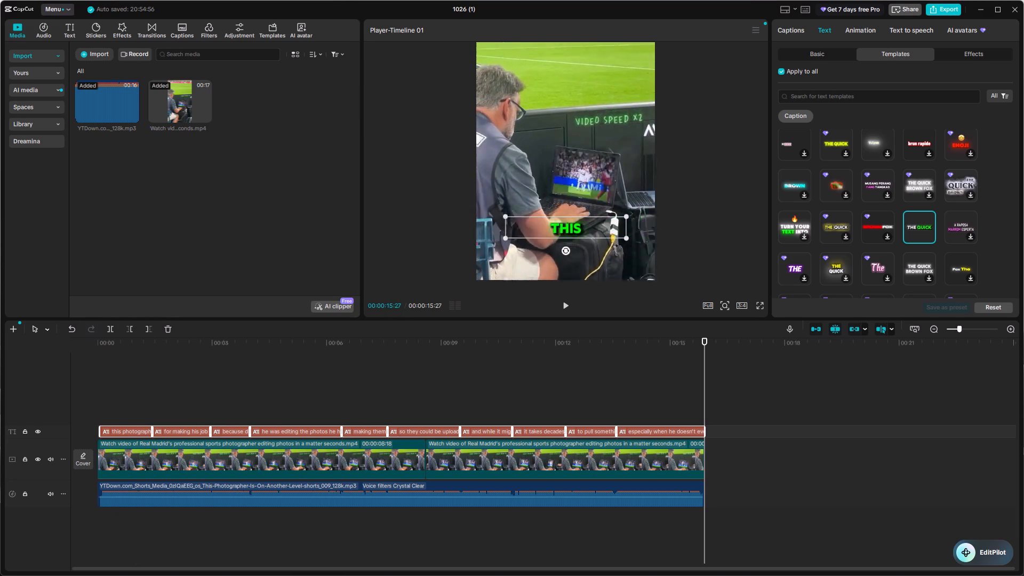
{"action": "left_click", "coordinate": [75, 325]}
Move all captions up the frame, keeping them horizontally centred, to just above the photographer's laptop screen.
{"action": "left_click_drag", "start_coordinate": [565, 227], "coordinate": [565, 215]}
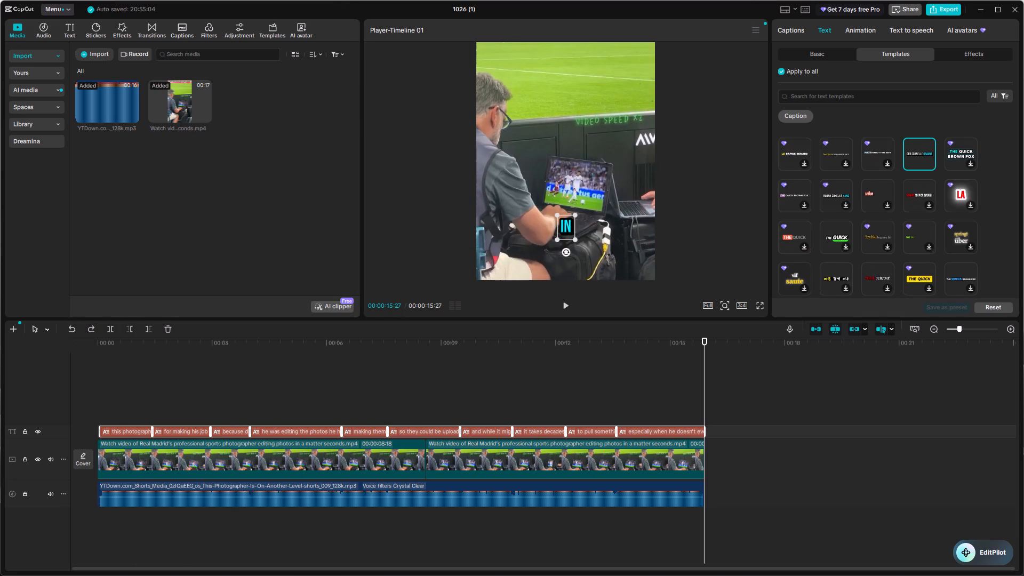
{"action": "left_click_drag", "start_coordinate": [565, 215], "coordinate": [563, 156]}
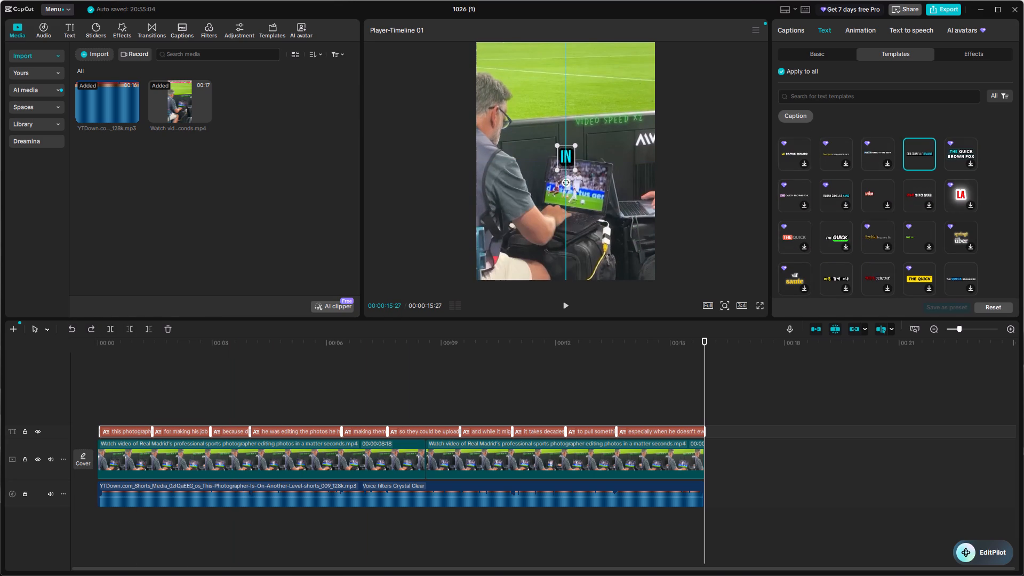
{"action": "left_click_drag", "start_coordinate": [563, 156], "coordinate": [563, 159]}
Set the uniform scale of all captions to 80%.
{"action": "left_click", "coordinate": [830, 51]}
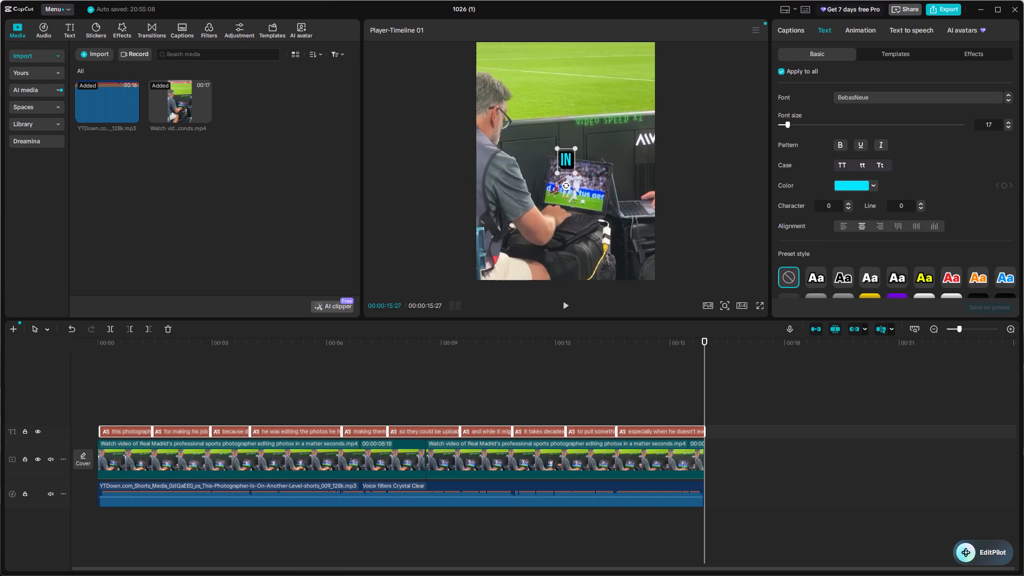
{"action": "scroll", "coordinate": [983, 150], "scroll_direction": "down", "scroll_amount": 2}
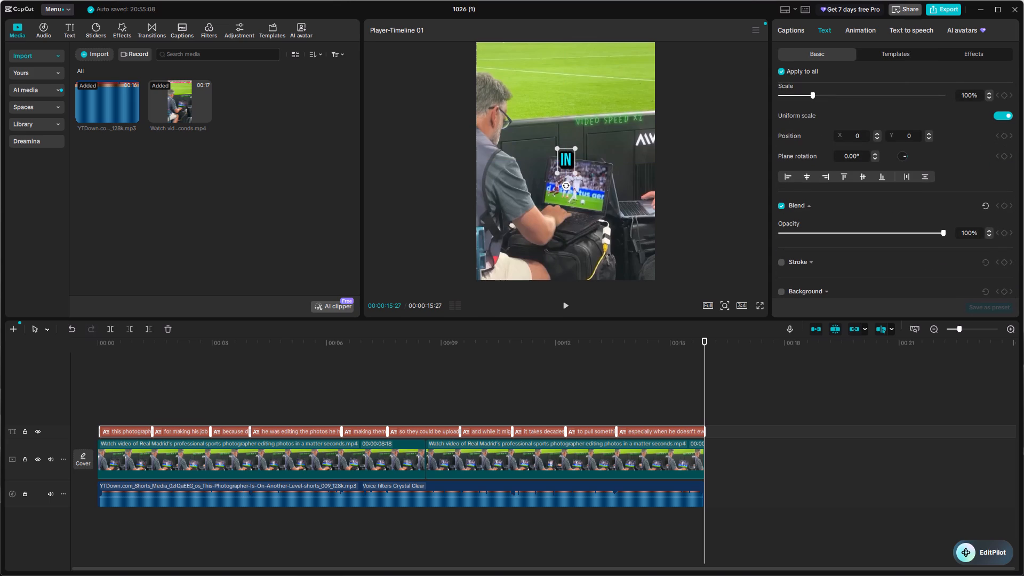
{"action": "left_click_drag", "start_coordinate": [974, 94], "coordinate": [907, 101]}
{"action": "key", "text": "BackSpace"}
{"action": "key", "text": "Up"}
{"action": "key", "text": "Insert"}
{"action": "key", "text": "BackSpace"}
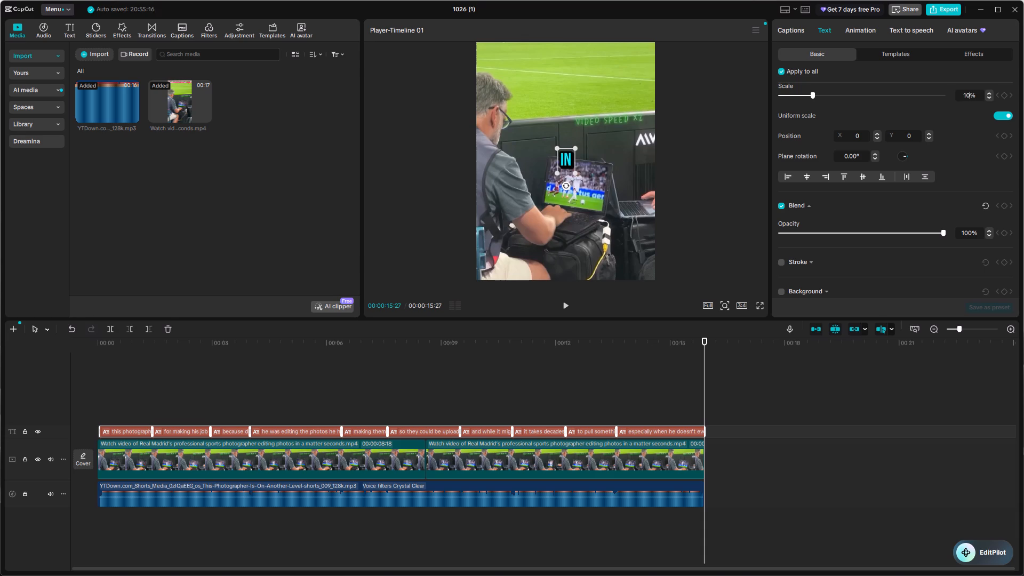
{"action": "key", "text": "BackSpace"}
{"action": "key", "text": "BackSpace"}
{"action": "type", "text": "80"}
{"action": "key", "text": "Return"}
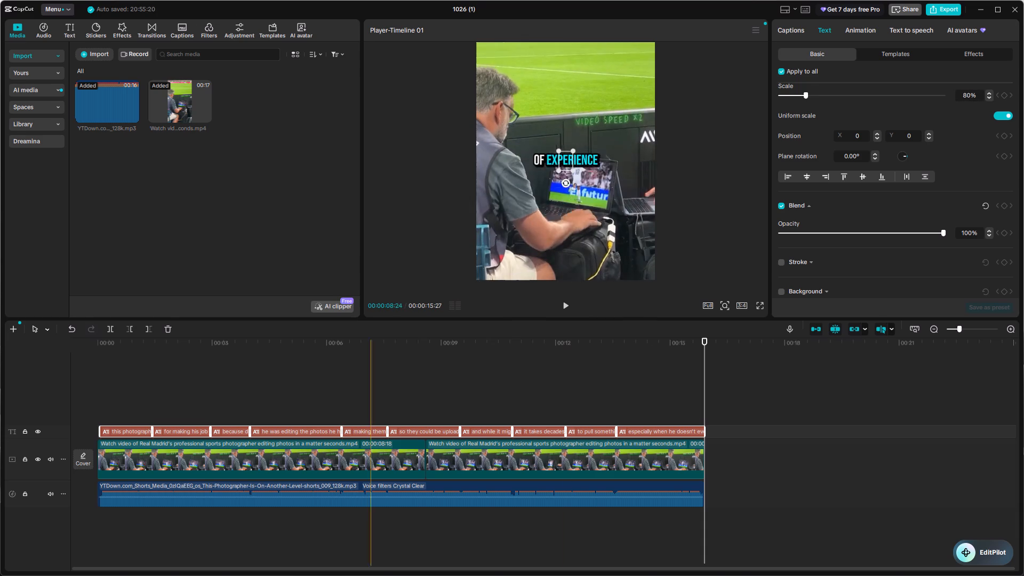
Play the repositioned, resized captions briefly from the timeline start.
{"action": "left_click", "coordinate": [323, 366]}
{"action": "left_click_drag", "start_coordinate": [324, 366], "coordinate": [0, 374]}
{"action": "left_click", "coordinate": [571, 307]}
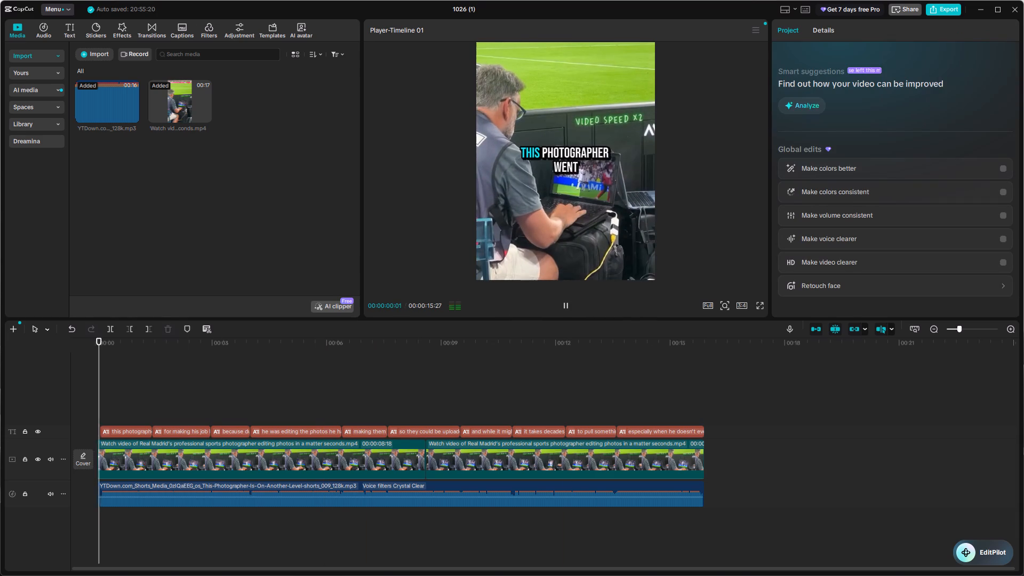
{"action": "left_click", "coordinate": [567, 305]}
Split the first caption after "this photographer" so that "went viral" becomes a separate caption.
{"action": "left_click", "coordinate": [131, 430]}
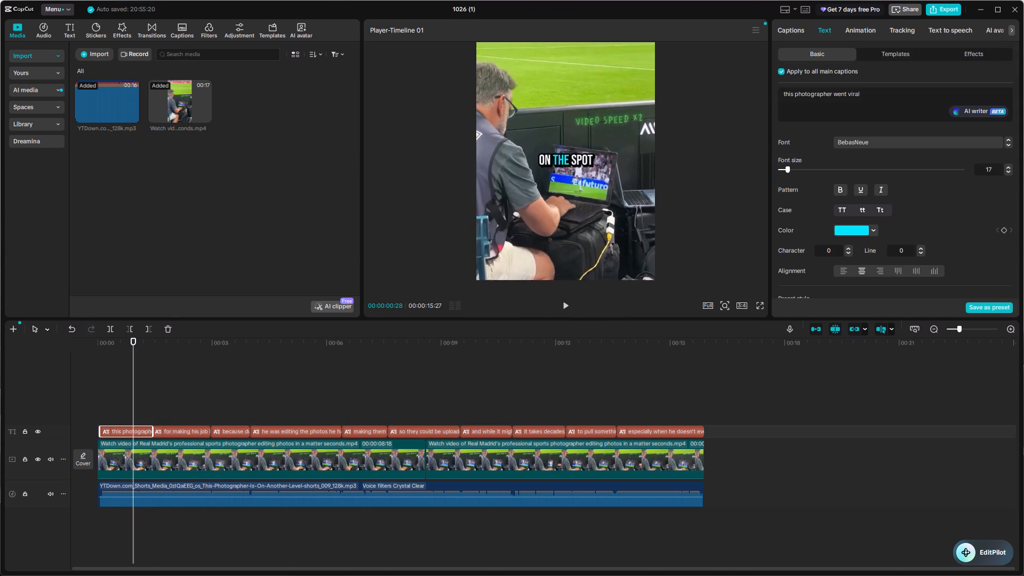
{"action": "left_click", "coordinate": [780, 34]}
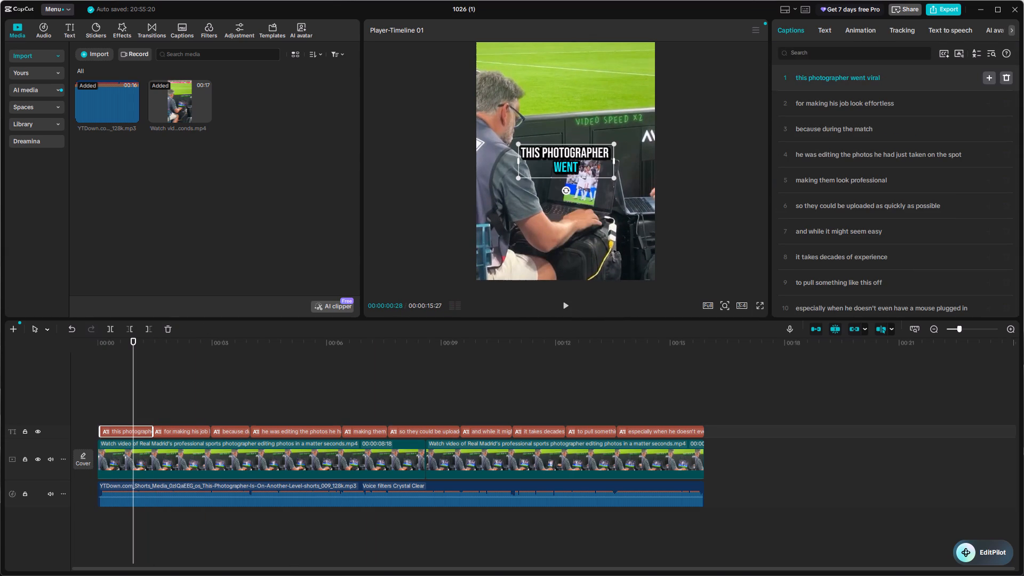
{"action": "left_click", "coordinate": [851, 77]}
{"action": "key", "text": "Return"}
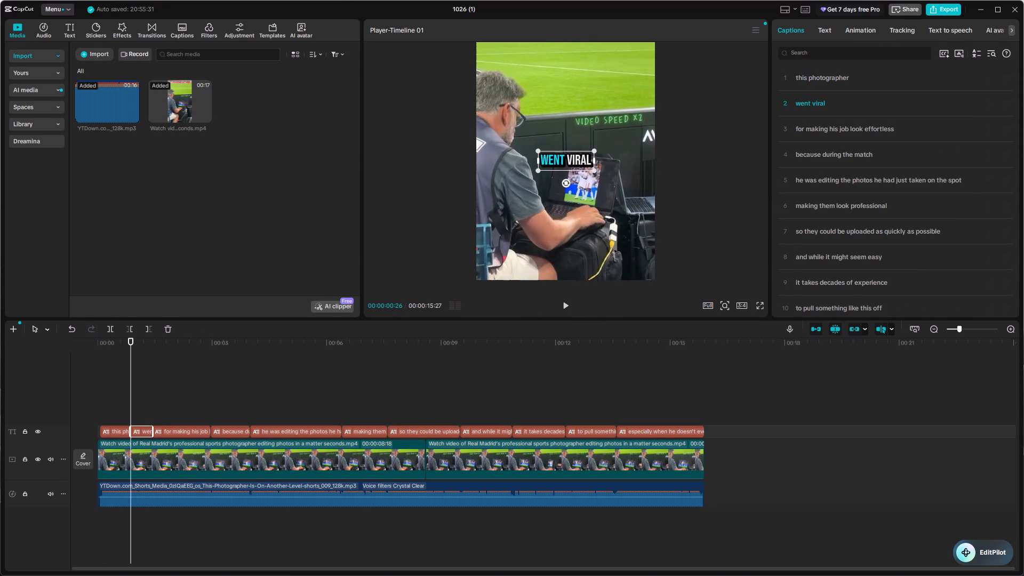
Play the two split opening captions from the timeline start, and scrub back over them to 00:00:00:05.
{"action": "left_click", "coordinate": [179, 374]}
{"action": "left_click_drag", "start_coordinate": [179, 374], "coordinate": [21, 398]}
{"action": "left_click", "coordinate": [565, 295]}
{"action": "left_click", "coordinate": [567, 301]}
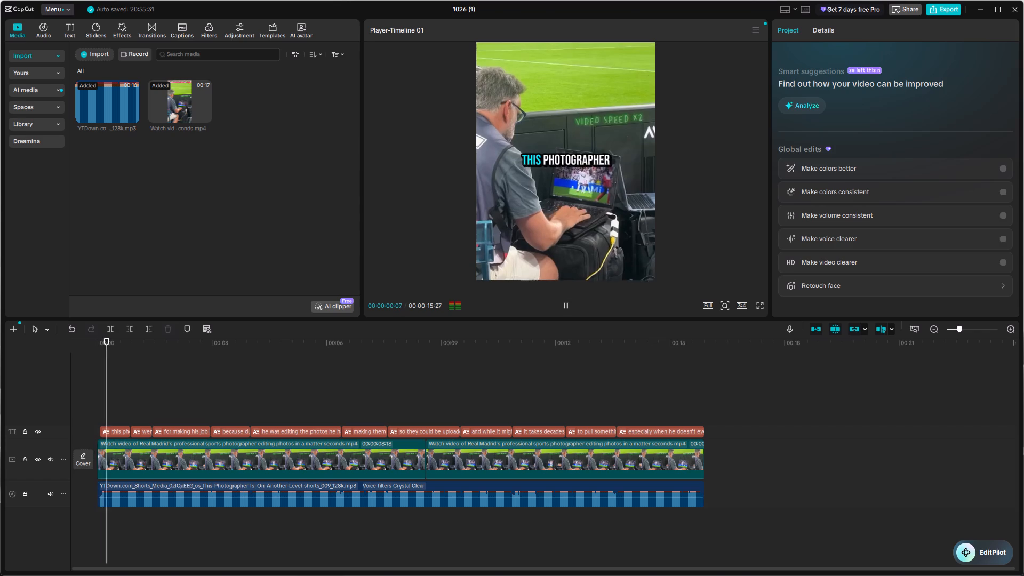
{"action": "left_click", "coordinate": [567, 301]}
{"action": "left_click", "coordinate": [148, 400]}
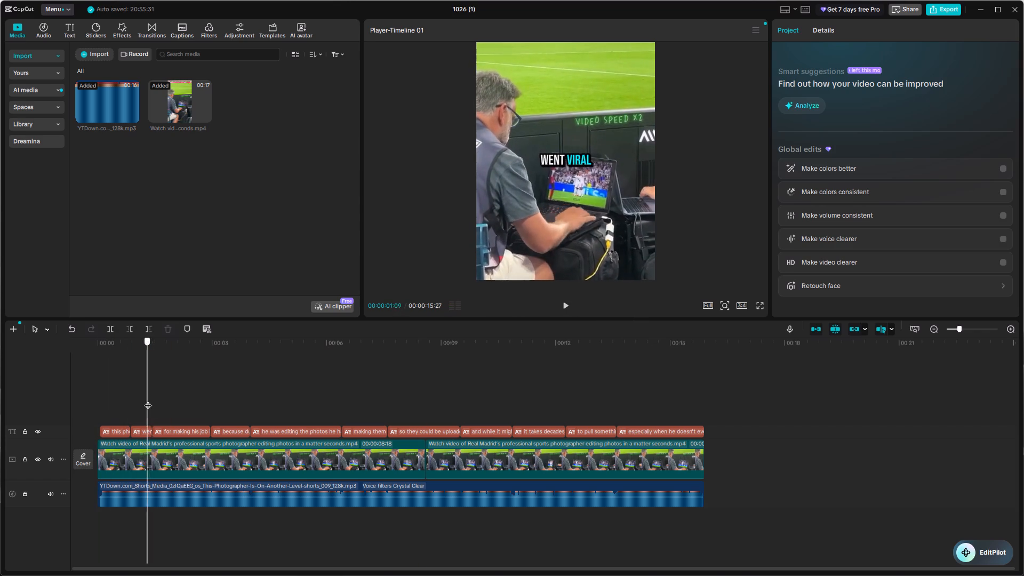
{"action": "left_click_drag", "start_coordinate": [148, 398], "coordinate": [105, 407]}
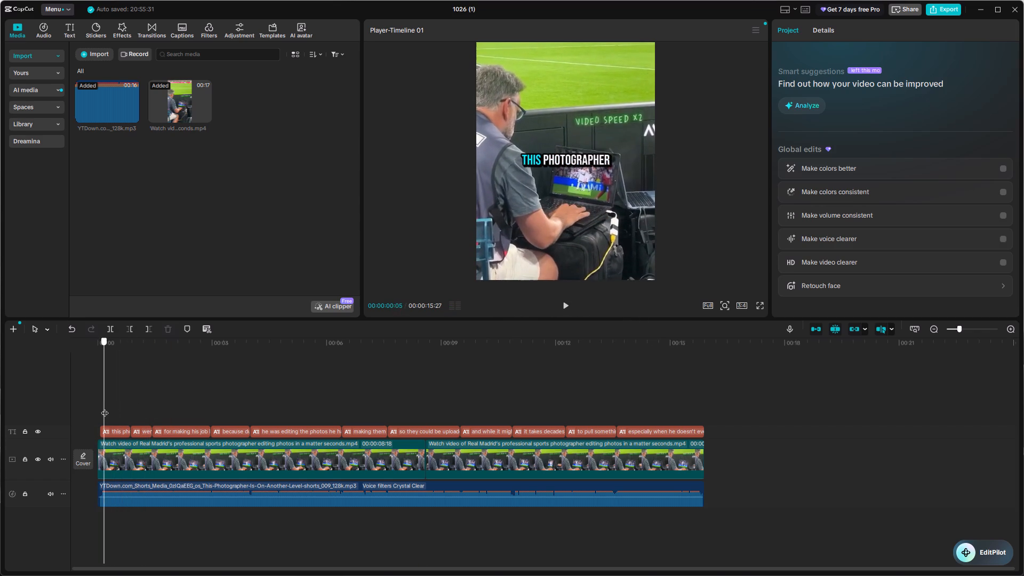
Scrub back and forth over the cut between "this photographer" and "went viral", and play across it.
{"action": "left_click_drag", "start_coordinate": [105, 407], "coordinate": [125, 407]}
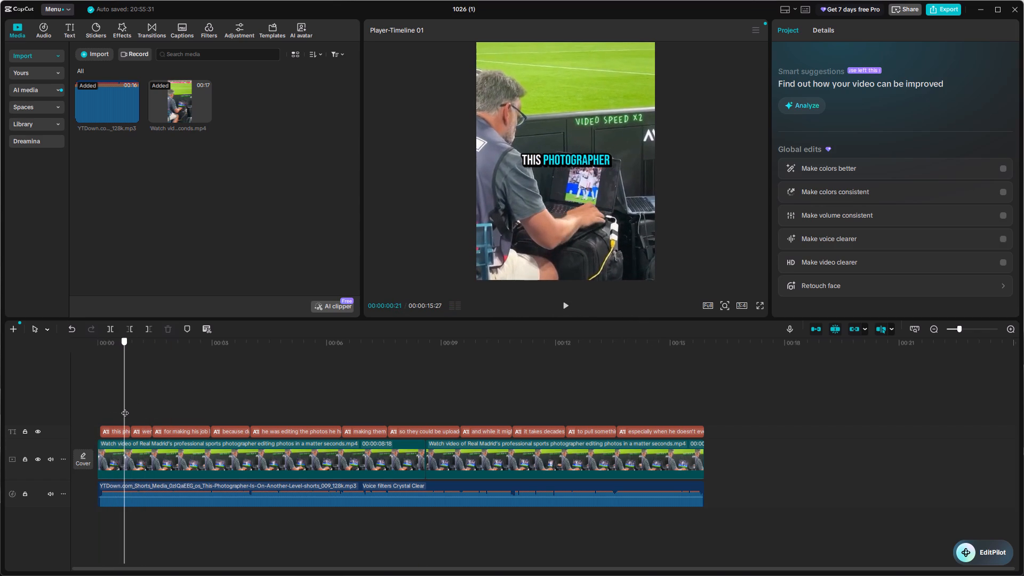
{"action": "left_click_drag", "start_coordinate": [125, 407], "coordinate": [129, 407]}
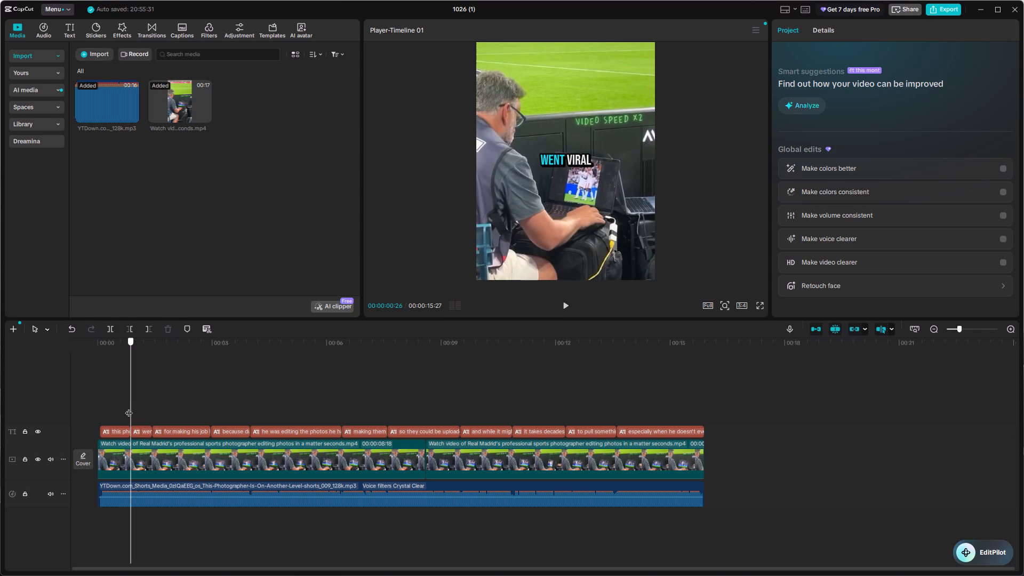
{"action": "left_click_drag", "start_coordinate": [129, 407], "coordinate": [123, 407]}
{"action": "left_click", "coordinate": [565, 298]}
{"action": "double_click", "coordinate": [565, 303]}
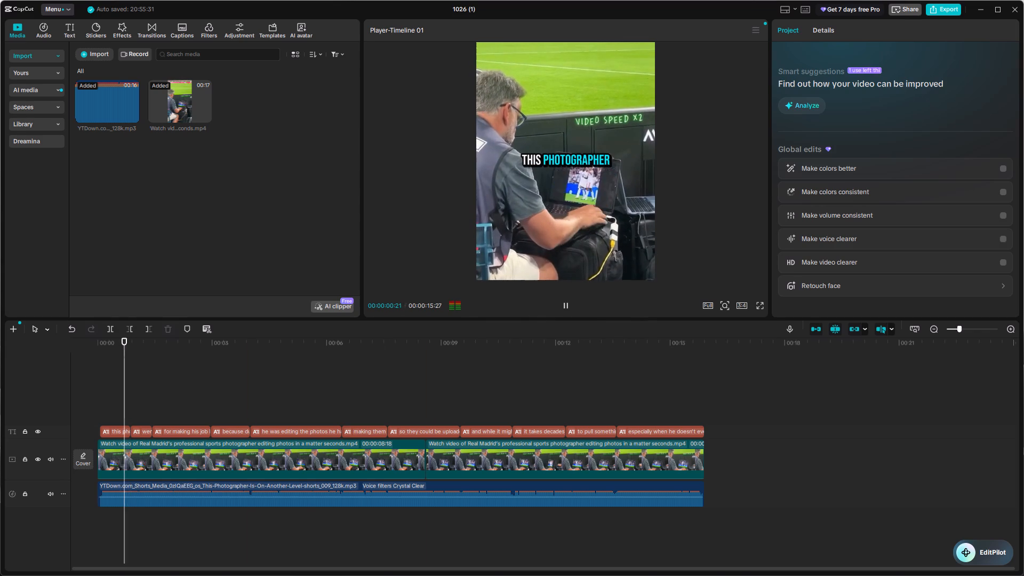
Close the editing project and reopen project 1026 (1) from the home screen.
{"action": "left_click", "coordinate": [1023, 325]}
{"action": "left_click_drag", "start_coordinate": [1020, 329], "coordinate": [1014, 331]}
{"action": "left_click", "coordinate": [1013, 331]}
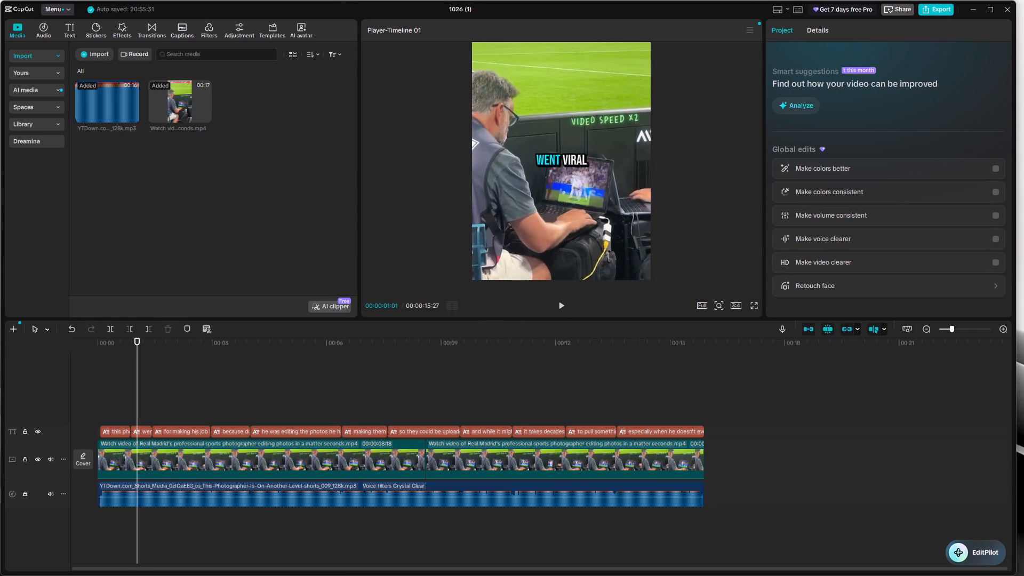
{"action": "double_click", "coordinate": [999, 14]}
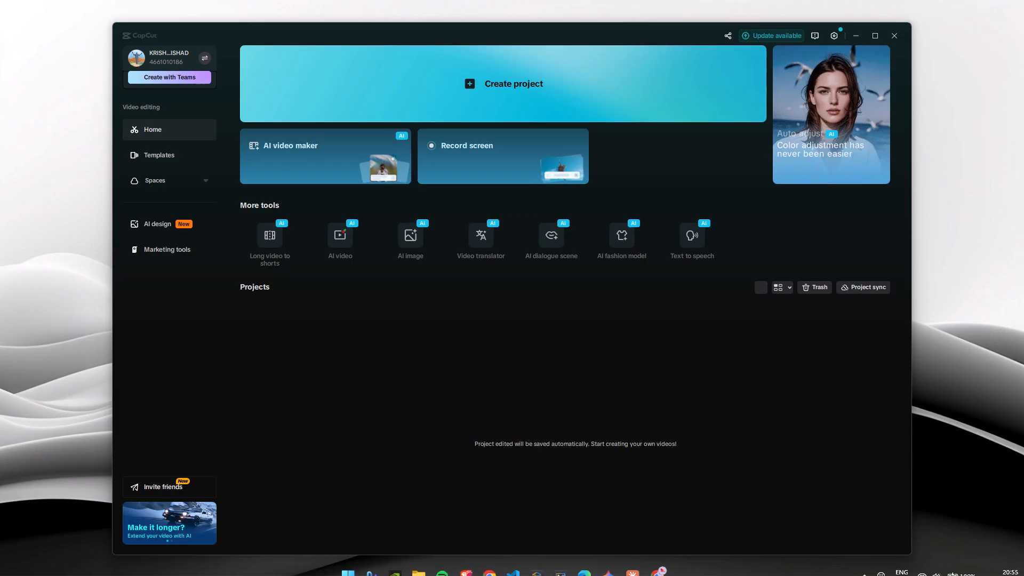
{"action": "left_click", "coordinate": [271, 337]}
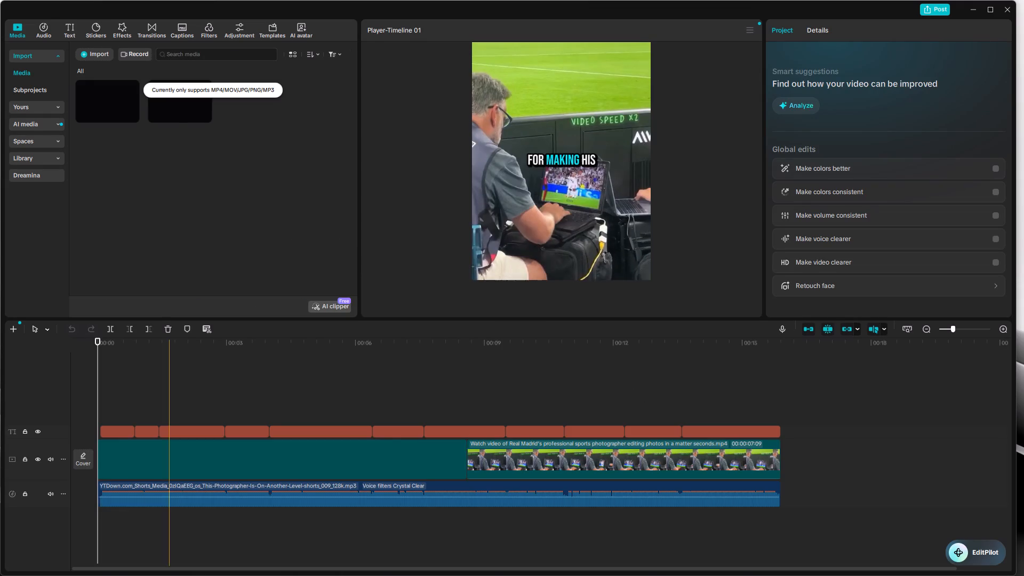
Play the two opening captions from 00:00:00:00 to check their timing against the voice-over.
{"action": "left_click", "coordinate": [169, 383]}
{"action": "left_click_drag", "start_coordinate": [165, 383], "coordinate": [0, 422]}
{"action": "triple_click", "coordinate": [1007, 327]}
{"action": "double_click", "coordinate": [255, 400]}
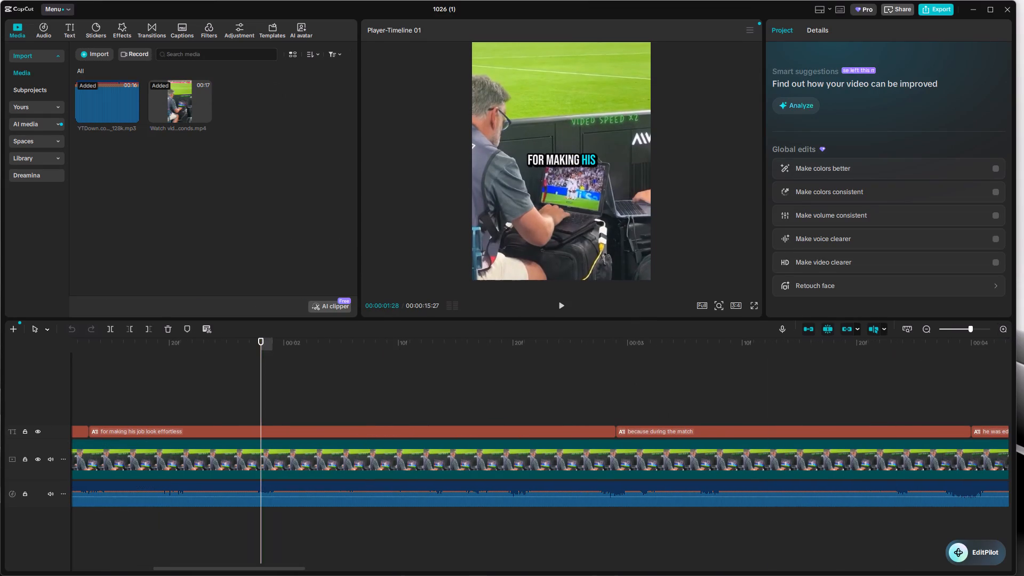
{"action": "left_click", "coordinate": [259, 397]}
{"action": "left_click_drag", "start_coordinate": [259, 397], "coordinate": [0, 434]}
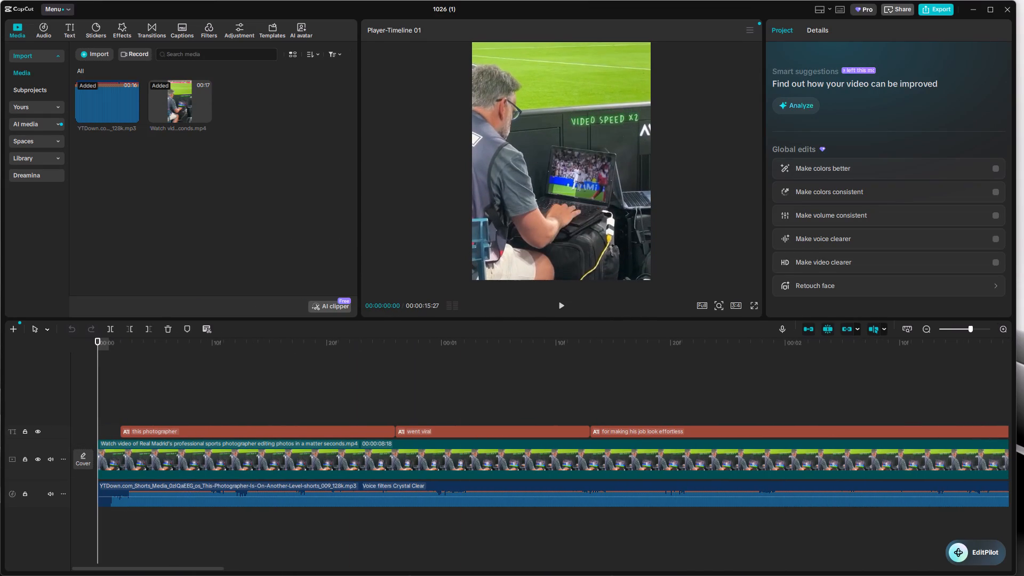
{"action": "triple_click", "coordinate": [551, 305]}
{"action": "left_click", "coordinate": [554, 305]}
{"action": "left_click", "coordinate": [558, 305]}
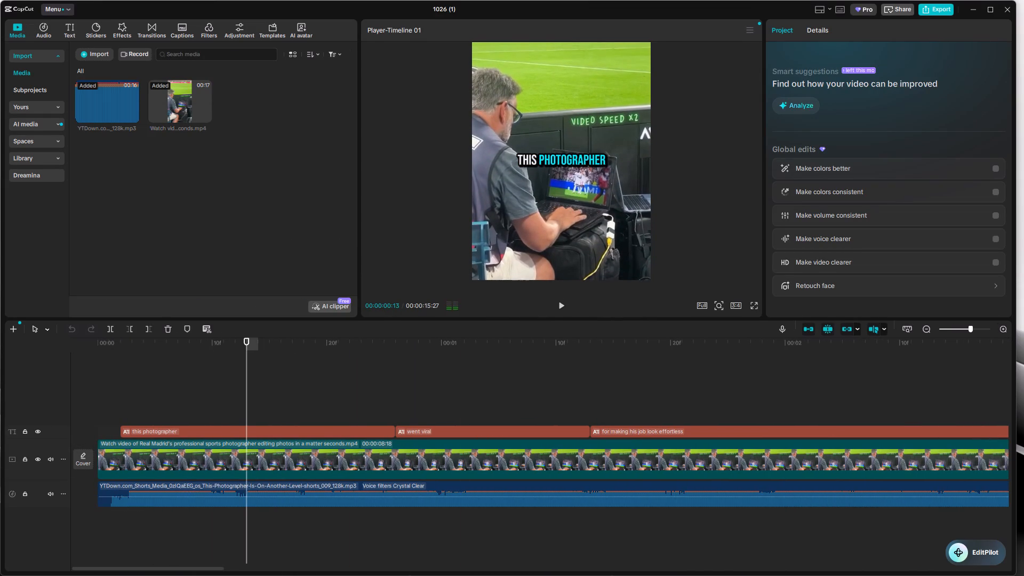
{"action": "left_click", "coordinate": [558, 305]}
{"action": "left_click", "coordinate": [558, 305]}
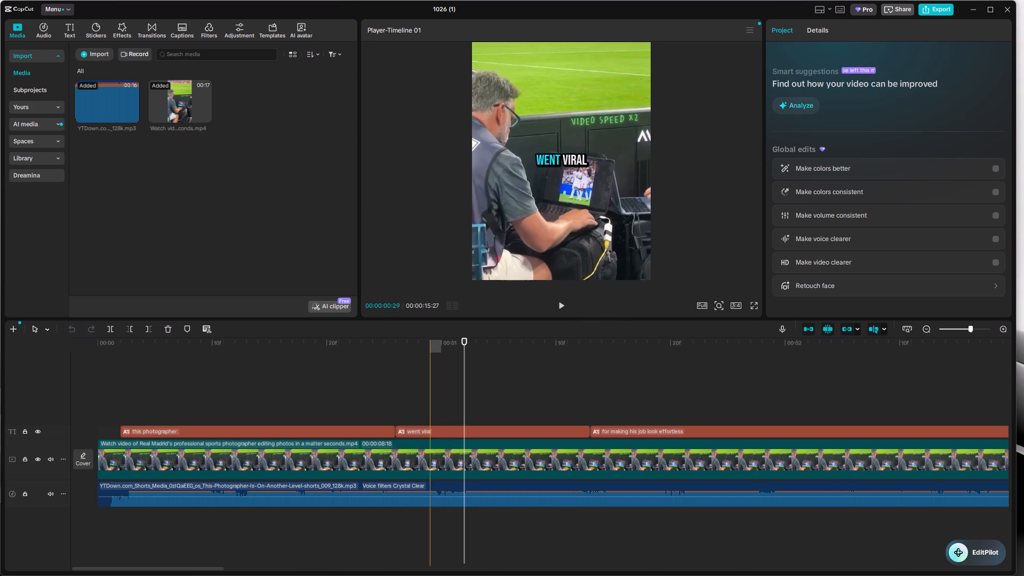
Trim the end of the "this photographer" caption back to 00:00:00:25.
{"action": "left_click_drag", "start_coordinate": [461, 363], "coordinate": [388, 381]}
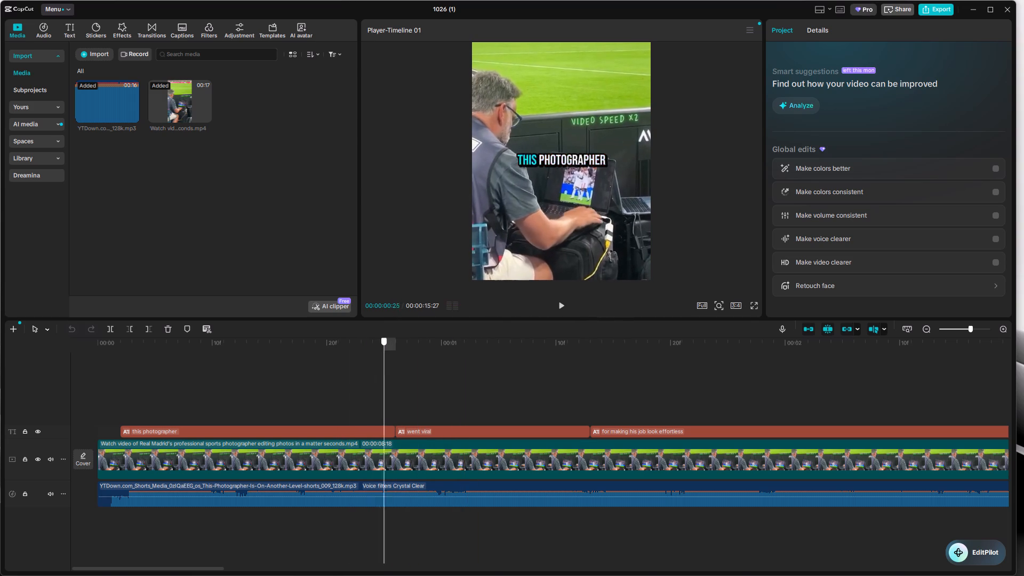
{"action": "left_click_drag", "start_coordinate": [388, 381], "coordinate": [388, 387]}
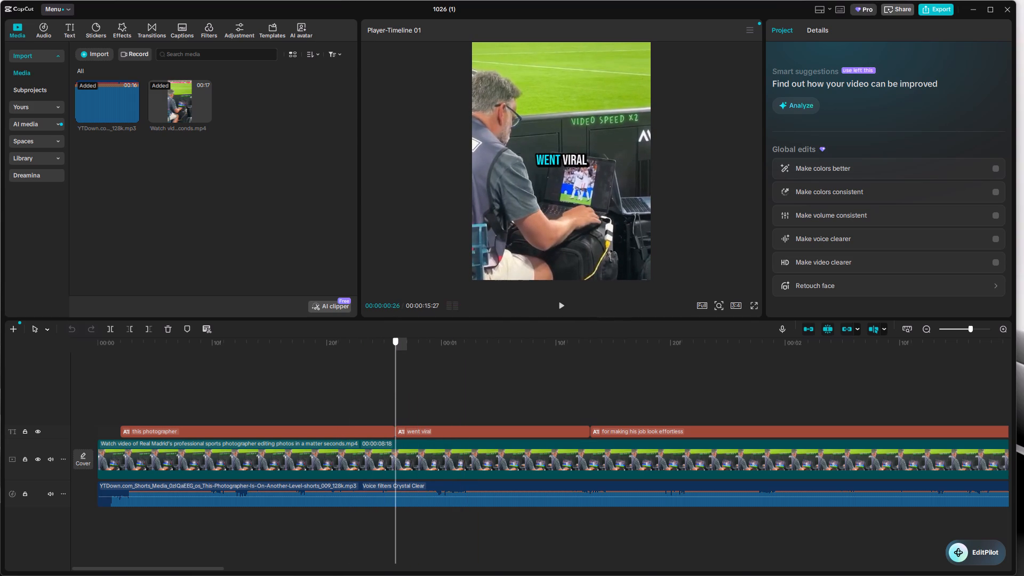
{"action": "left_click_drag", "start_coordinate": [388, 387], "coordinate": [377, 391]}
{"action": "left_click", "coordinate": [373, 434]}
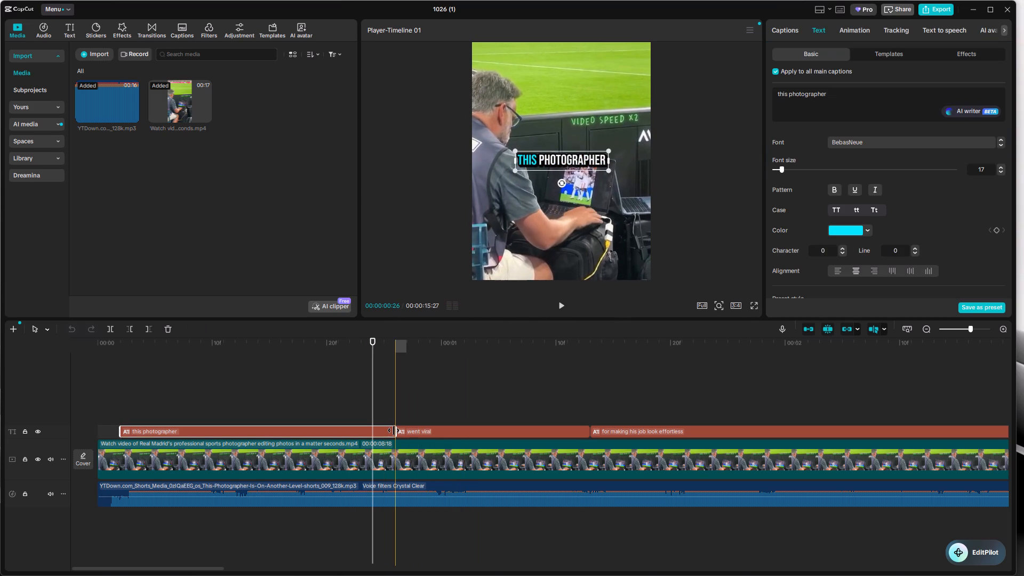
{"action": "left_click_drag", "start_coordinate": [394, 430], "coordinate": [385, 430]}
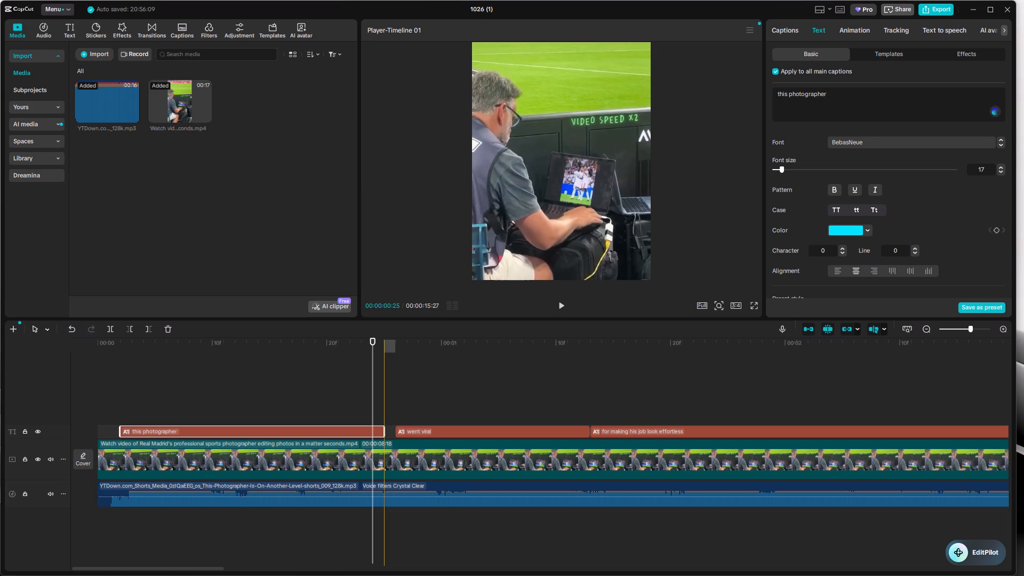
Extend the start of the "went viral" caption back to 00:00:00:25, directly against the "this photographer" caption.
{"action": "left_click_drag", "start_coordinate": [372, 387], "coordinate": [386, 407]}
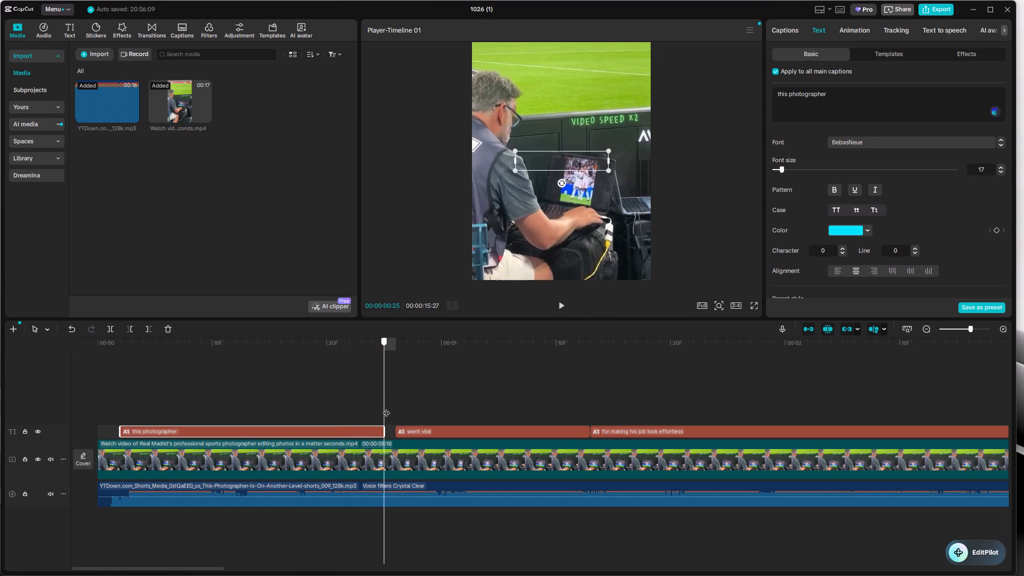
{"action": "left_click_drag", "start_coordinate": [386, 407], "coordinate": [399, 410]}
{"action": "left_click", "coordinate": [420, 434]}
{"action": "left_click_drag", "start_coordinate": [394, 430], "coordinate": [383, 430]}
Play the timeline from the start through to the end to review all the captions against the voice-over.
{"action": "left_click", "coordinate": [107, 419]}
{"action": "left_click", "coordinate": [555, 305]}
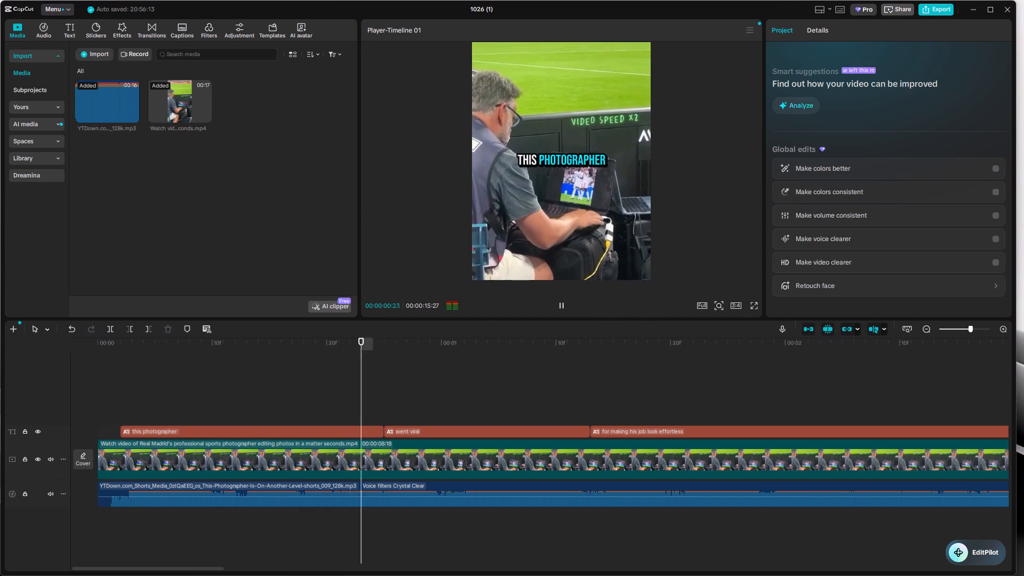
{"action": "double_click", "coordinate": [558, 303]}
{"action": "double_click", "coordinate": [558, 303]}
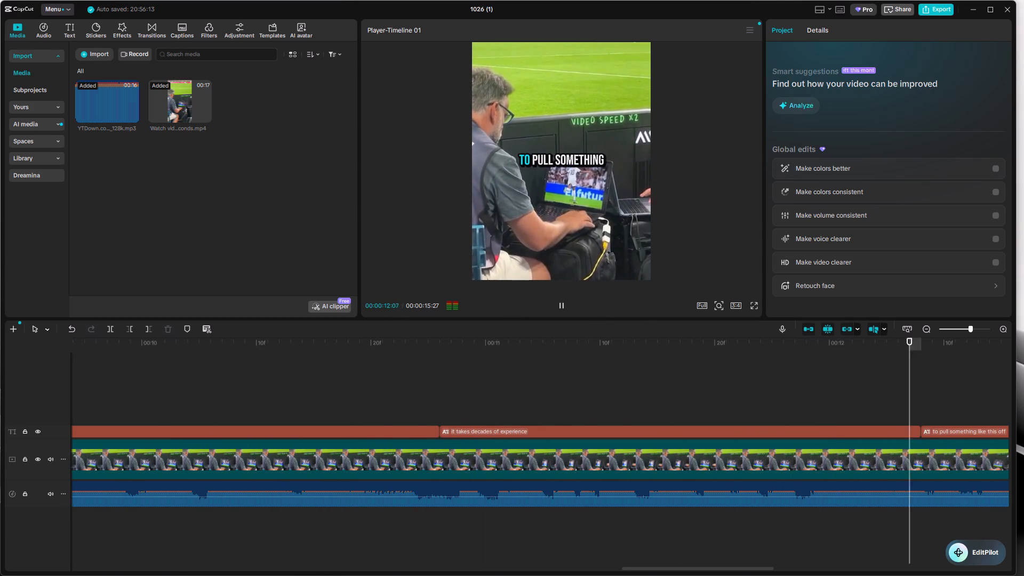
{"action": "left_click", "coordinate": [924, 327]}
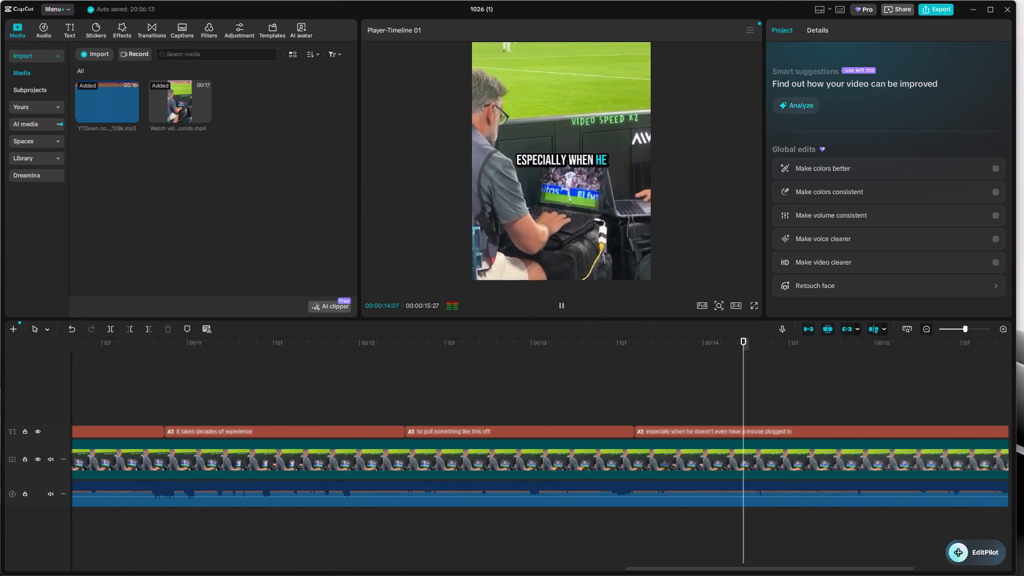
{"action": "double_click", "coordinate": [924, 327]}
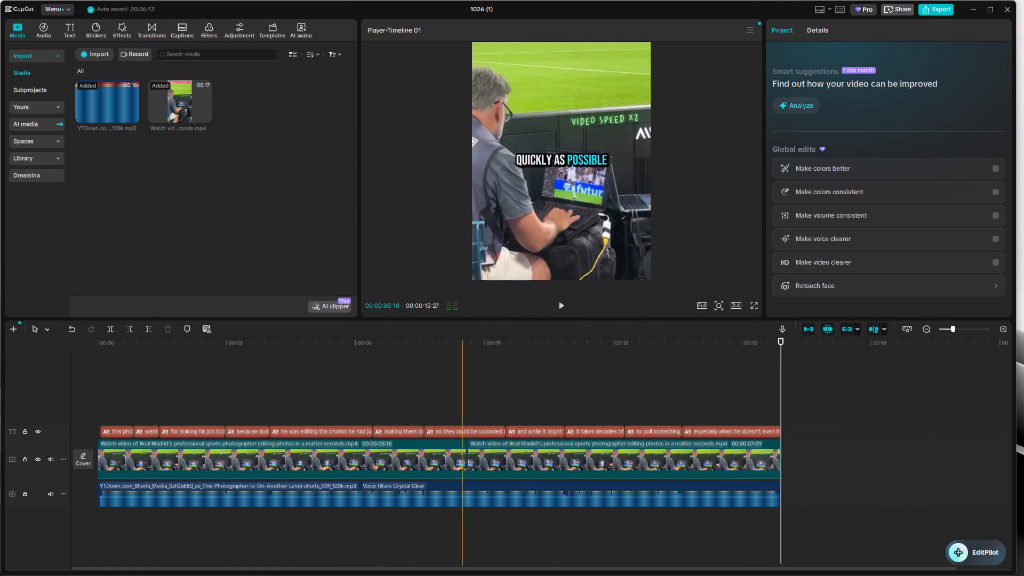
Replay the opening caption briefly from the timeline start, and return the playhead to 00:00:00:00.
{"action": "left_click", "coordinate": [455, 410]}
{"action": "left_click_drag", "start_coordinate": [454, 408], "coordinate": [0, 467]}
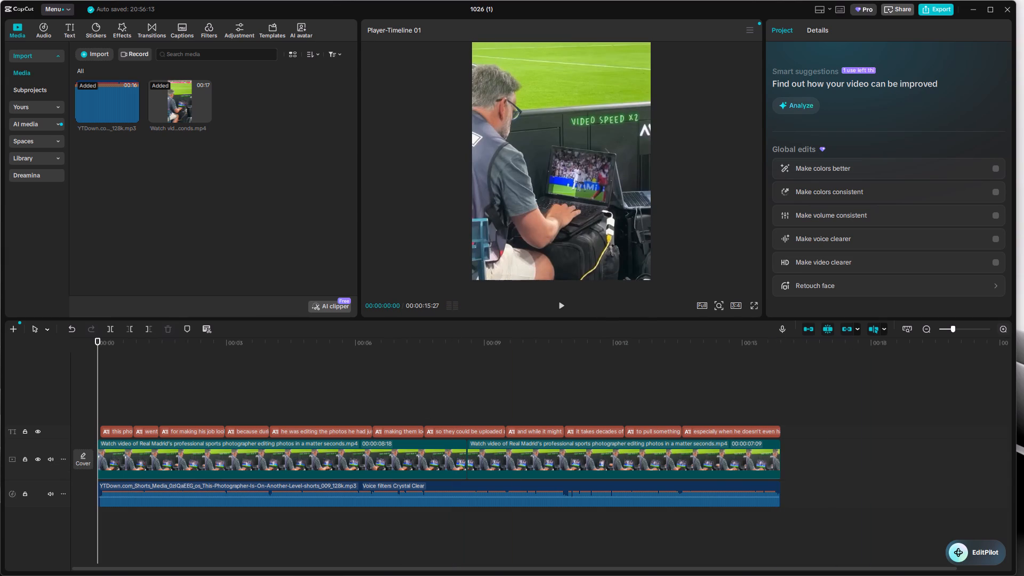
{"action": "triple_click", "coordinate": [1008, 331]}
{"action": "left_click", "coordinate": [558, 301]}
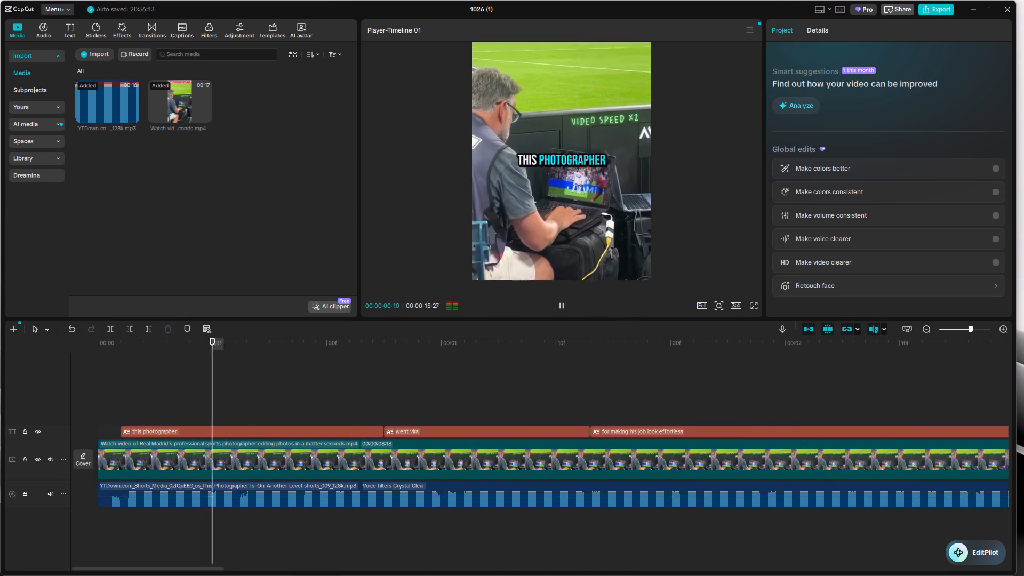
{"action": "left_click", "coordinate": [558, 301]}
{"action": "left_click", "coordinate": [134, 411]}
{"action": "left_click_drag", "start_coordinate": [134, 411], "coordinate": [54, 421]}
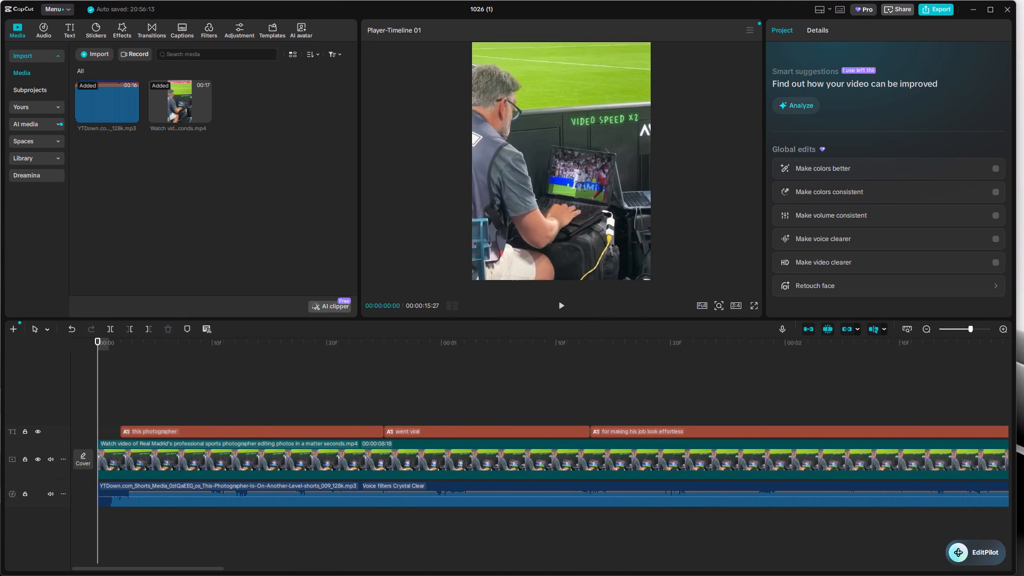
Import the red arrow image images78 from the assests folder inside the YOUTUBE folder.
{"action": "left_click", "coordinate": [84, 55]}
{"action": "left_click", "coordinate": [41, 128]}
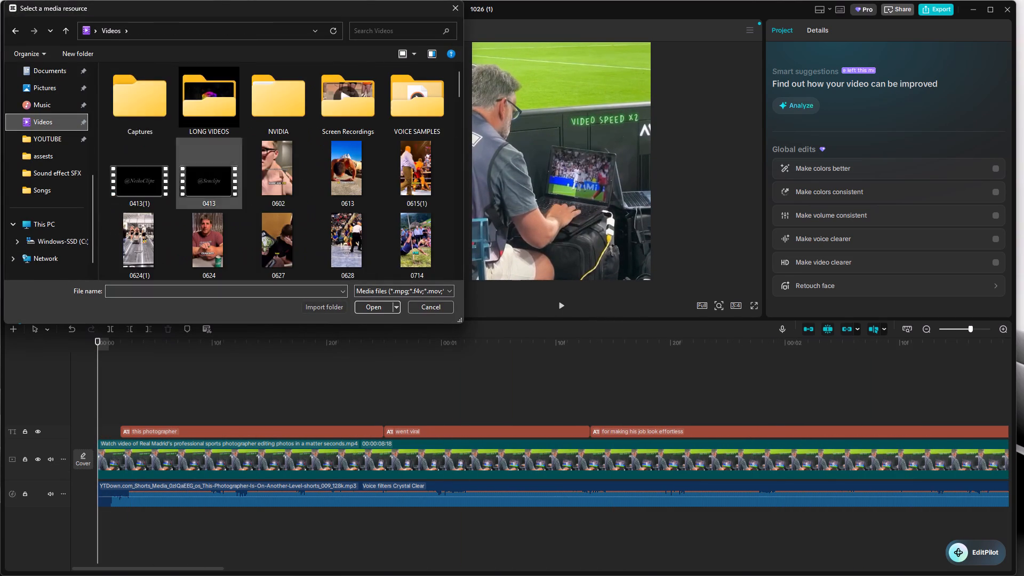
{"action": "scroll", "coordinate": [255, 180], "scroll_direction": "down", "scroll_amount": 3}
{"action": "scroll", "coordinate": [258, 183], "scroll_direction": "up", "scroll_amount": 3}
{"action": "scroll", "coordinate": [258, 183], "scroll_direction": "down", "scroll_amount": 3}
{"action": "left_click", "coordinate": [37, 137]}
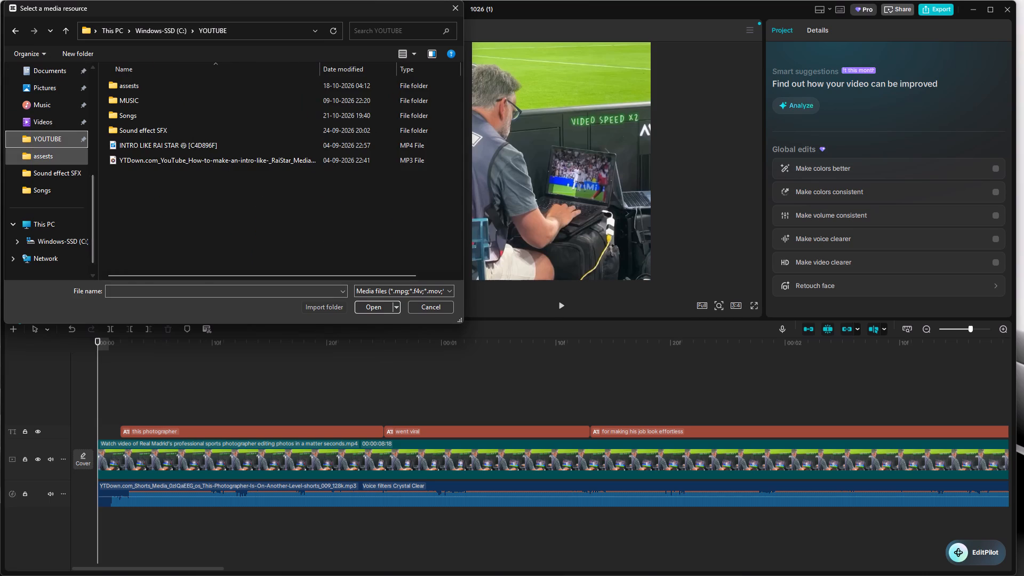
{"action": "left_click", "coordinate": [58, 159]}
{"action": "left_click", "coordinate": [66, 147]}
{"action": "left_click", "coordinate": [54, 154]}
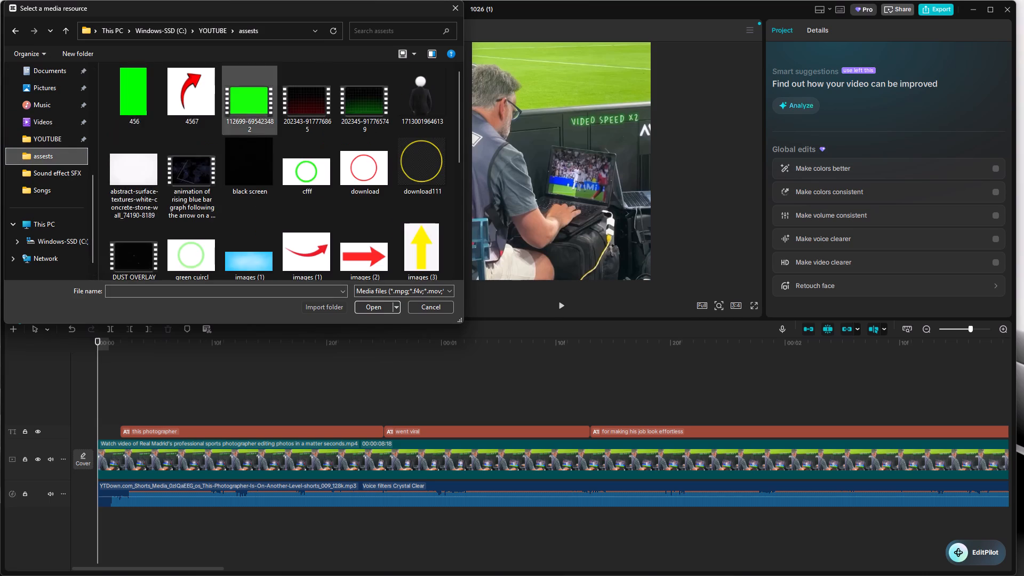
{"action": "scroll", "coordinate": [329, 165], "scroll_direction": "down", "scroll_amount": 3}
{"action": "scroll", "coordinate": [329, 167], "scroll_direction": "up", "scroll_amount": 1}
{"action": "scroll", "coordinate": [327, 167], "scroll_direction": "down", "scroll_amount": 2}
{"action": "scroll", "coordinate": [327, 178], "scroll_direction": "up", "scroll_amount": 1}
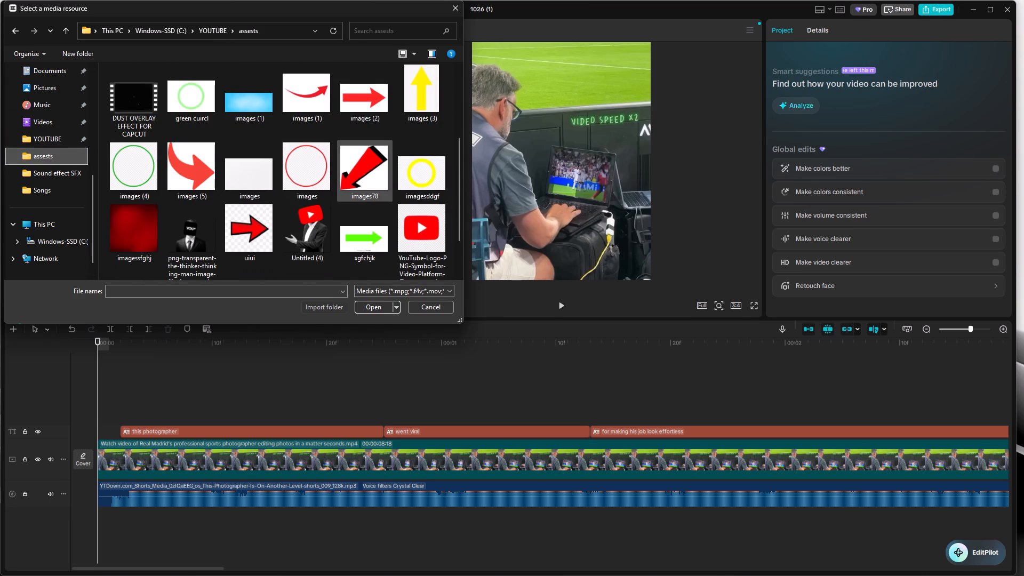
{"action": "left_click", "coordinate": [371, 159]}
{"action": "scroll", "coordinate": [347, 197], "scroll_direction": "down", "scroll_amount": 1}
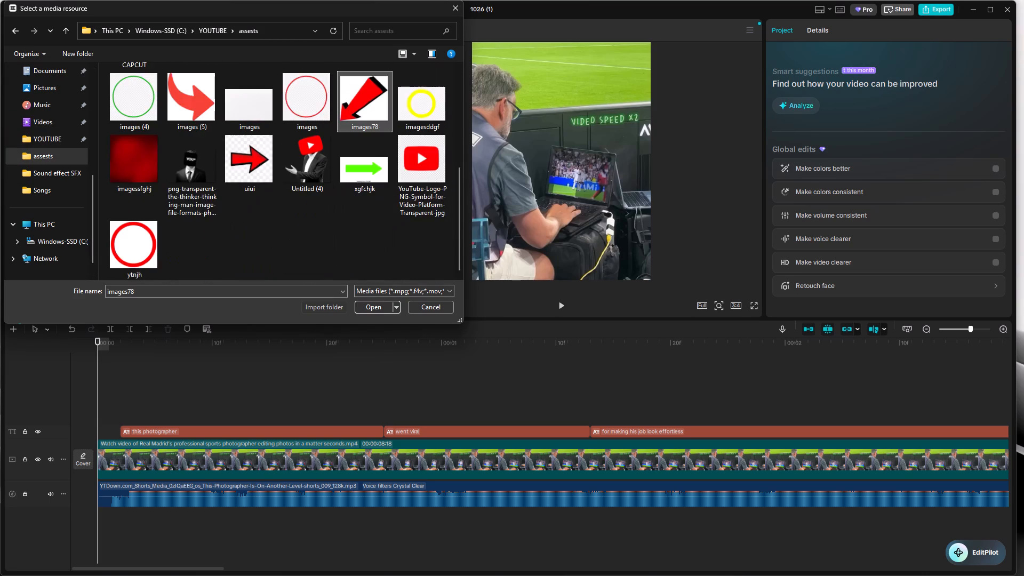
{"action": "scroll", "coordinate": [347, 195], "scroll_direction": "up", "scroll_amount": 1}
{"action": "left_click", "coordinate": [360, 299]}
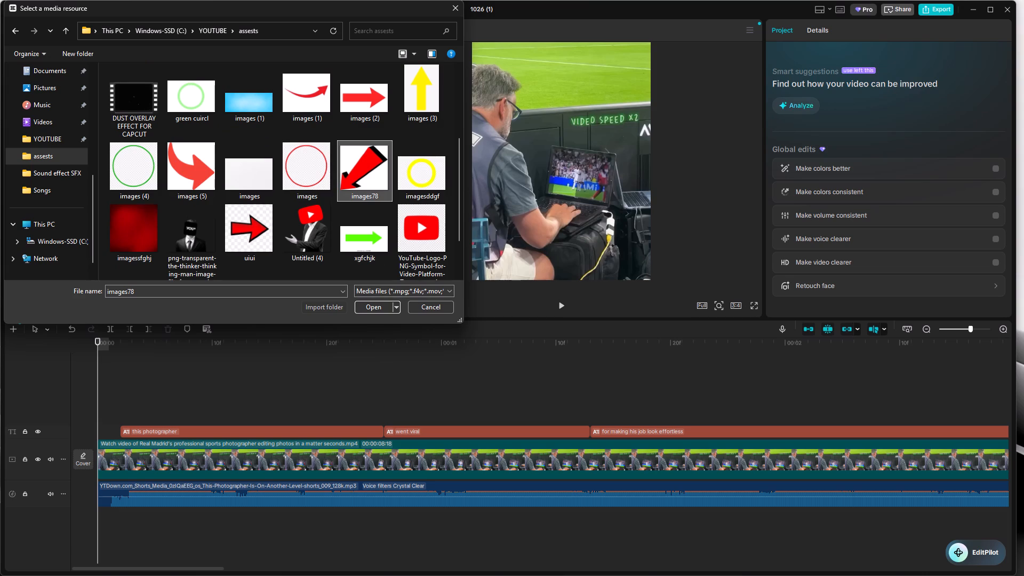
{"action": "left_click", "coordinate": [362, 310]}
Place images78.png on a track above the captions at 00:00:00:00 and remove its background with Auto removal.
{"action": "left_click_drag", "start_coordinate": [228, 100], "coordinate": [71, 404]}
{"action": "left_click", "coordinate": [853, 53]}
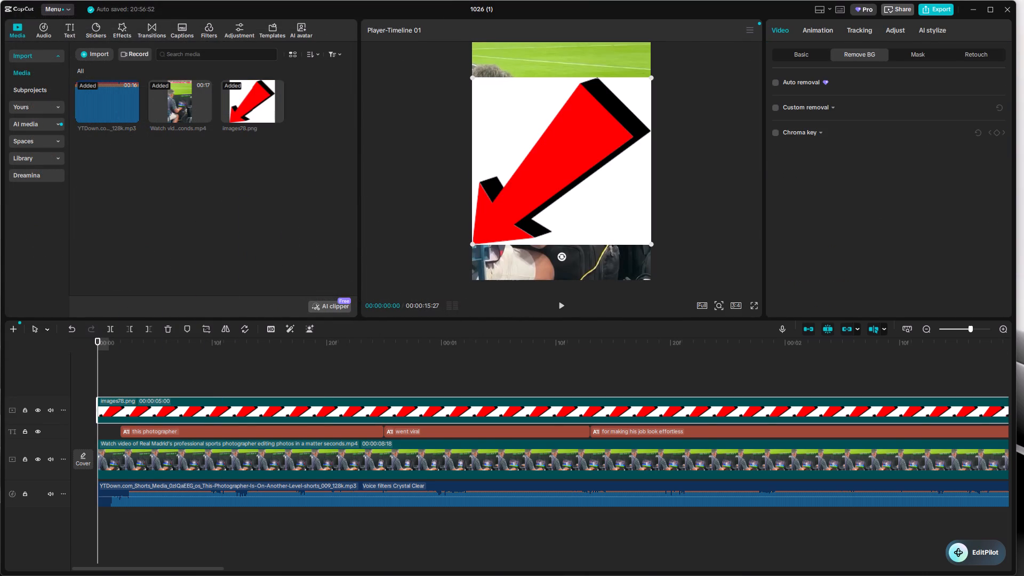
{"action": "left_click", "coordinate": [773, 85]}
{"action": "left_click", "coordinate": [784, 61]}
Trim the red arrow clip to a duration of 00:00:01:04.
{"action": "left_click", "coordinate": [239, 372]}
{"action": "left_click_drag", "start_coordinate": [239, 372], "coordinate": [317, 378]}
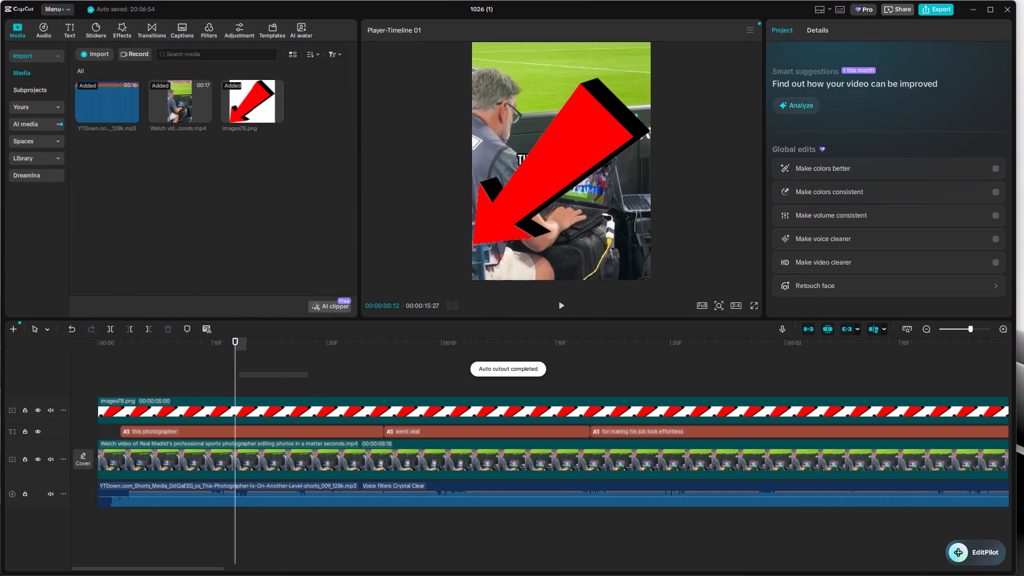
{"action": "left_click_drag", "start_coordinate": [317, 378], "coordinate": [330, 380]}
{"action": "left_click", "coordinate": [300, 413]}
{"action": "left_click", "coordinate": [146, 327]}
{"action": "left_click", "coordinate": [209, 406]}
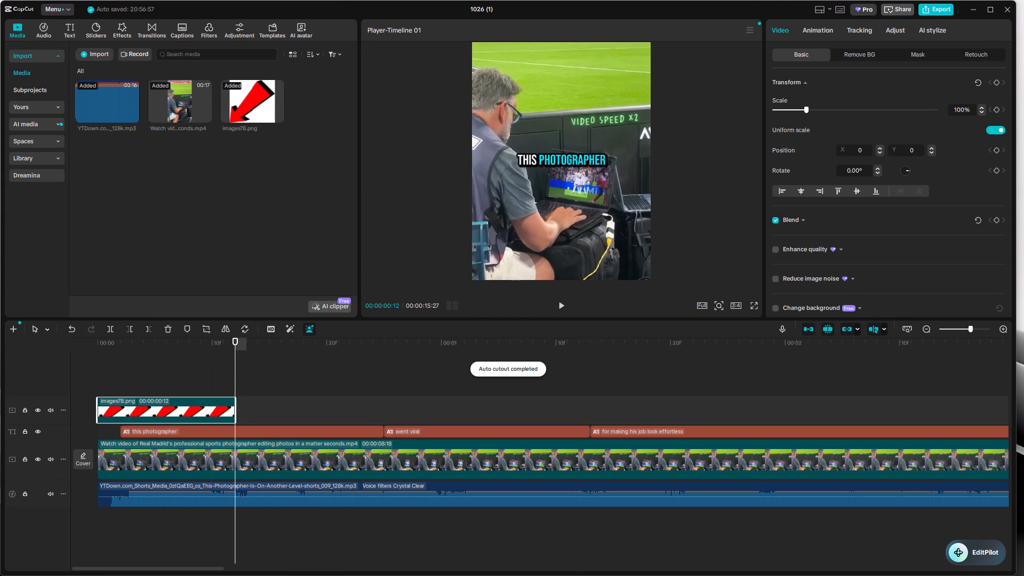
{"action": "left_click_drag", "start_coordinate": [235, 406], "coordinate": [661, 385]}
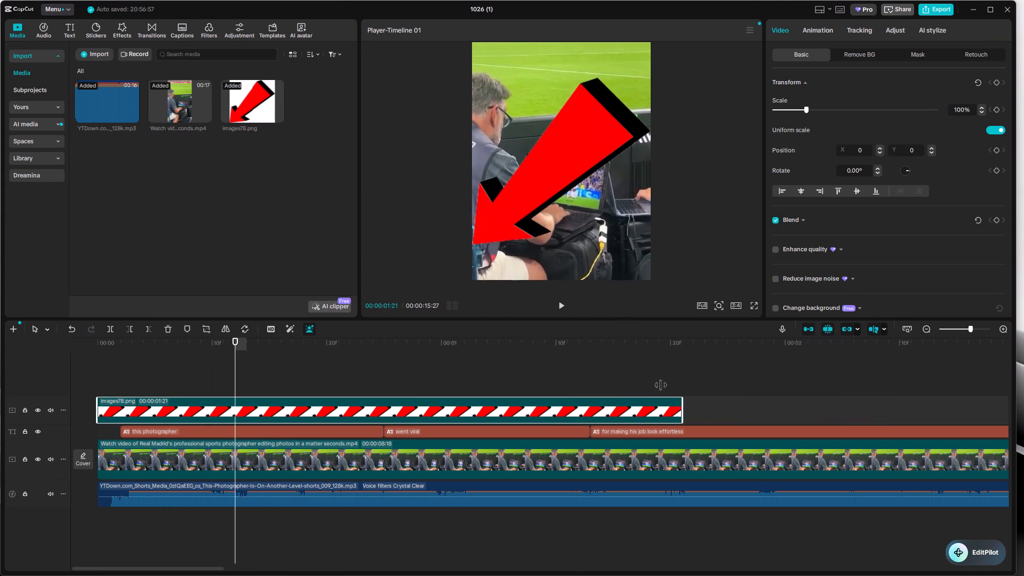
{"action": "left_click_drag", "start_coordinate": [661, 385], "coordinate": [489, 410]}
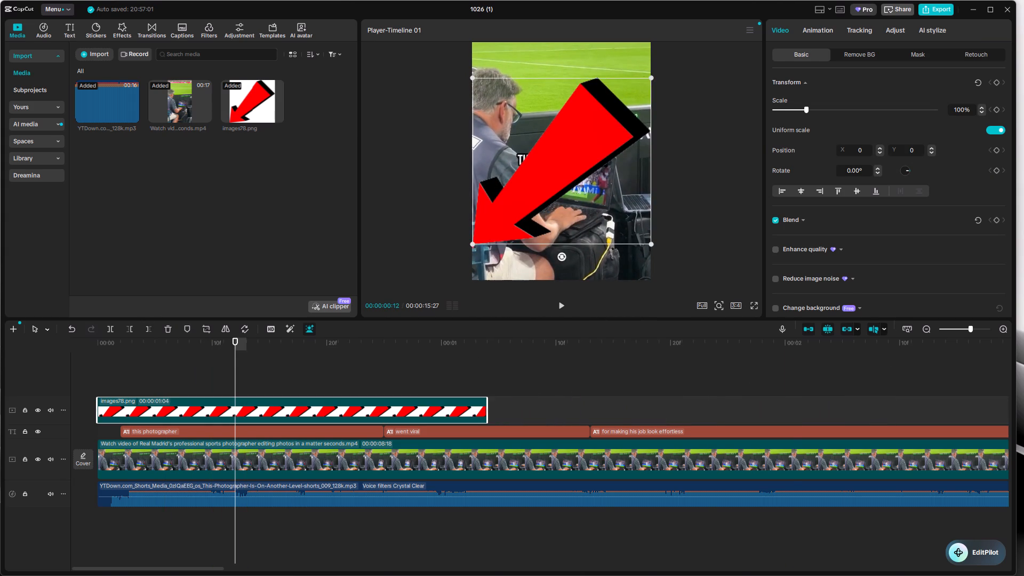
Scale the red arrow to 33% and move it to about X -116, Y 1653, pointing at the photographer's head.
{"action": "double_click", "coordinate": [928, 333]}
{"action": "left_click", "coordinate": [149, 374]}
{"action": "left_click_drag", "start_coordinate": [149, 374], "coordinate": [0, 400]}
{"action": "left_click", "coordinate": [115, 406]}
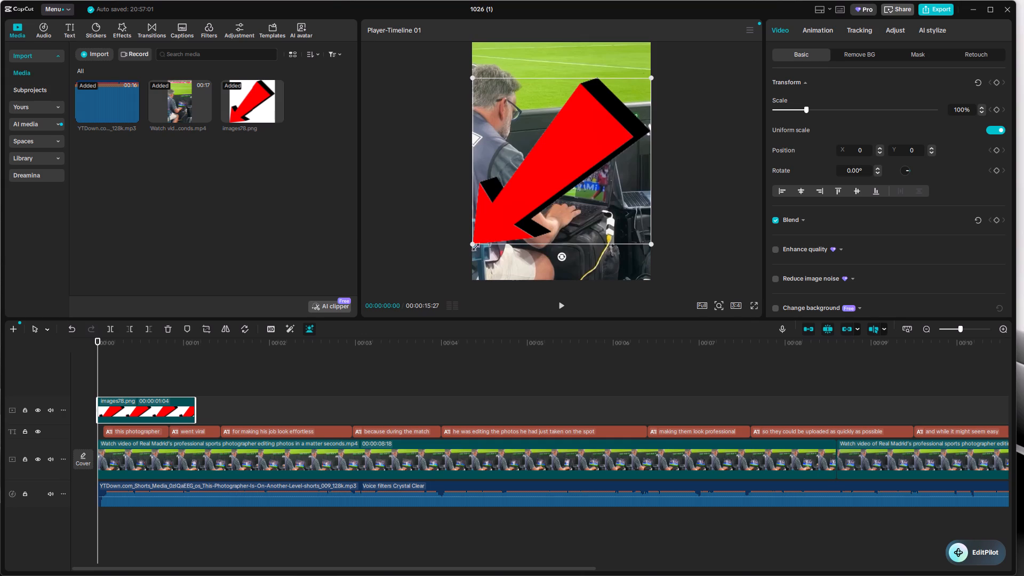
{"action": "left_click_drag", "start_coordinate": [474, 245], "coordinate": [552, 169]}
{"action": "left_click_drag", "start_coordinate": [565, 167], "coordinate": [558, 65]}
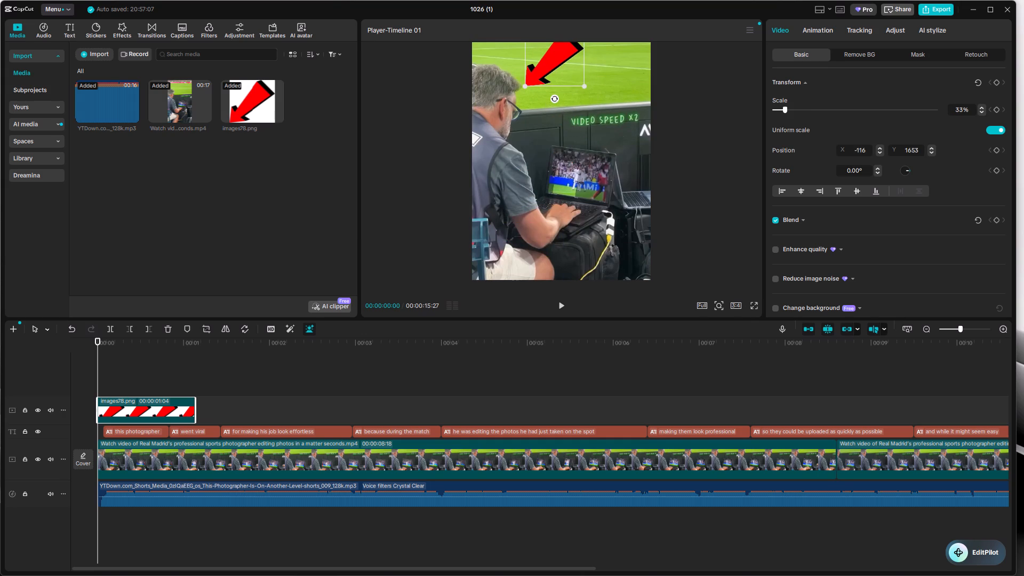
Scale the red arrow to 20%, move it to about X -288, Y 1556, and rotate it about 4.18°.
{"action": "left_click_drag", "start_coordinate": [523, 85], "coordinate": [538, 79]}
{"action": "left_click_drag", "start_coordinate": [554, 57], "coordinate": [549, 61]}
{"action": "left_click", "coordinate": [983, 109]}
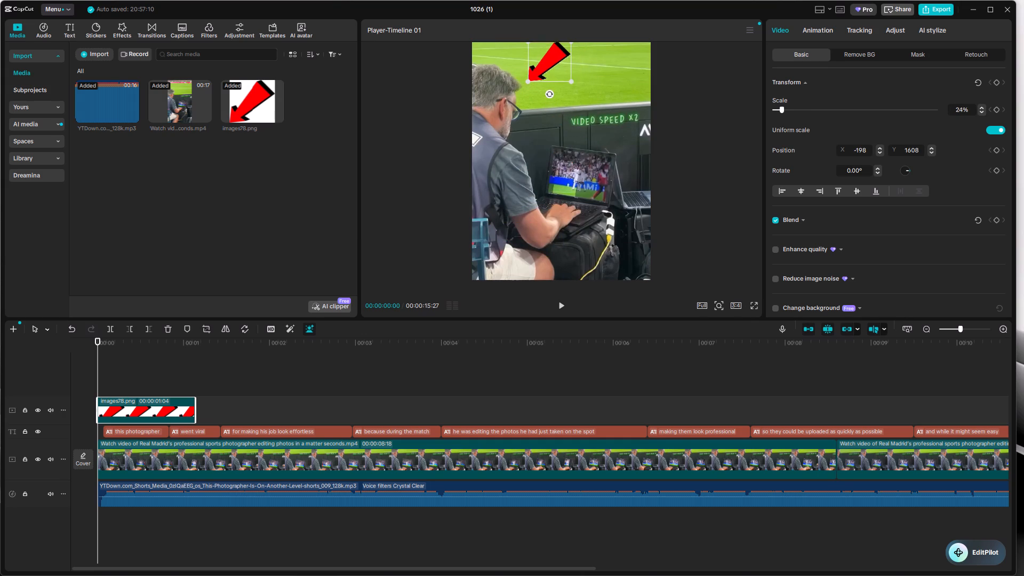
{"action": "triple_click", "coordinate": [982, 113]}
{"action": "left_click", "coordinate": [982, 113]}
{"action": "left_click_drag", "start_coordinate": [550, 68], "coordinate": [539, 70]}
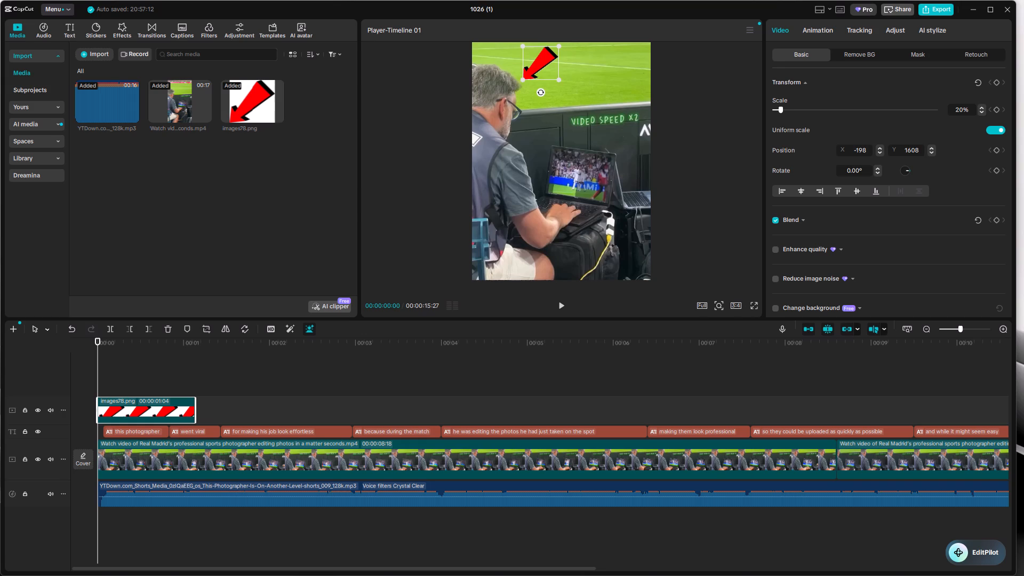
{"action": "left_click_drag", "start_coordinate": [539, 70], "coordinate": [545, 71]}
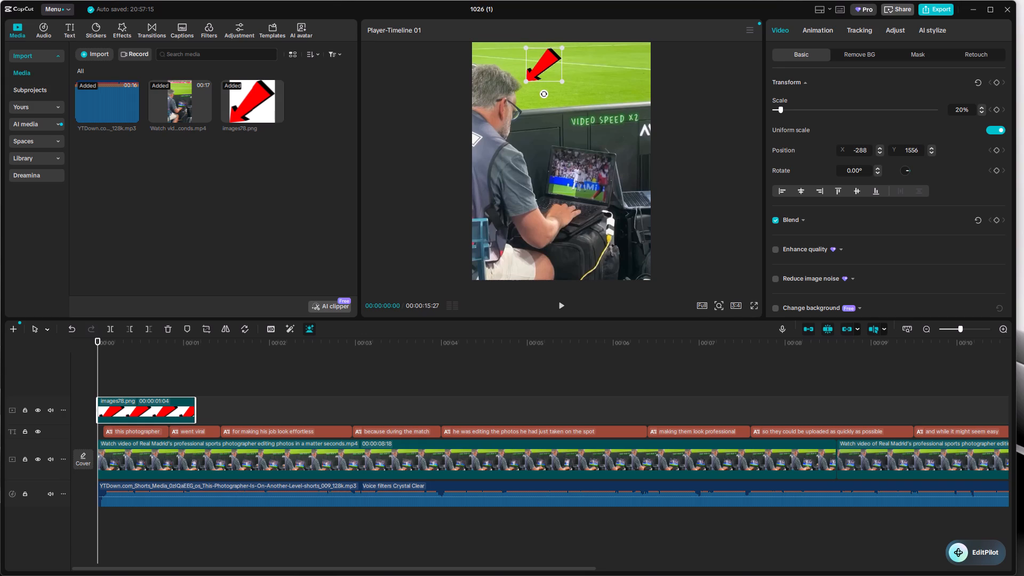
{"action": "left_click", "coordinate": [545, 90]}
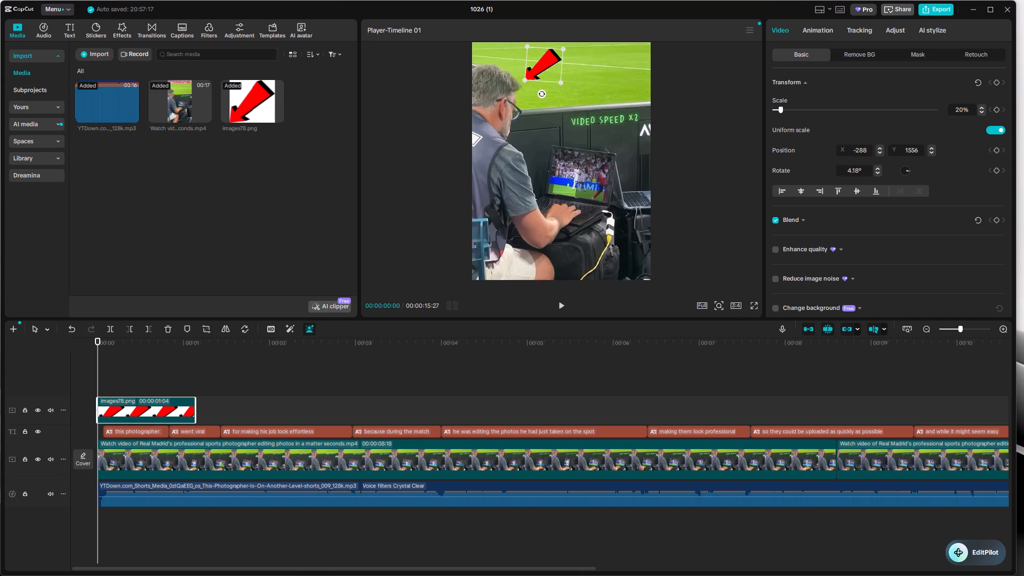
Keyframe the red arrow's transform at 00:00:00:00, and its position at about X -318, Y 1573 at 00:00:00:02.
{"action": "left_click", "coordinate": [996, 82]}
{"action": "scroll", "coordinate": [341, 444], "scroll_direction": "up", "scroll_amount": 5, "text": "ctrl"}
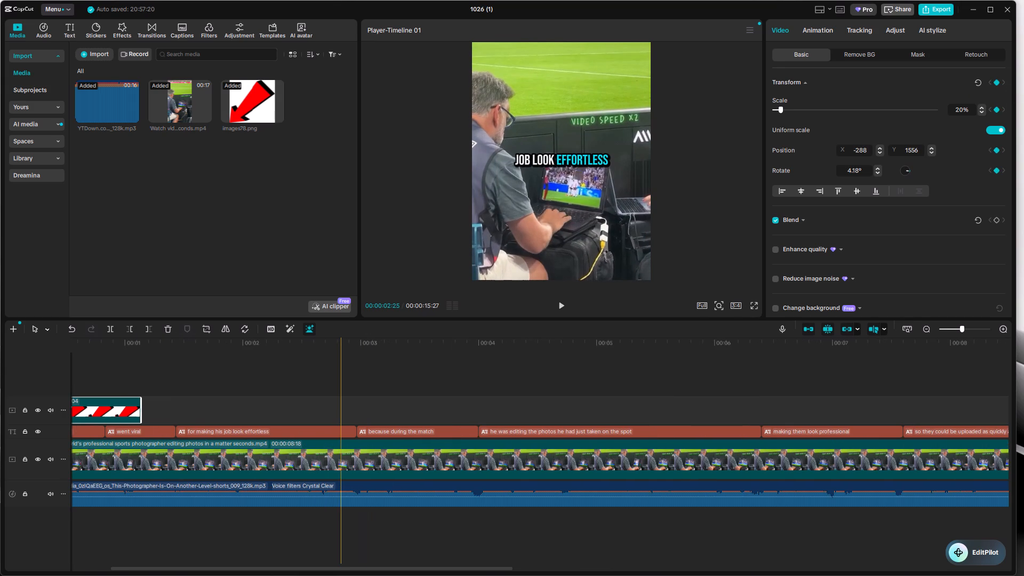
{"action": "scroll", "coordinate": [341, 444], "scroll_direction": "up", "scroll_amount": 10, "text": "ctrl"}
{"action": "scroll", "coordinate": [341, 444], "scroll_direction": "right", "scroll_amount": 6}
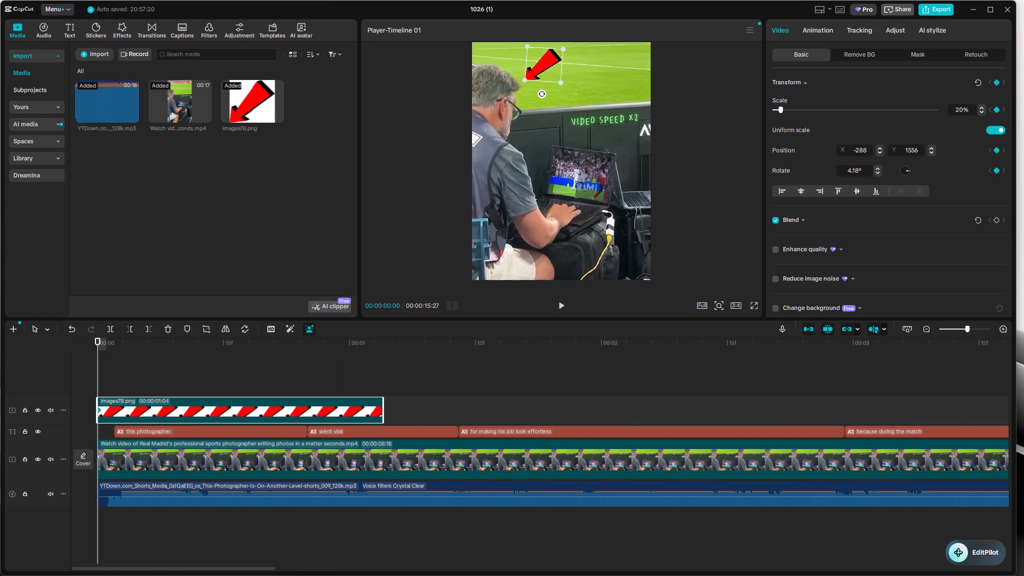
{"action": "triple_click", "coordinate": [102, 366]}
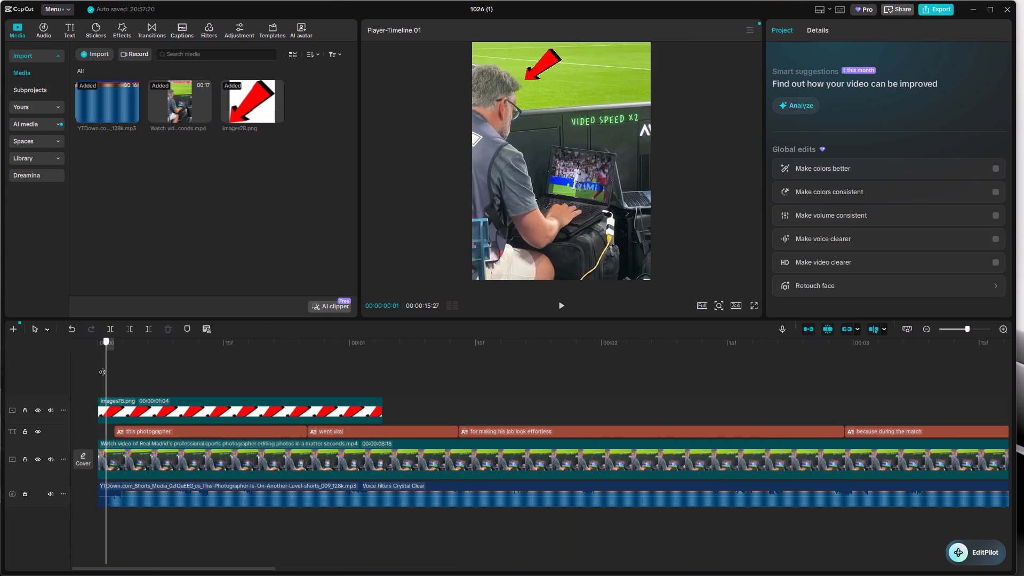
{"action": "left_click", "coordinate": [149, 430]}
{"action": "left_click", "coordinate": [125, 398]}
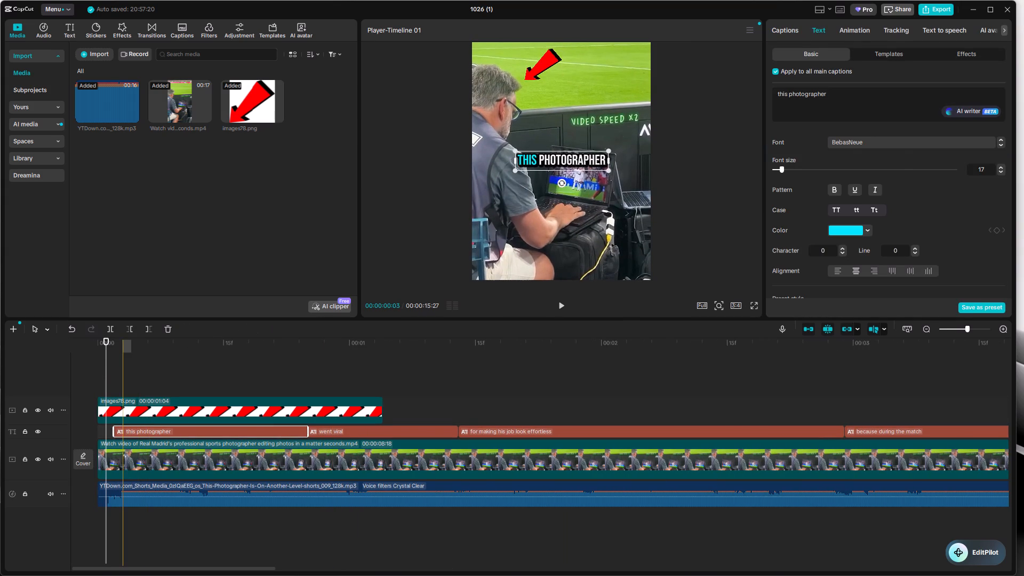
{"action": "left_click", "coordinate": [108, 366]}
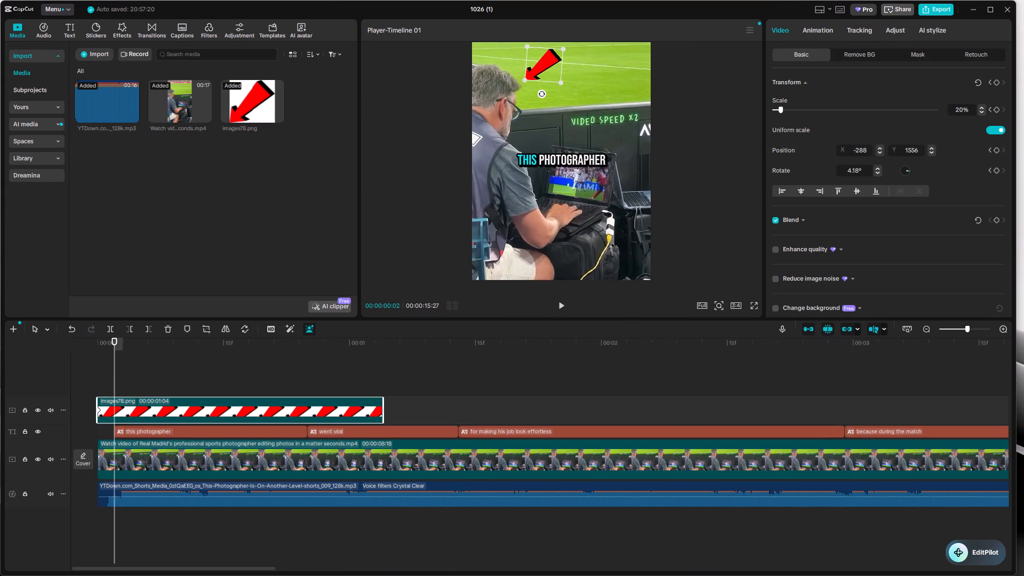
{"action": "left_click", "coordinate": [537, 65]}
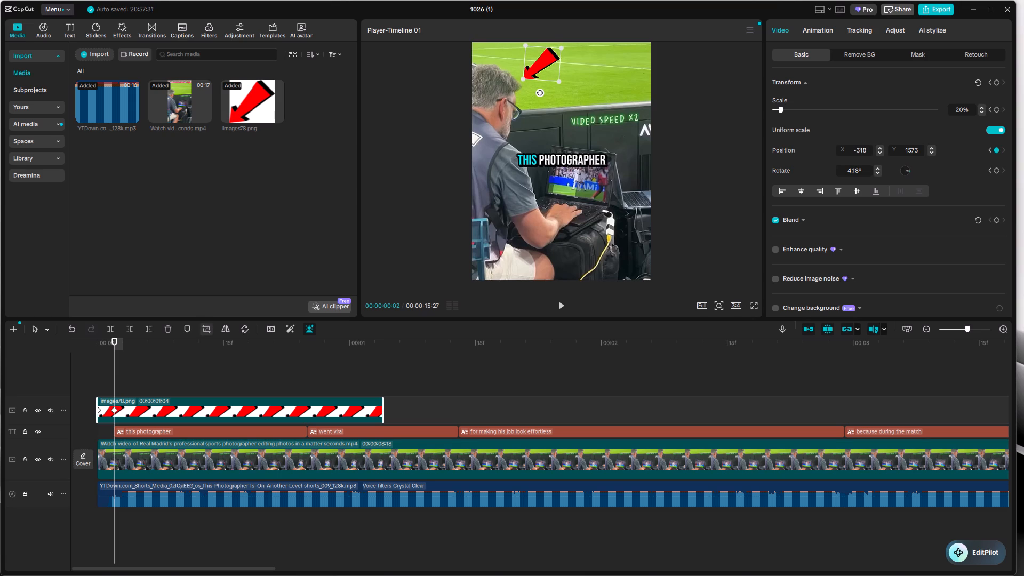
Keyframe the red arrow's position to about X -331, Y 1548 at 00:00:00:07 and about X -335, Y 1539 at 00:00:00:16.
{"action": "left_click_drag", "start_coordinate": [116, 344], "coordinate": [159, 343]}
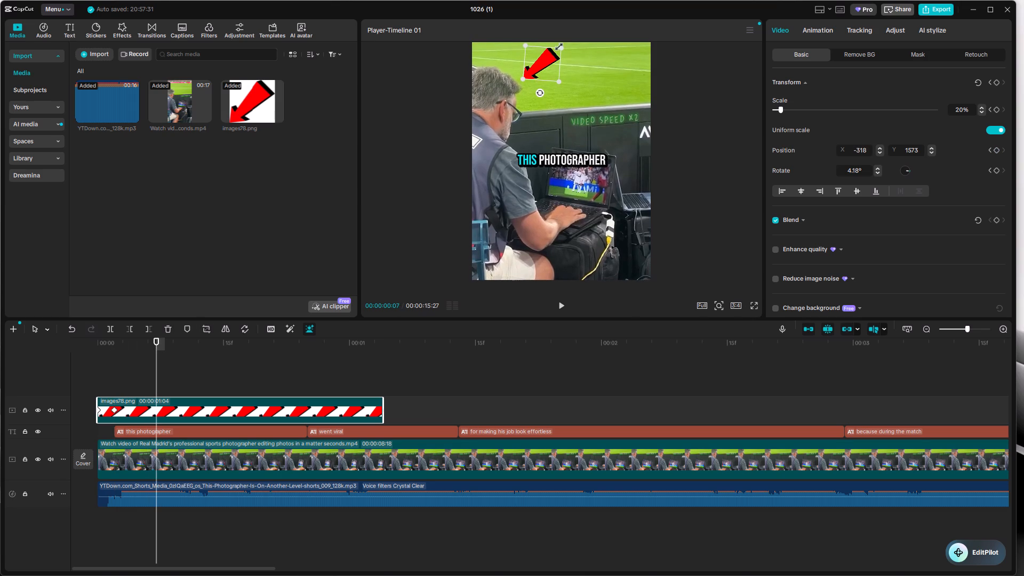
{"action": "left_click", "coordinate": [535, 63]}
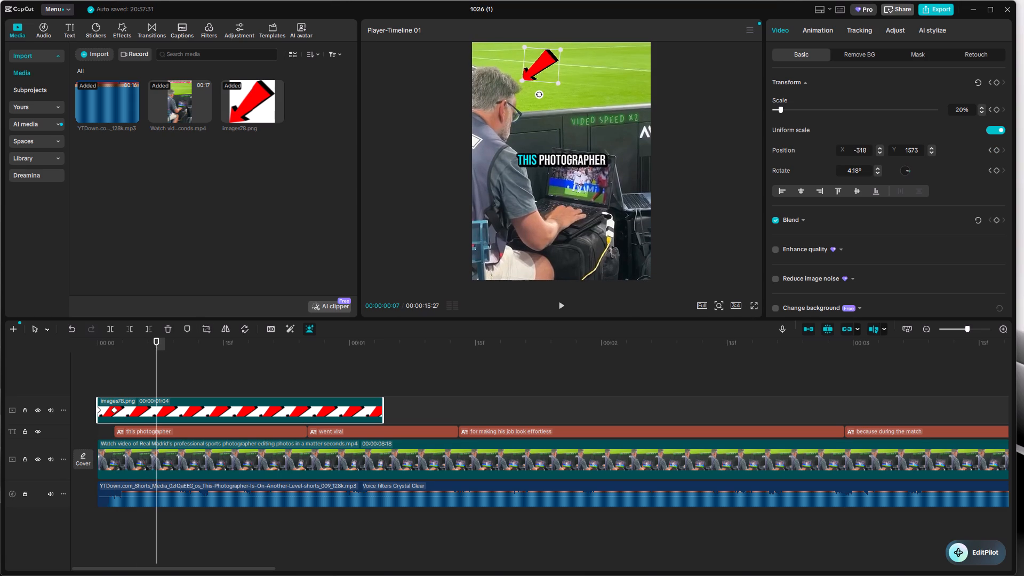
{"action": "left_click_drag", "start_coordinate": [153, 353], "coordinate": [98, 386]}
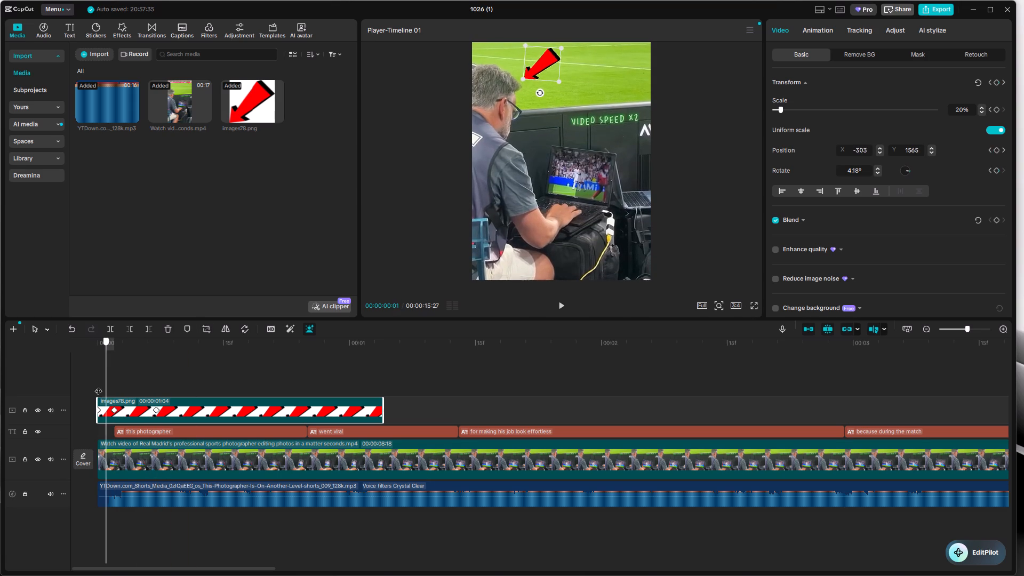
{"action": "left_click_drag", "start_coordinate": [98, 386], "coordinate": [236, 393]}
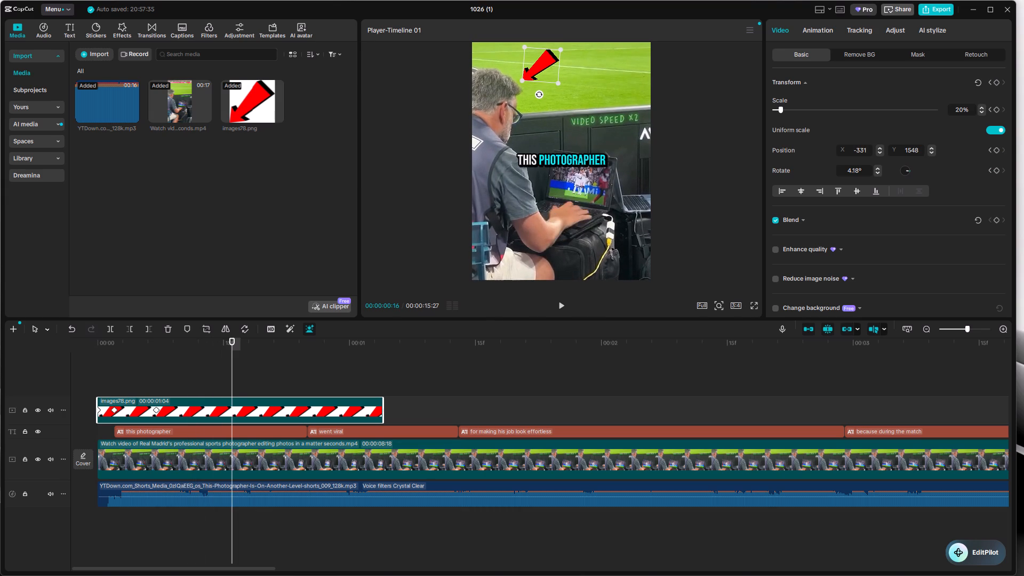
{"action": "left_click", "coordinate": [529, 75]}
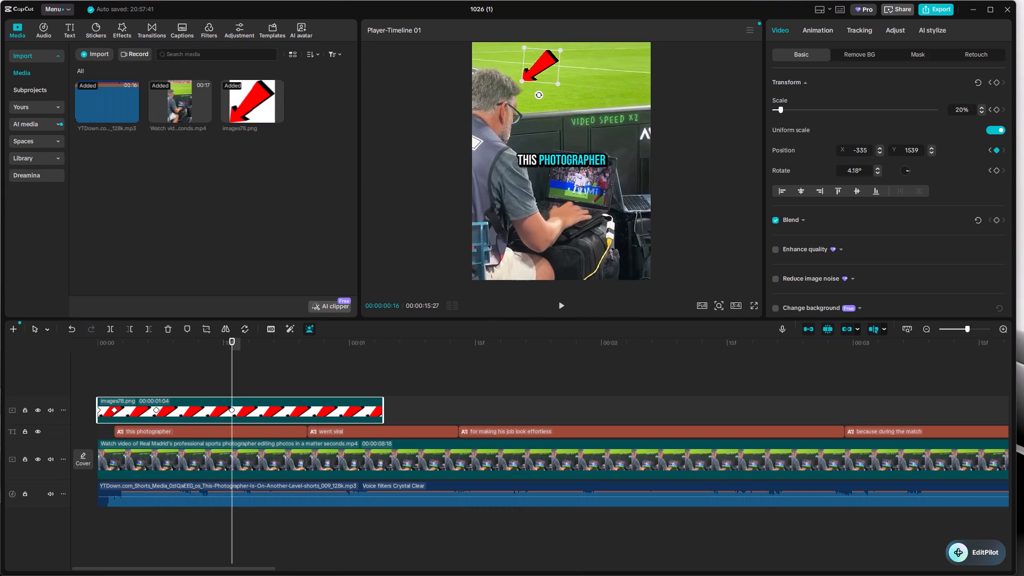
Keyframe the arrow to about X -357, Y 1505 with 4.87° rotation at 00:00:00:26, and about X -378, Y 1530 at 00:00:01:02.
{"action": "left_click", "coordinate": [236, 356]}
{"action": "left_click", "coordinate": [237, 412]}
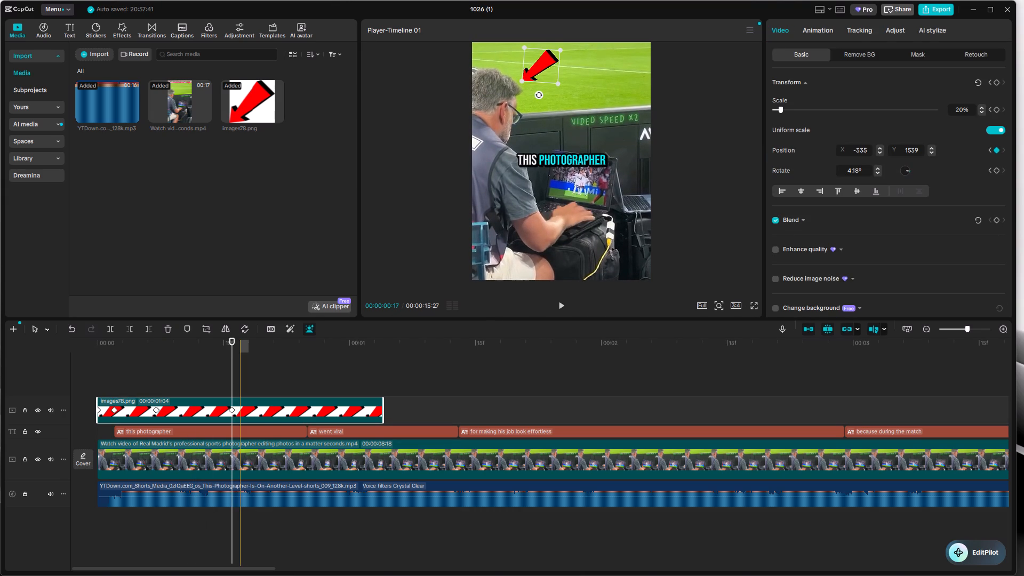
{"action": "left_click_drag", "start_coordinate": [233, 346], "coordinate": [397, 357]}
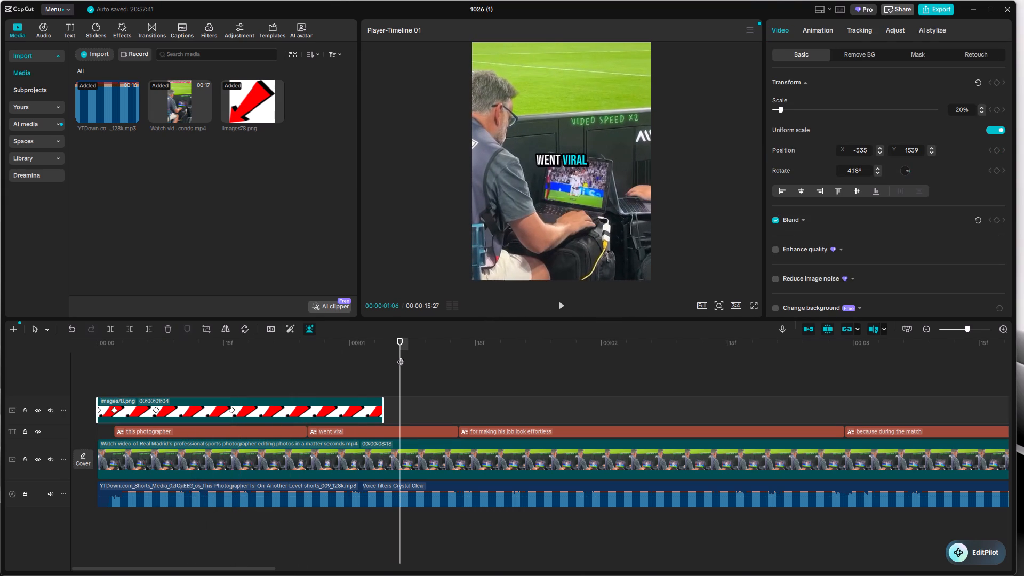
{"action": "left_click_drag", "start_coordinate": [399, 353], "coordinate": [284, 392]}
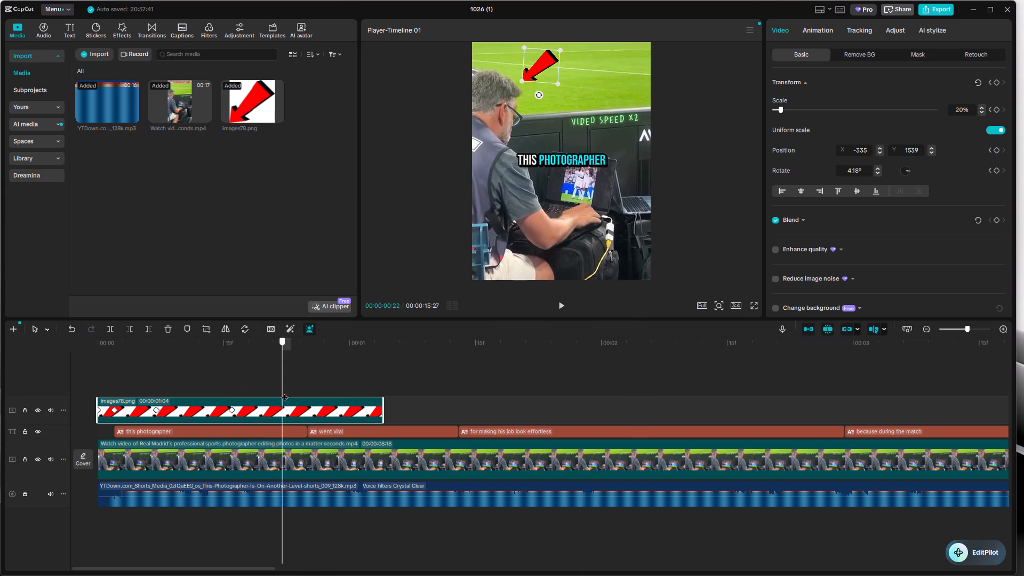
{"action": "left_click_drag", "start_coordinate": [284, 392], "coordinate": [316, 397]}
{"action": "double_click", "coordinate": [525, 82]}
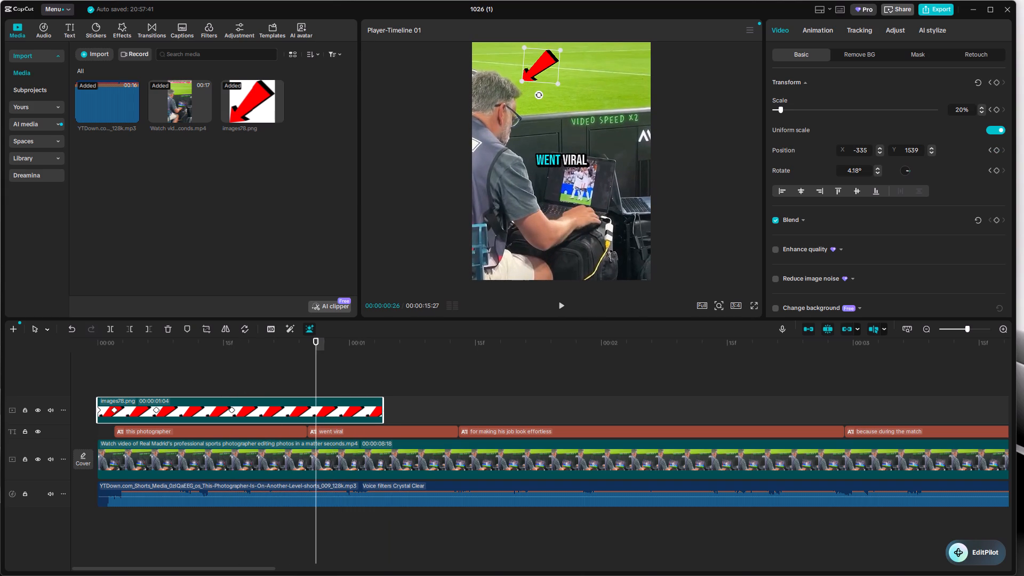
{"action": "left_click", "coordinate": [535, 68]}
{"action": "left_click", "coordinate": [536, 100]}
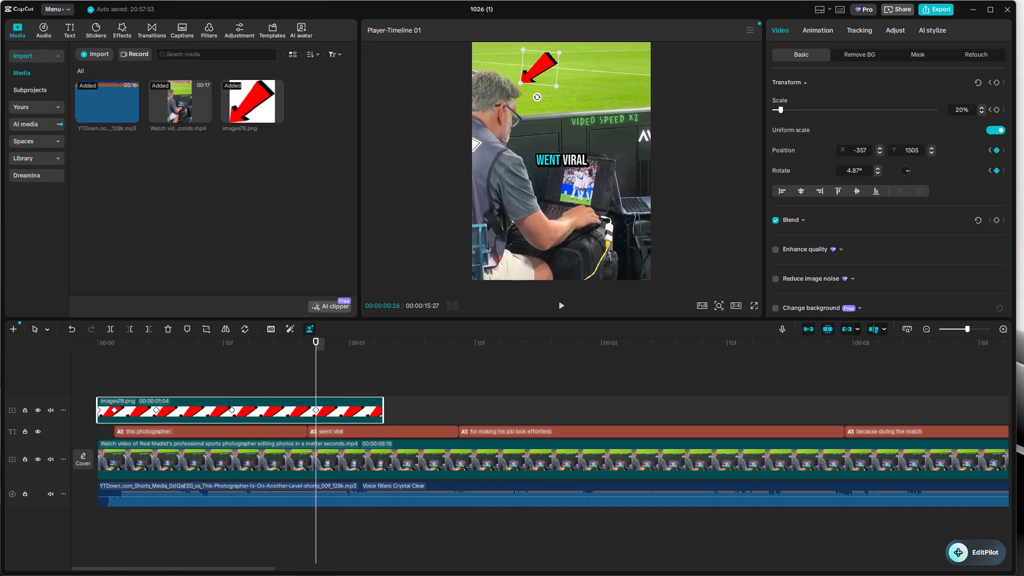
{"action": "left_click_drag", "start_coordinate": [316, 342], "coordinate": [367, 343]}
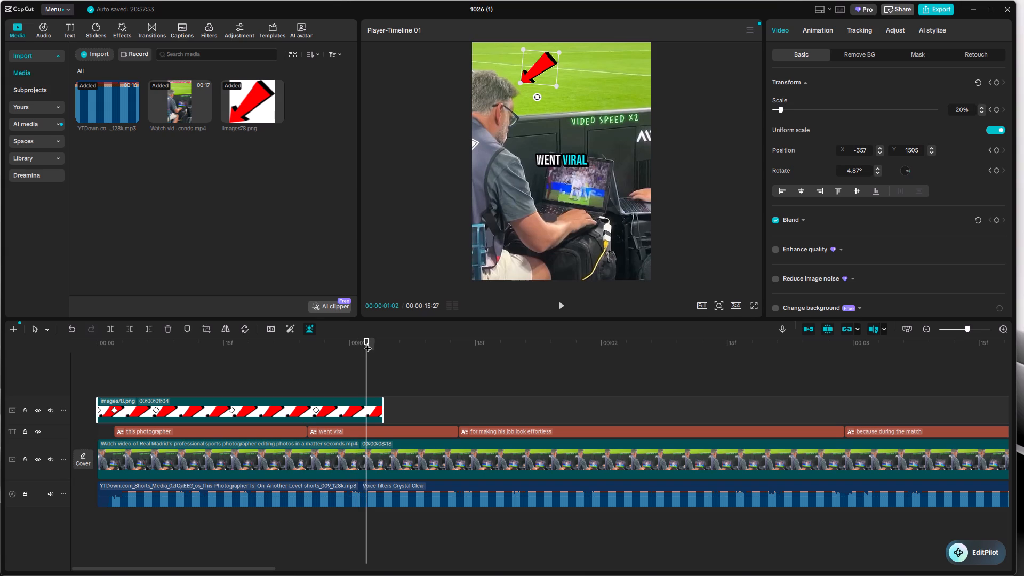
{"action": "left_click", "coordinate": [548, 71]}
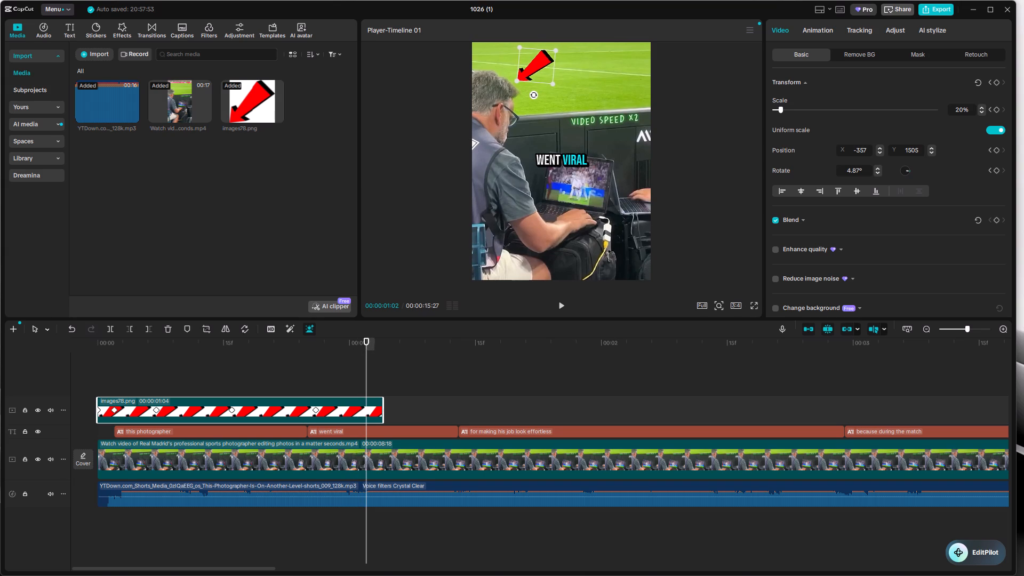
Play the opening second from the start to check how the red arrow follows the photographer's head.
{"action": "left_click", "coordinate": [365, 354]}
{"action": "left_click_drag", "start_coordinate": [365, 354], "coordinate": [281, 361]}
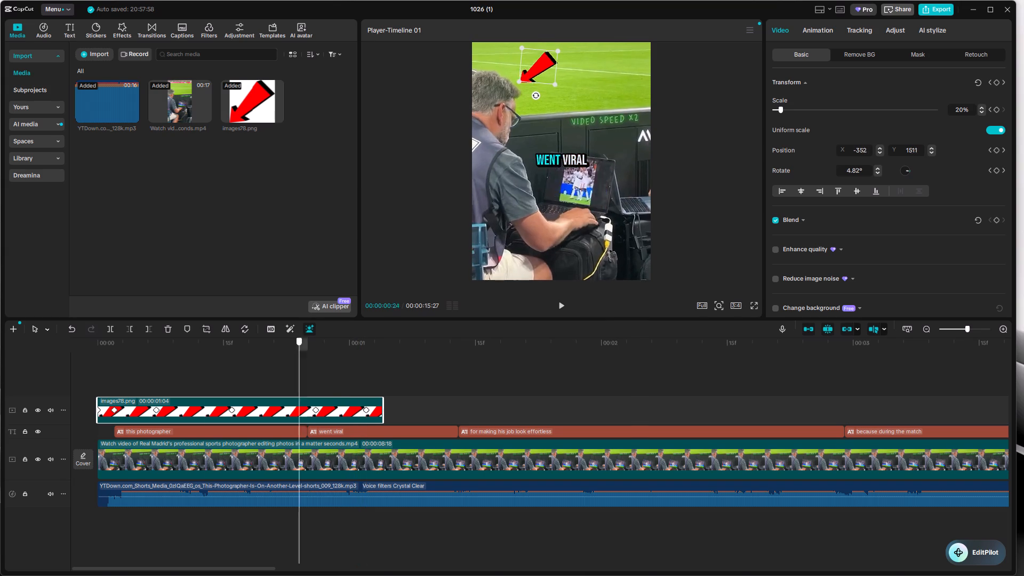
{"action": "left_click_drag", "start_coordinate": [281, 361], "coordinate": [27, 423]}
{"action": "key", "text": "space"}
{"action": "double_click", "coordinate": [289, 399]}
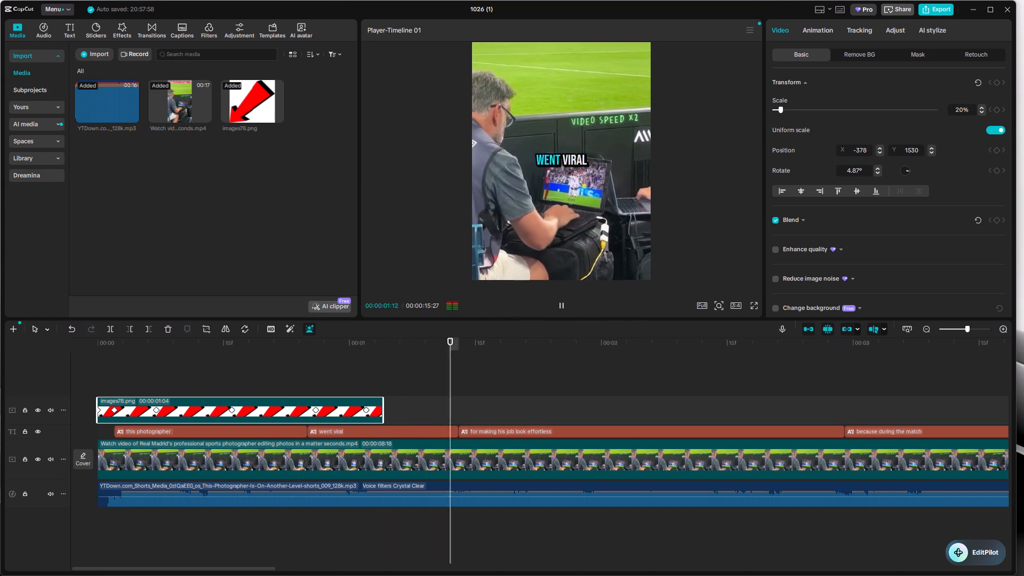
{"action": "left_click", "coordinate": [321, 377]}
{"action": "left_click_drag", "start_coordinate": [321, 377], "coordinate": [0, 445]}
{"action": "key", "text": "space"}
{"action": "key", "text": "space"}
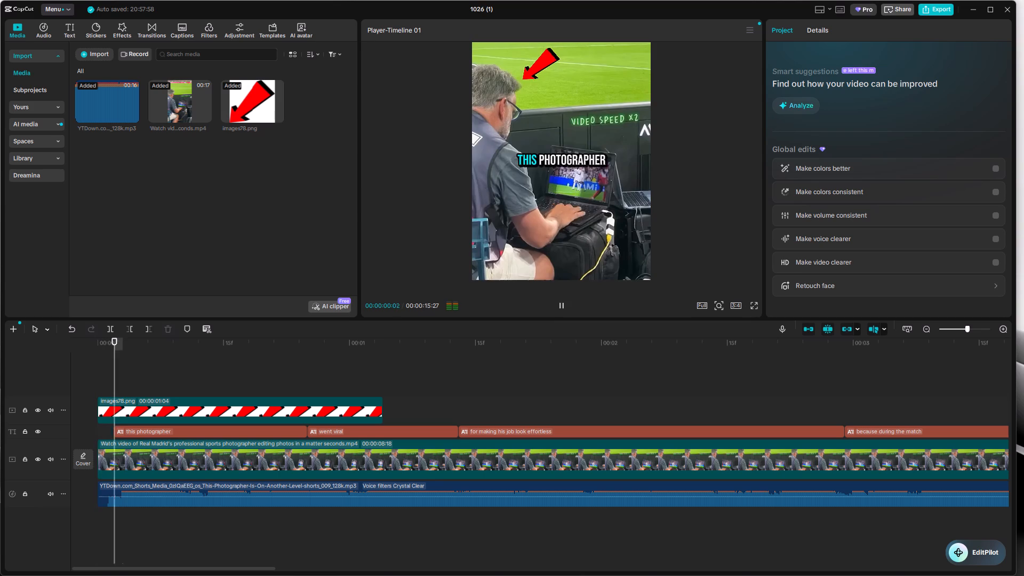
{"action": "key", "text": "space"}
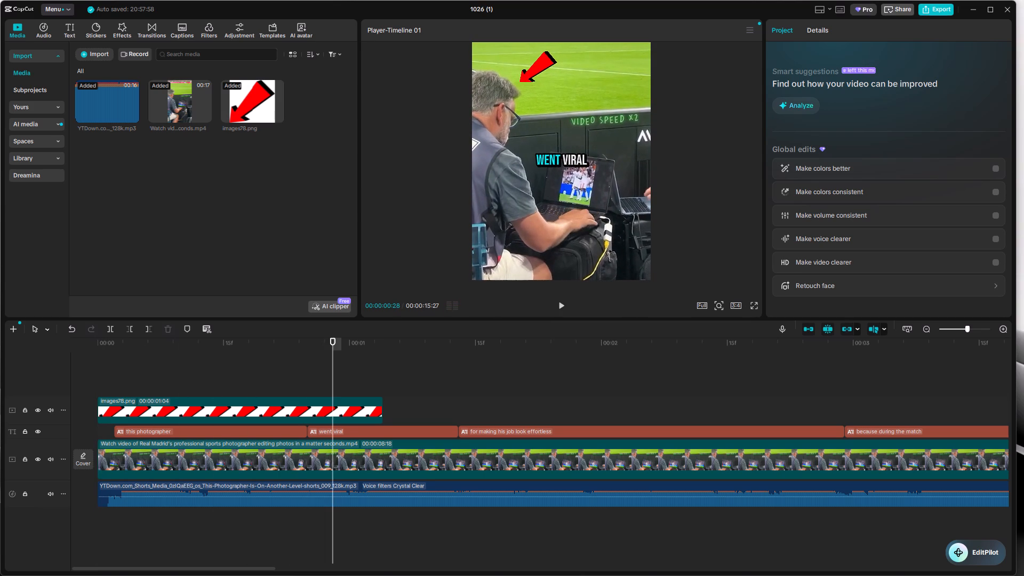
Undo the last arrow edit and delete the images78.png clip from the track above the captions.
{"action": "key", "text": "ctrl+z"}
{"action": "left_click", "coordinate": [122, 427]}
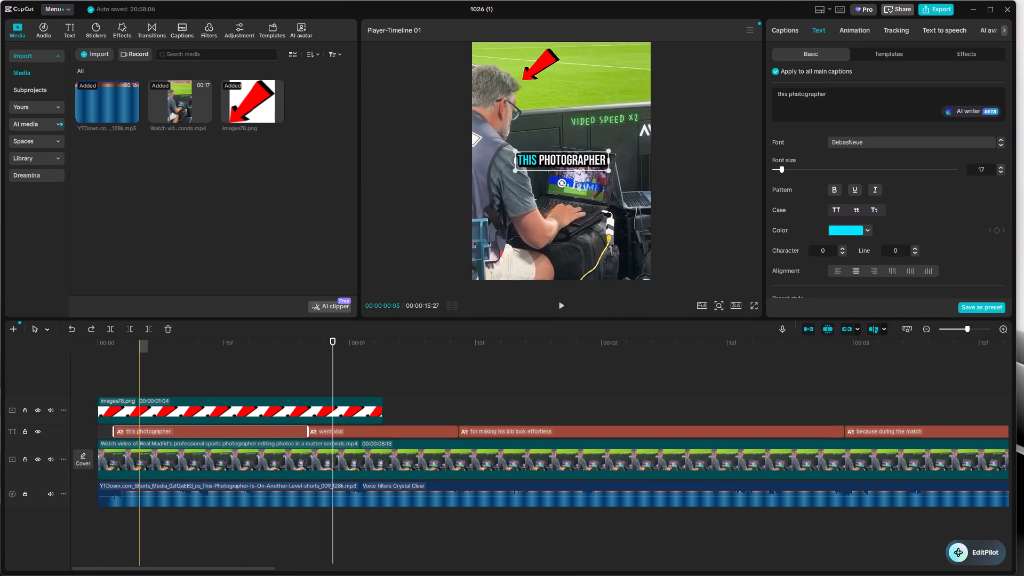
{"action": "left_click", "coordinate": [138, 411]}
{"action": "key", "text": "Delete"}
Play the opening from the start to check it without the arrow, and return the playhead to 00:00:00:00.
{"action": "left_click", "coordinate": [145, 396]}
{"action": "left_click_drag", "start_coordinate": [145, 396], "coordinate": [20, 418]}
{"action": "left_click_drag", "start_coordinate": [570, 299], "coordinate": [564, 299]}
{"action": "left_click", "coordinate": [562, 299]}
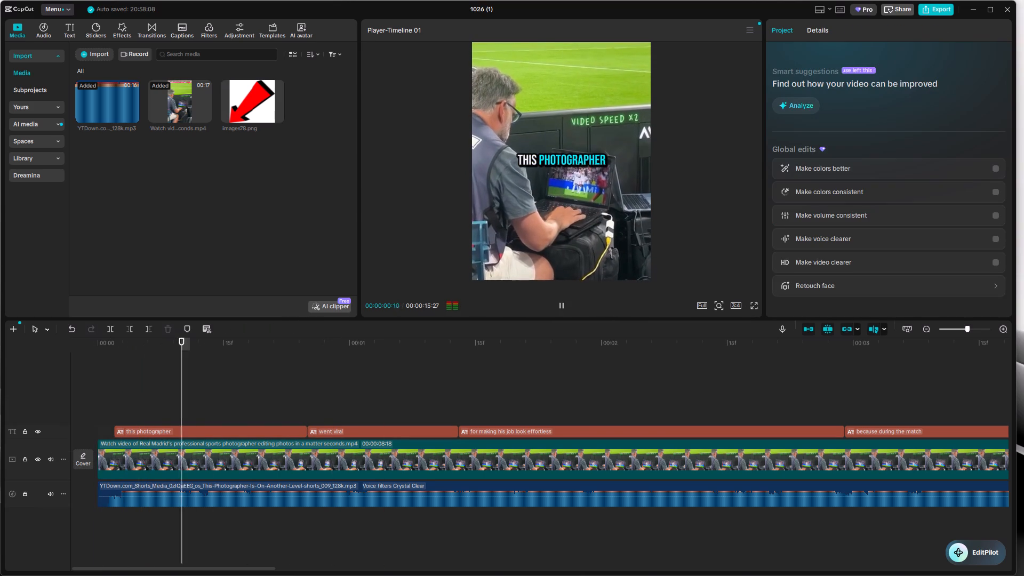
{"action": "left_click", "coordinate": [562, 299]}
{"action": "left_click", "coordinate": [256, 381]}
{"action": "left_click_drag", "start_coordinate": [256, 381], "coordinate": [0, 387]}
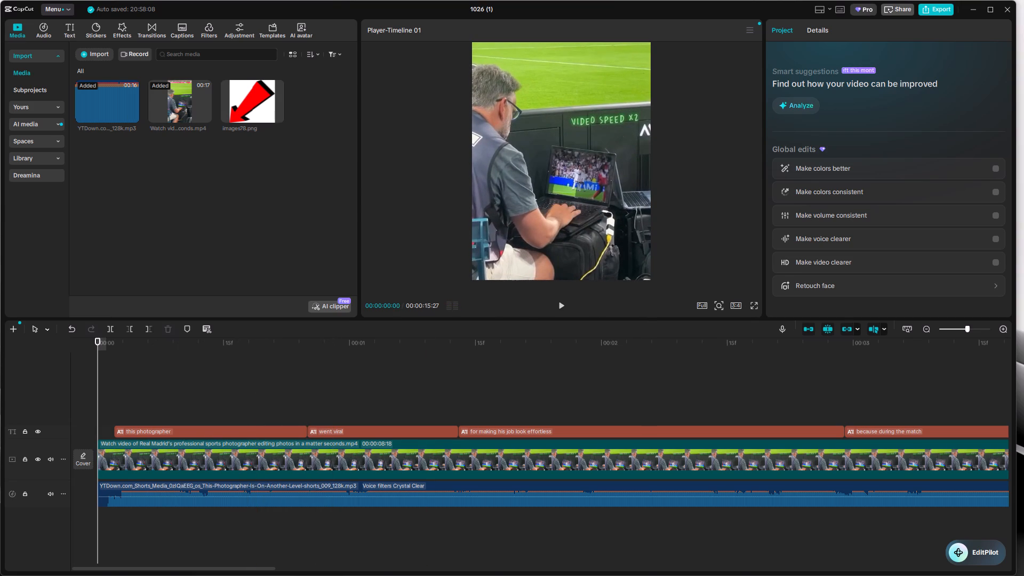
Delete images78.png from the imported media.
{"action": "left_click", "coordinate": [99, 52]}
{"action": "left_click", "coordinate": [458, 13]}
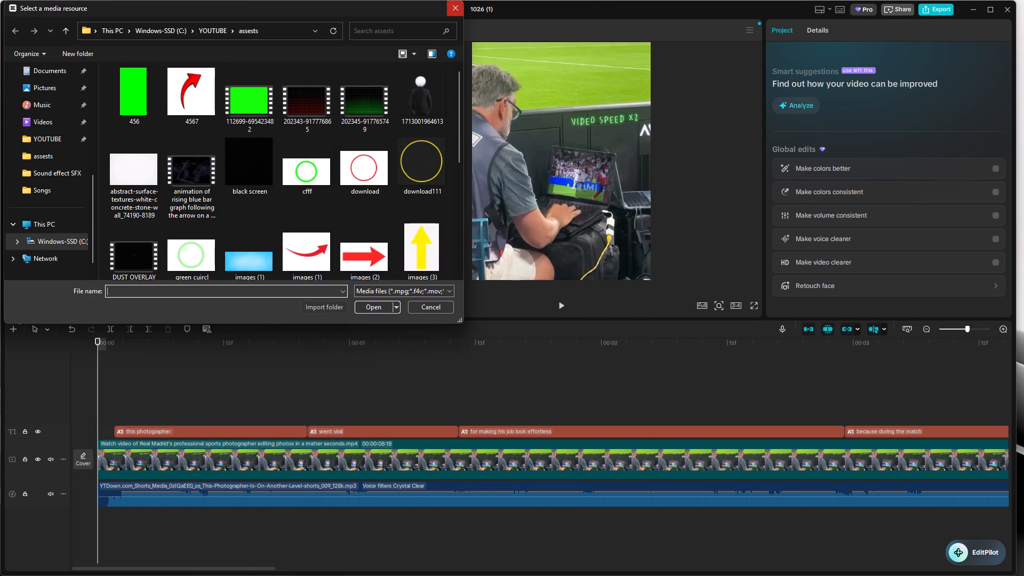
{"action": "left_click", "coordinate": [248, 105]}
{"action": "right_click_drag", "start_coordinate": [248, 105], "coordinate": [248, 112]}
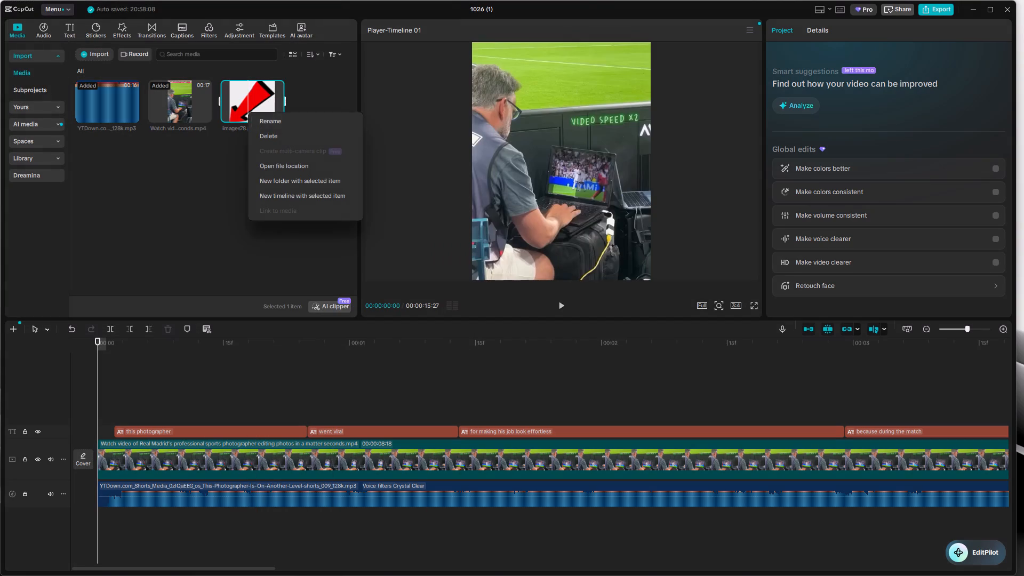
{"action": "left_click", "coordinate": [285, 140]}
Import the curved red arrow image 4567 from the assests folder inside the YOUTUBE folder.
{"action": "left_click", "coordinate": [95, 49]}
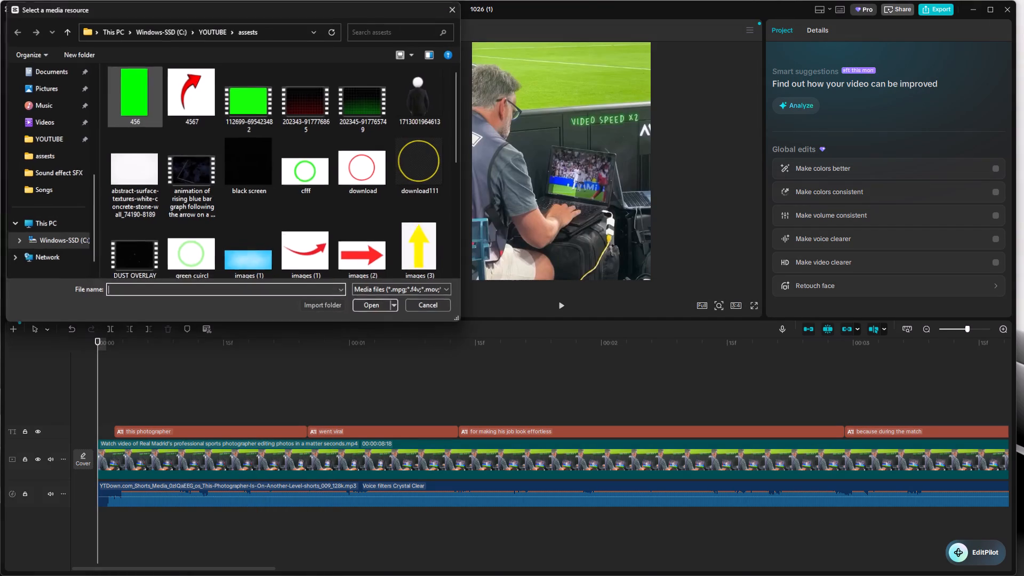
{"action": "left_click", "coordinate": [198, 88]}
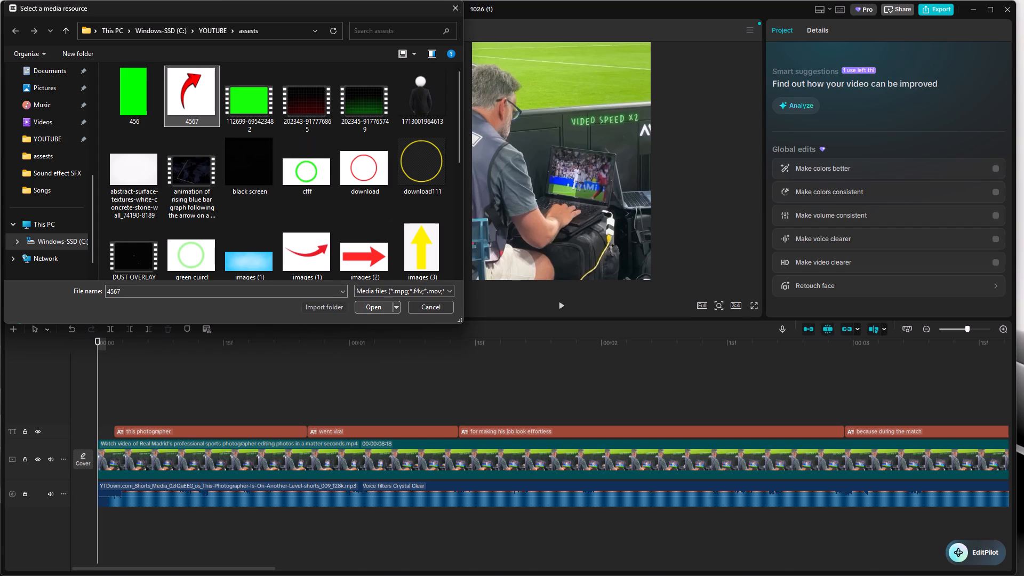
{"action": "left_click", "coordinate": [379, 306]}
Place 4567.png on a track above the captions at 00:00:00:00 and remove its background with Auto removal.
{"action": "left_click_drag", "start_coordinate": [243, 110], "coordinate": [81, 411]}
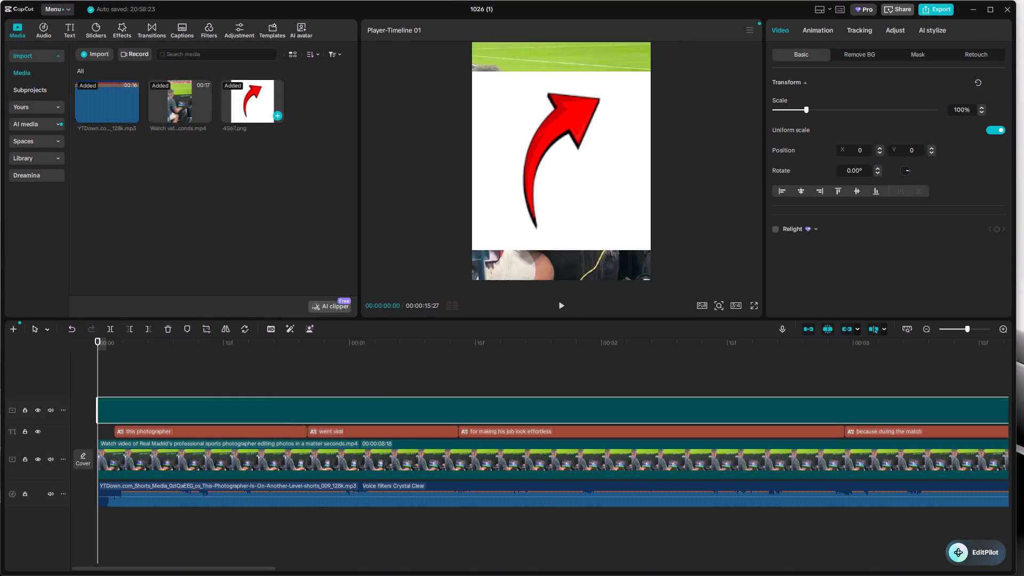
{"action": "left_click", "coordinate": [845, 54]}
{"action": "left_click", "coordinate": [774, 82]}
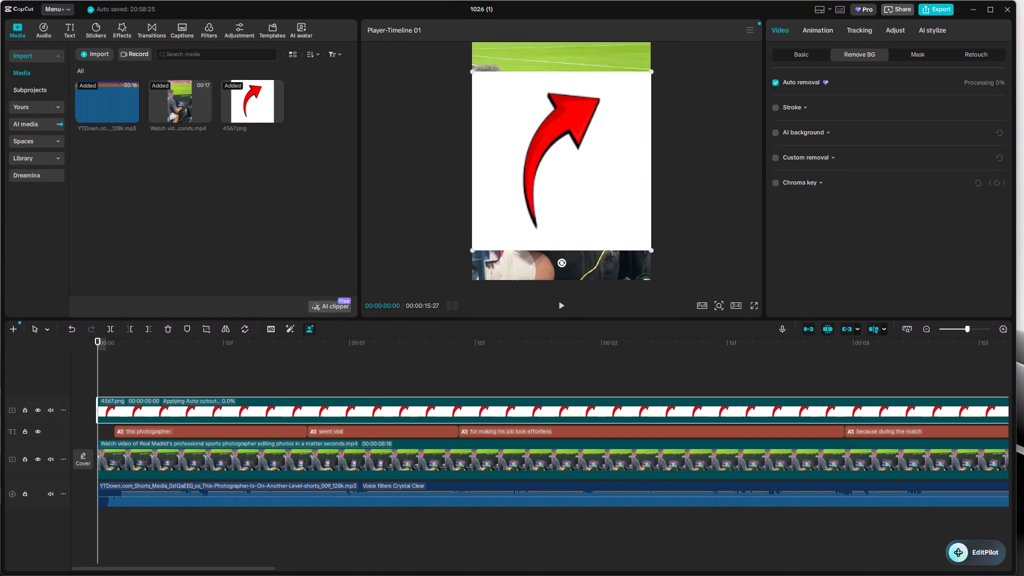
Scale the arrow down to about 31% and place it beside the photographer's head at about X -262, Y 1184.
{"action": "left_click", "coordinate": [786, 60]}
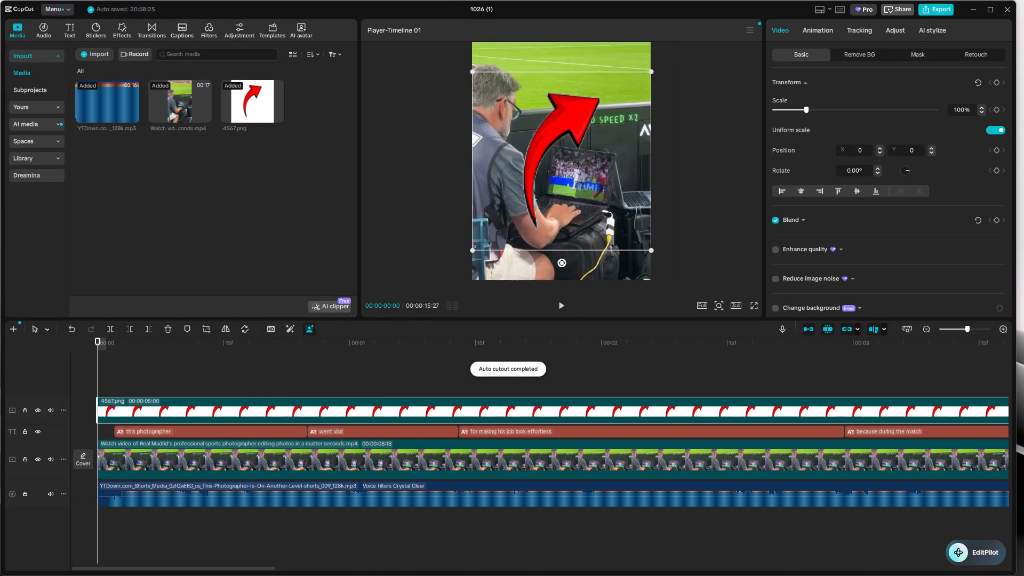
{"action": "left_click_drag", "start_coordinate": [556, 265], "coordinate": [657, 220]}
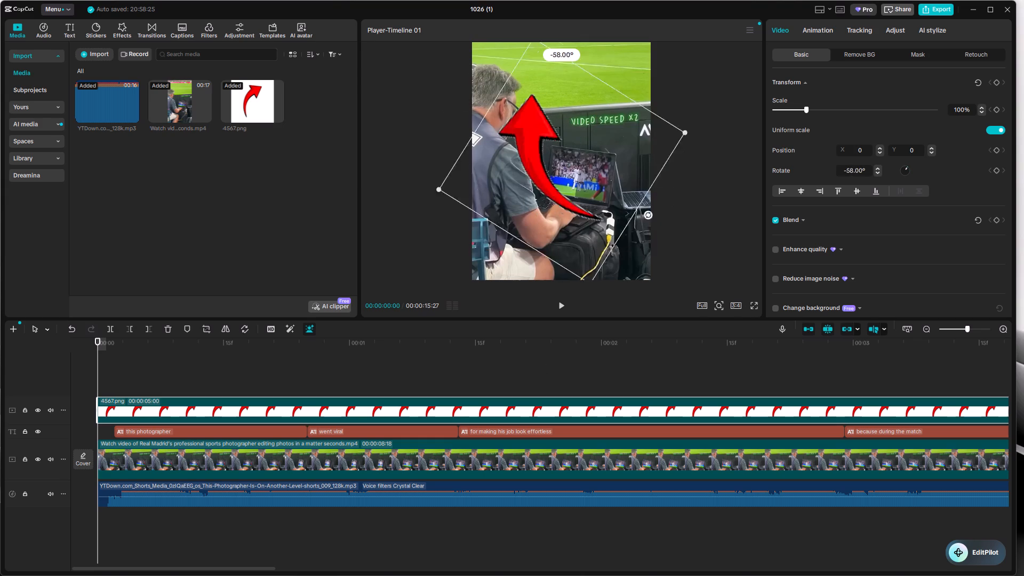
{"action": "left_click_drag", "start_coordinate": [657, 220], "coordinate": [588, 26]}
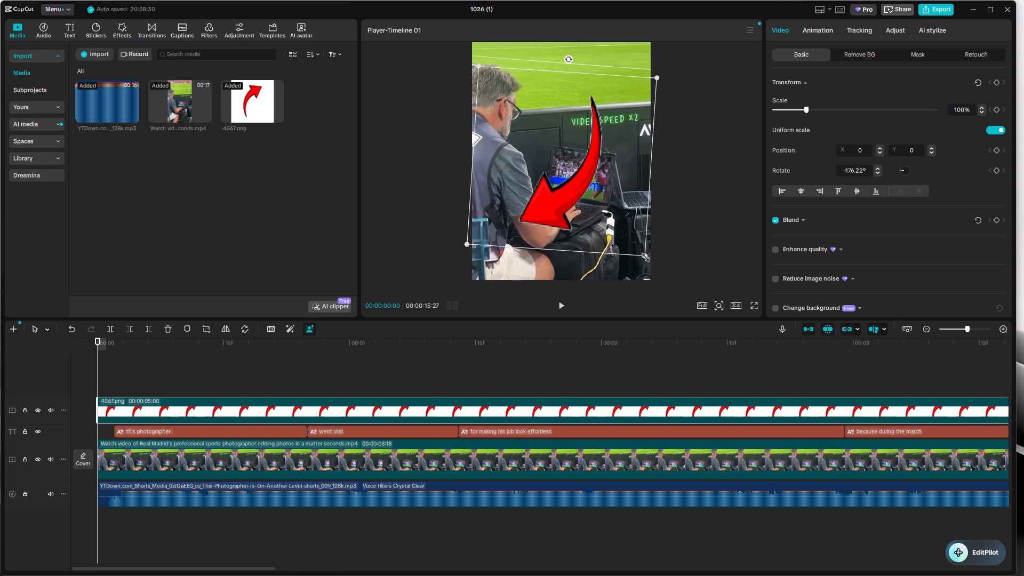
{"action": "left_click_drag", "start_coordinate": [646, 259], "coordinate": [594, 181]}
{"action": "left_click_drag", "start_coordinate": [579, 185], "coordinate": [573, 99]}
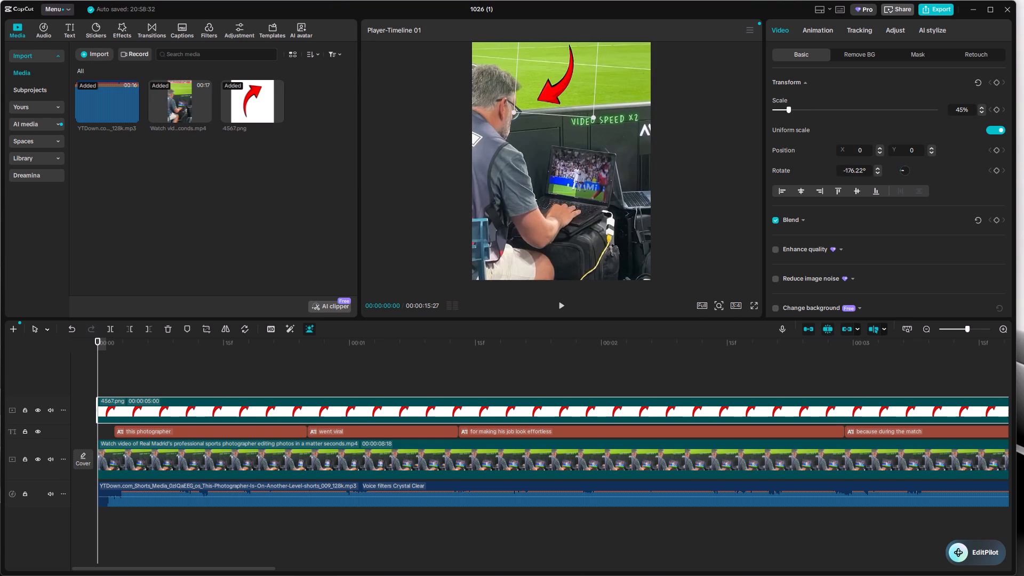
{"action": "left_click_drag", "start_coordinate": [573, 99], "coordinate": [567, 93]}
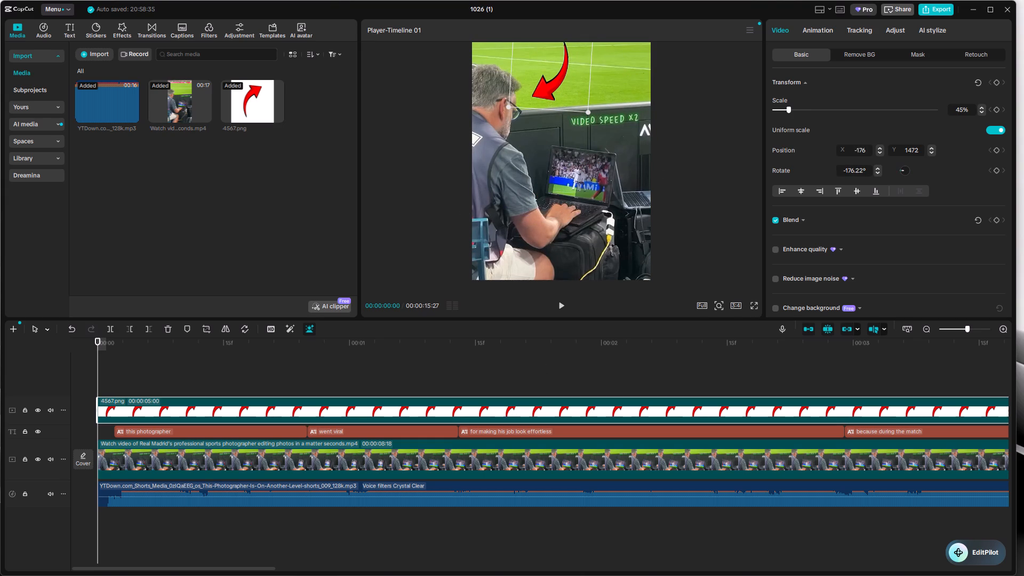
{"action": "left_click_drag", "start_coordinate": [510, 108], "coordinate": [528, 92]}
{"action": "left_click", "coordinate": [541, 82]}
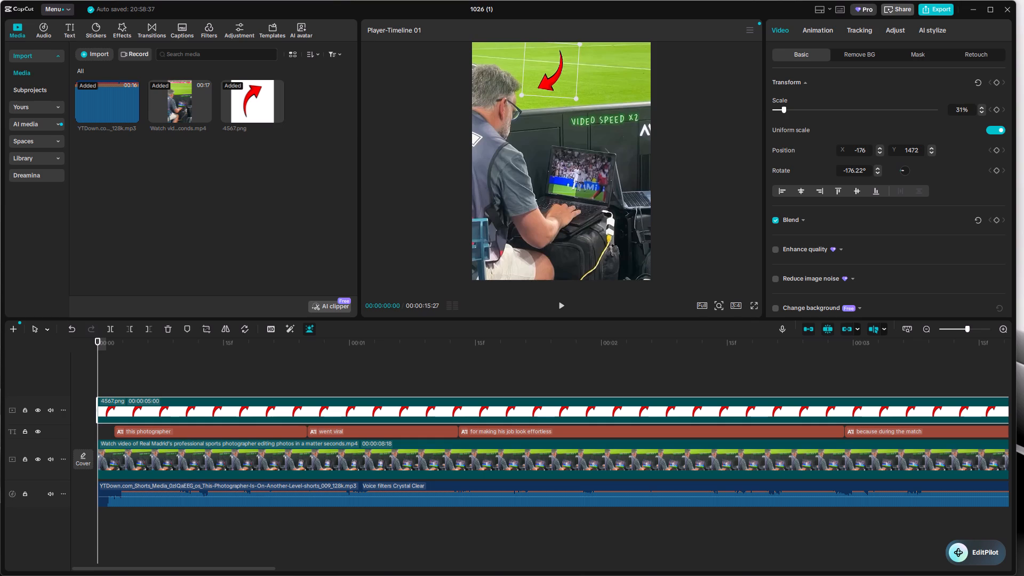
{"action": "left_click", "coordinate": [538, 82]}
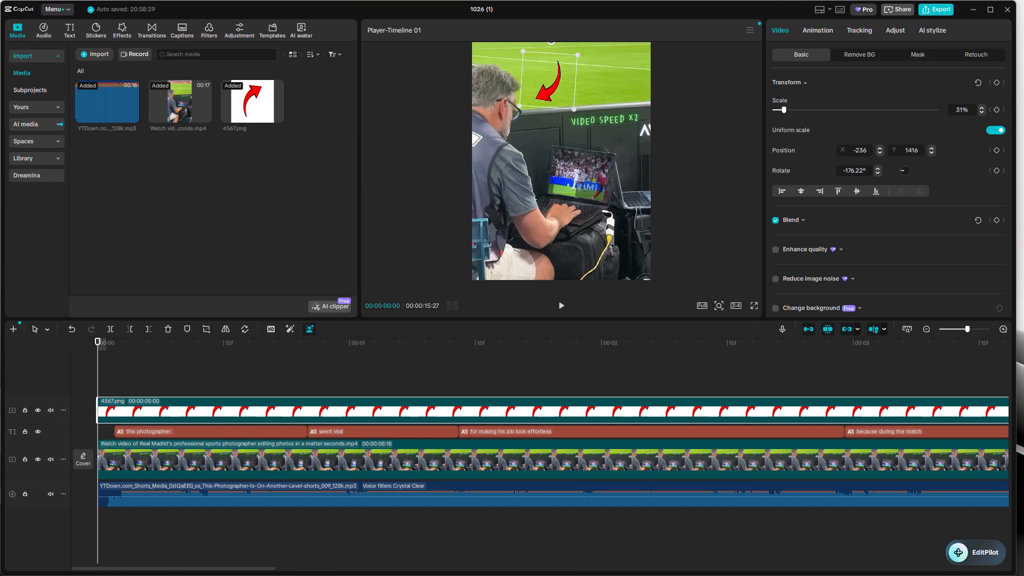
{"action": "left_click_drag", "start_coordinate": [550, 71], "coordinate": [547, 82]}
Mirror the arrow, rotate it to about -74° and place it at about X -262, Y 1468, pointing at the photographer's head.
{"action": "left_click_drag", "start_coordinate": [549, 47], "coordinate": [554, 47]}
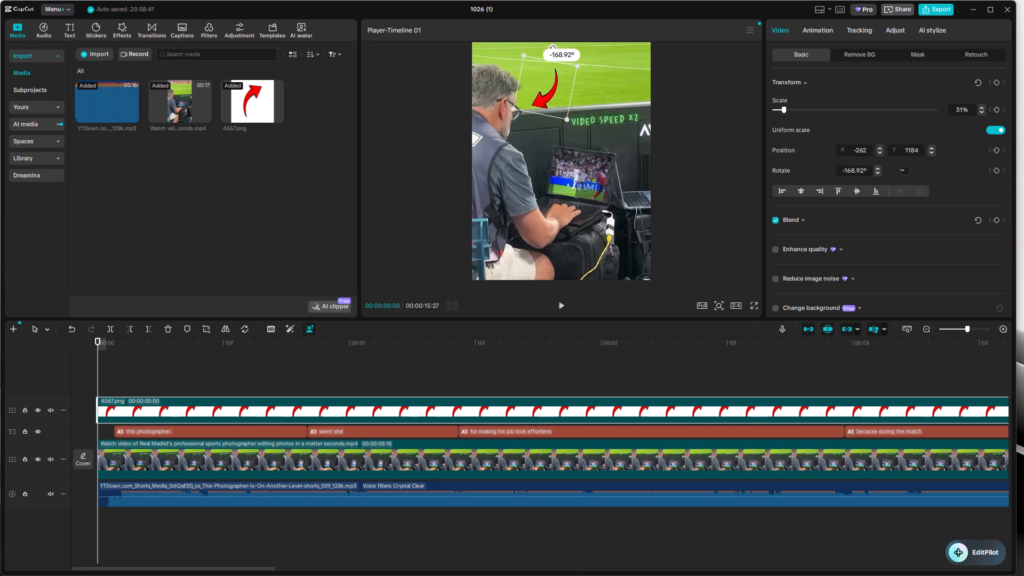
{"action": "left_click_drag", "start_coordinate": [554, 47], "coordinate": [536, 172]}
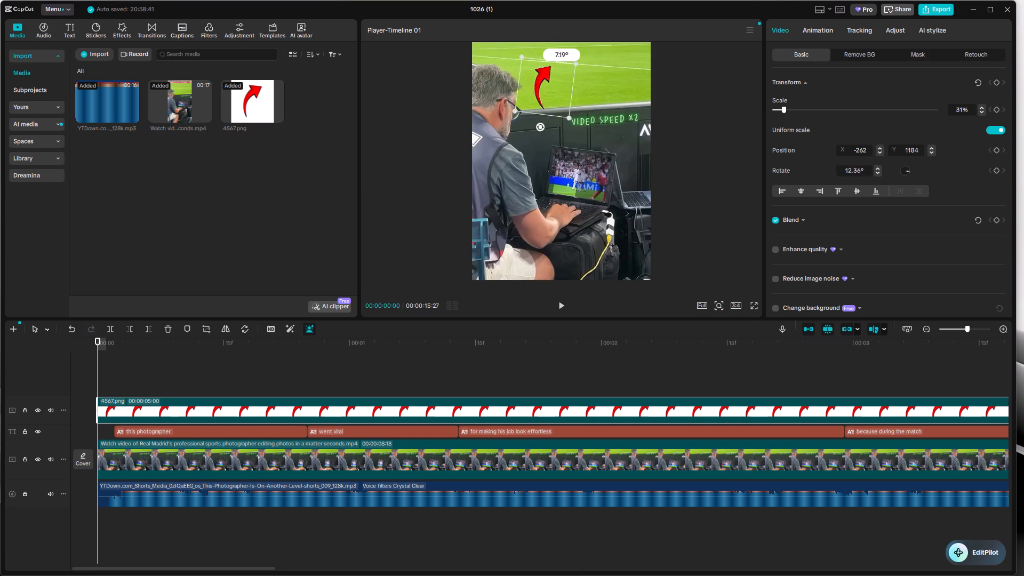
{"action": "left_click_drag", "start_coordinate": [536, 172], "coordinate": [327, 241]}
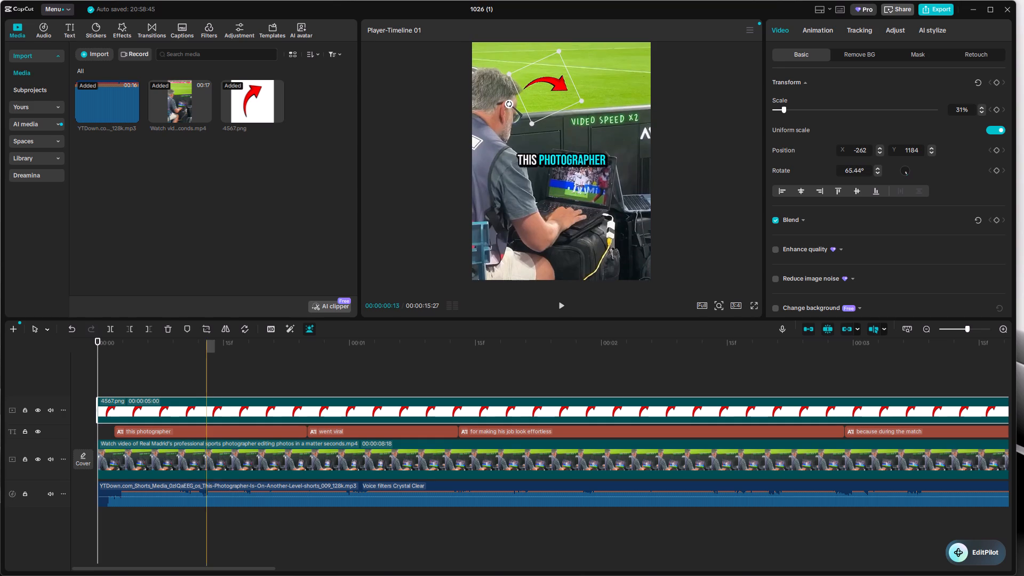
{"action": "left_click", "coordinate": [228, 327]}
{"action": "left_click_drag", "start_coordinate": [510, 105], "coordinate": [609, 116]}
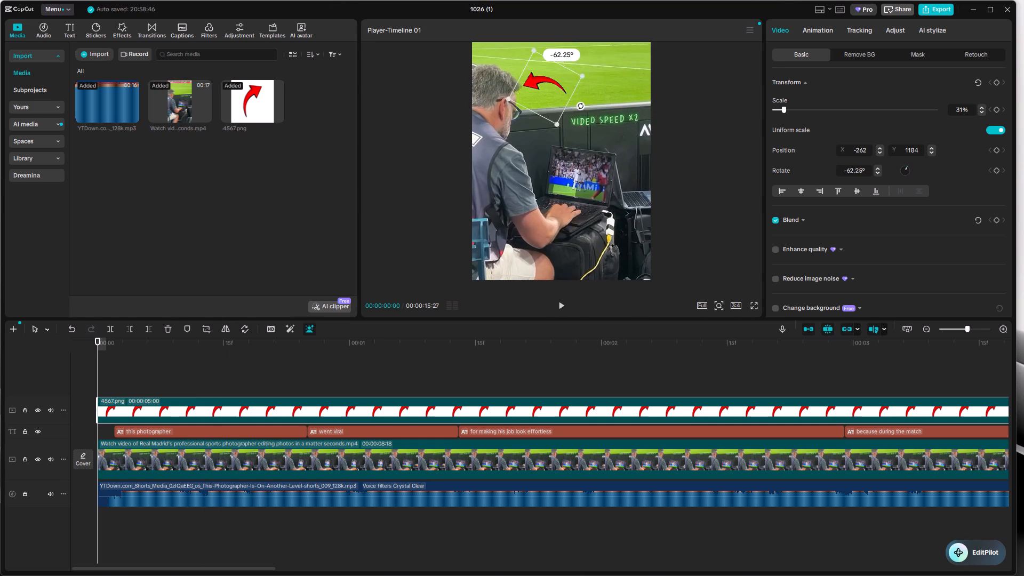
{"action": "left_click_drag", "start_coordinate": [609, 116], "coordinate": [659, 101]}
{"action": "left_click_drag", "start_coordinate": [543, 92], "coordinate": [545, 69]}
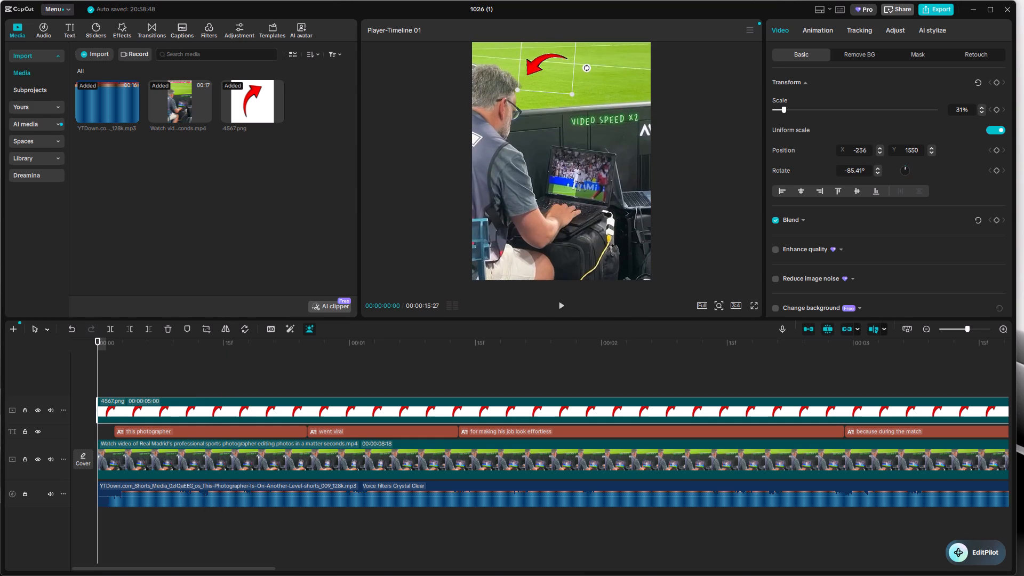
{"action": "left_click_drag", "start_coordinate": [586, 71], "coordinate": [585, 78]}
{"action": "left_click_drag", "start_coordinate": [545, 71], "coordinate": [541, 73]}
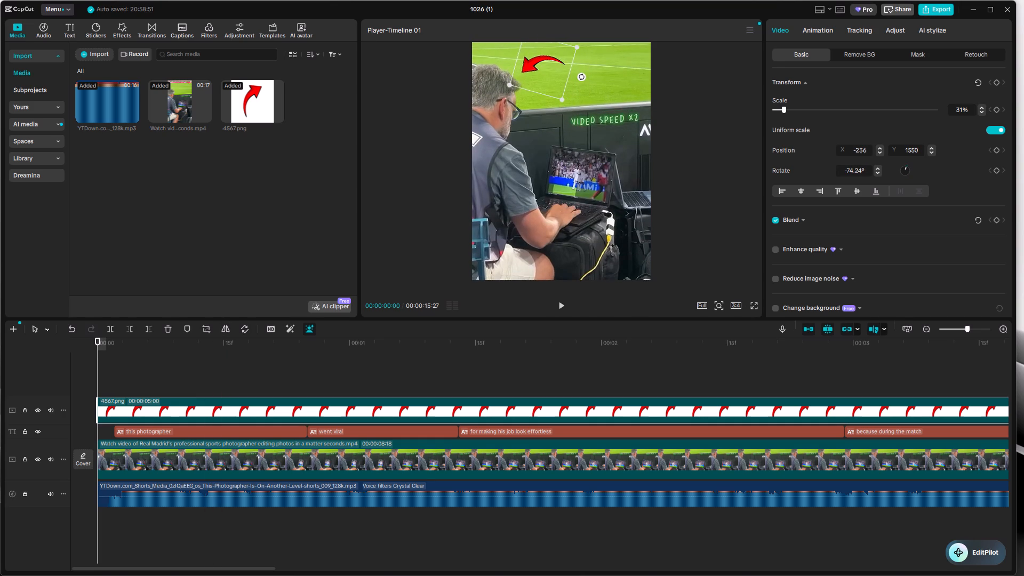
{"action": "left_click_drag", "start_coordinate": [541, 73], "coordinate": [543, 76]}
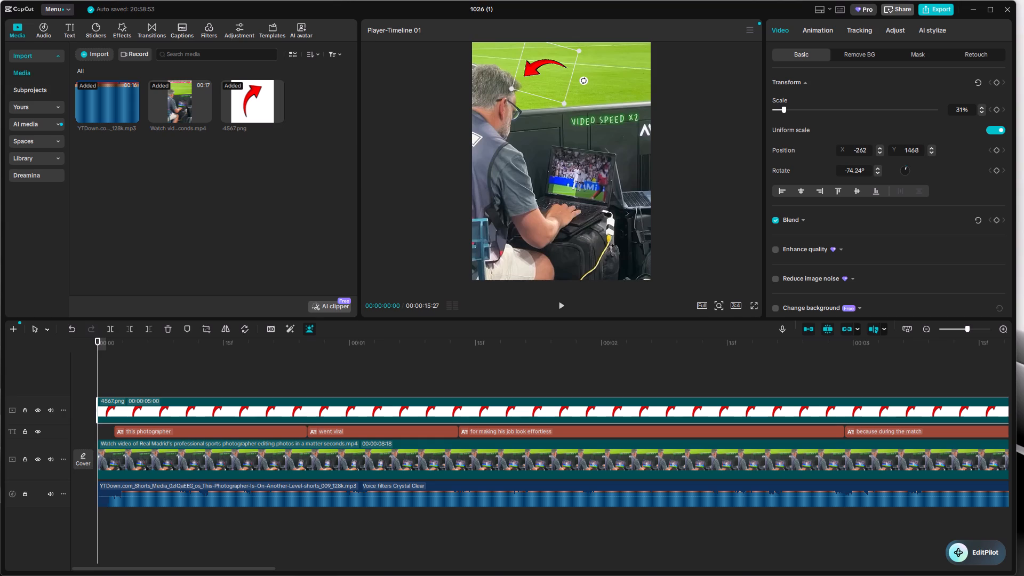
Trim the end of the 4567.png clip so it lasts 00:00:01:03.
{"action": "double_click", "coordinate": [928, 325]}
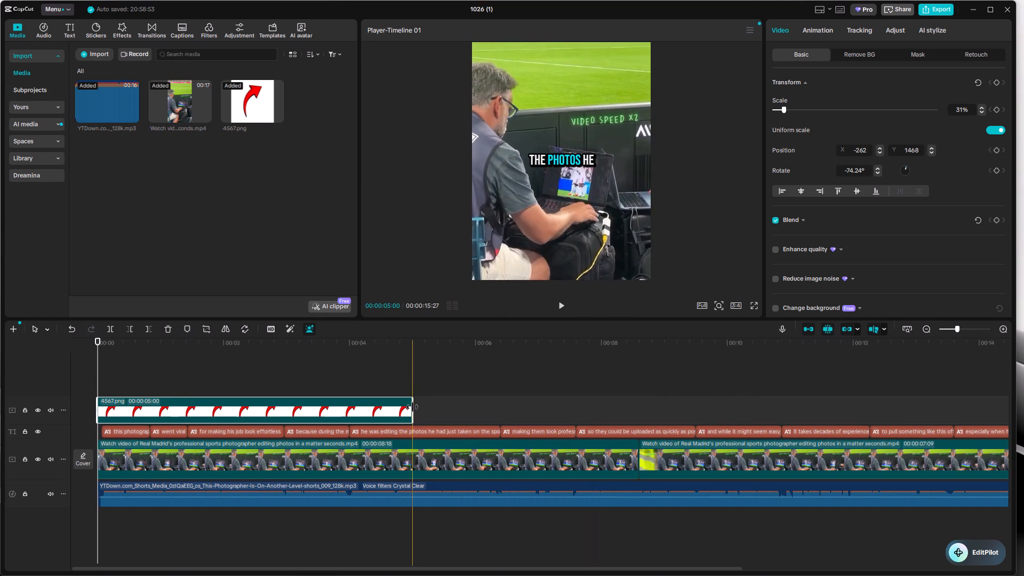
{"action": "left_click_drag", "start_coordinate": [412, 407], "coordinate": [164, 437]}
Set the arrow's scale to 30% and add a transform keyframe at 00:00:00:00 with position about X -348, Y 1486.
{"action": "double_click", "coordinate": [998, 329]}
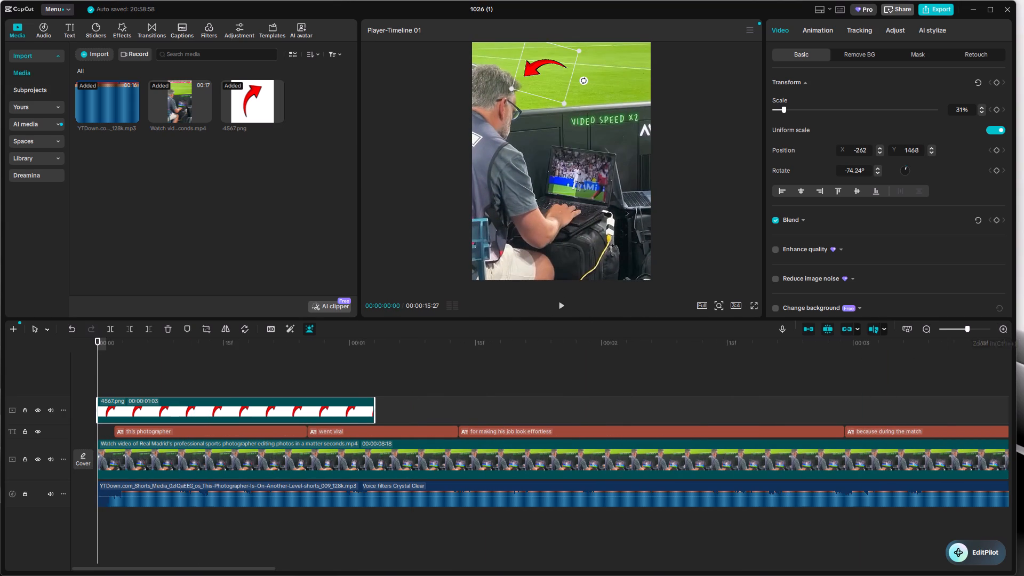
{"action": "scroll", "coordinate": [560, 75], "scroll_direction": "up", "scroll_amount": 5, "text": "ctrl"}
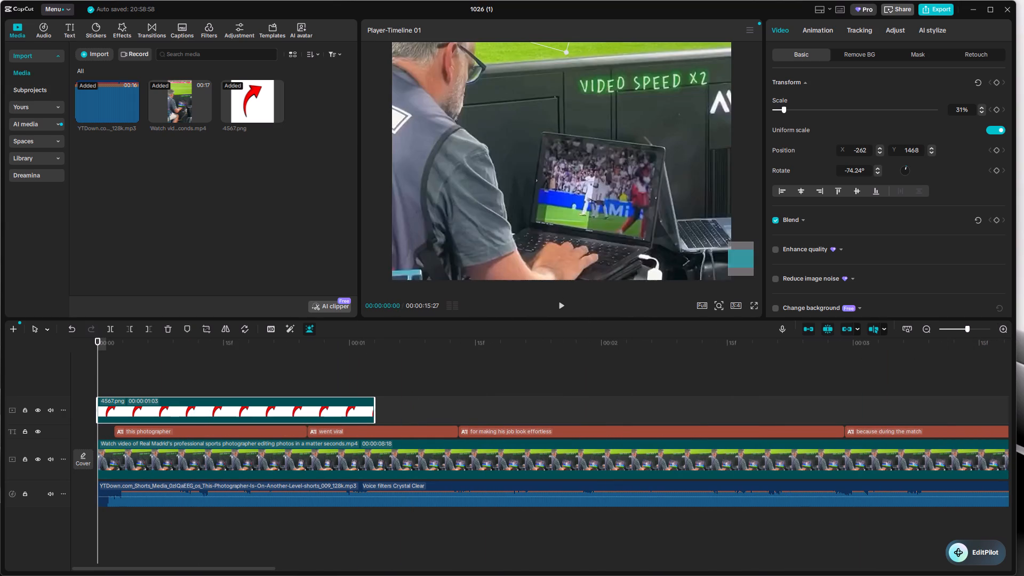
{"action": "scroll", "coordinate": [560, 75], "scroll_direction": "up", "scroll_amount": 2}
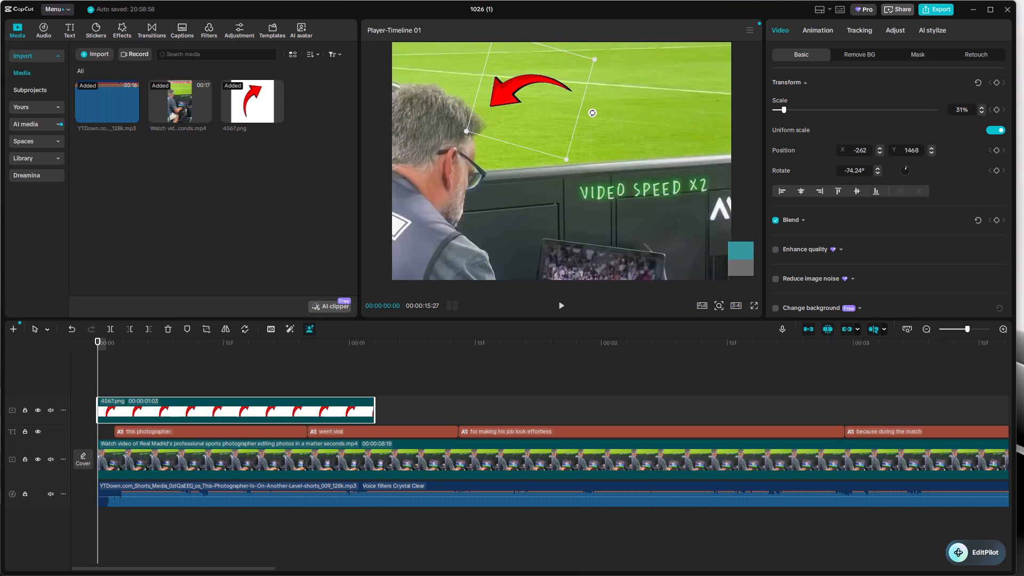
{"action": "left_click", "coordinate": [519, 106]}
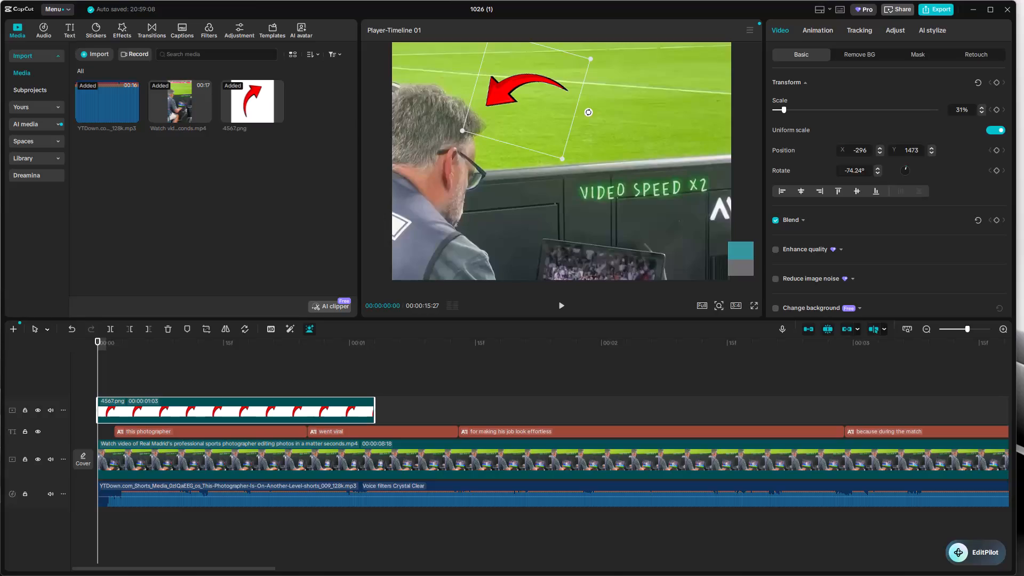
{"action": "left_click", "coordinate": [981, 113]}
{"action": "left_click", "coordinate": [998, 81]}
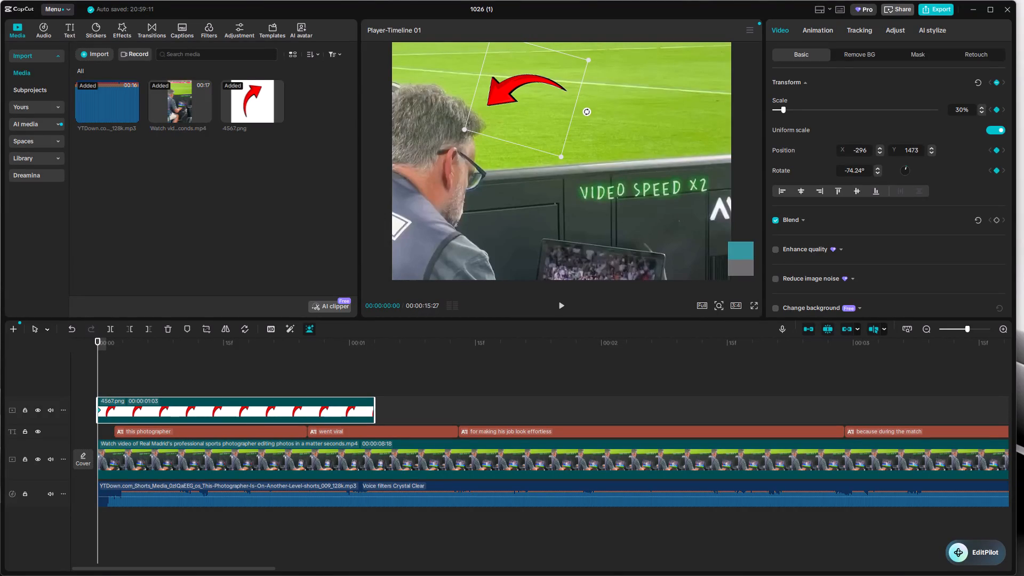
{"action": "left_click_drag", "start_coordinate": [507, 95], "coordinate": [501, 93]}
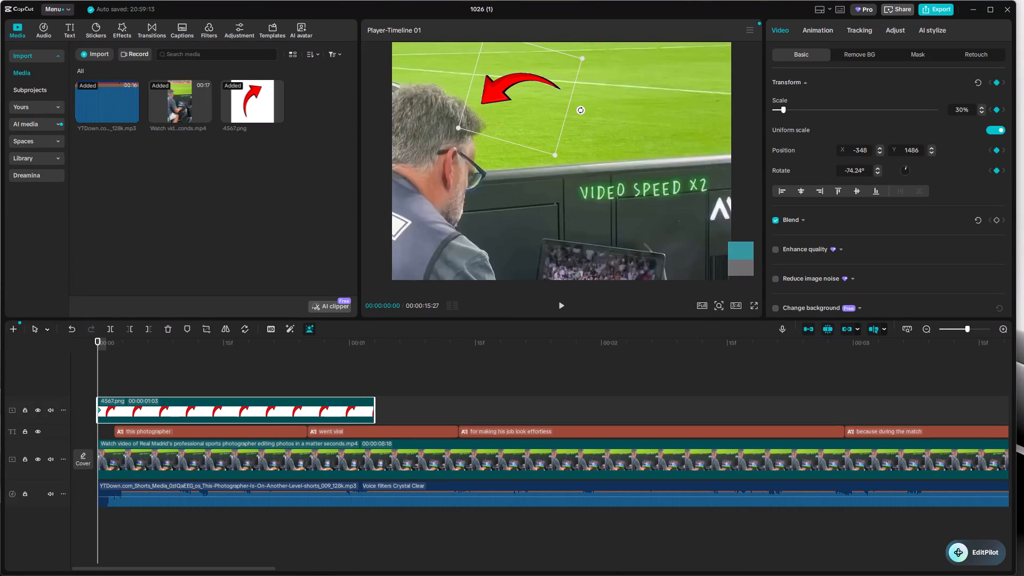
Keyframe the arrow to follow the head: about X -332, Y 1386 at 00:00:00:13 and X -330, Y 1318 at 00:00:00:24.
{"action": "left_click_drag", "start_coordinate": [100, 348], "coordinate": [160, 350]}
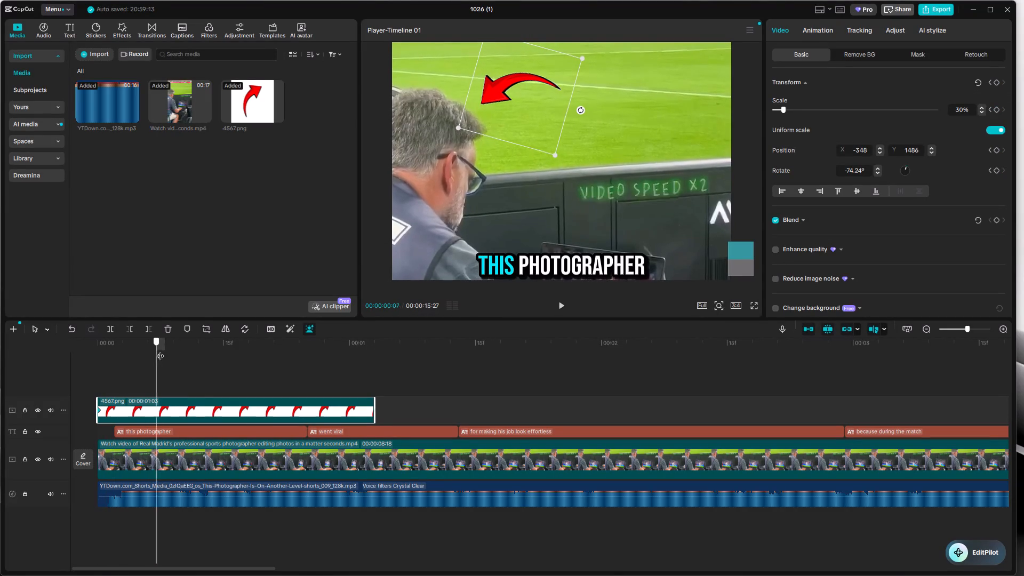
{"action": "left_click_drag", "start_coordinate": [160, 350], "coordinate": [207, 372]}
{"action": "left_click_drag", "start_coordinate": [513, 95], "coordinate": [515, 106]}
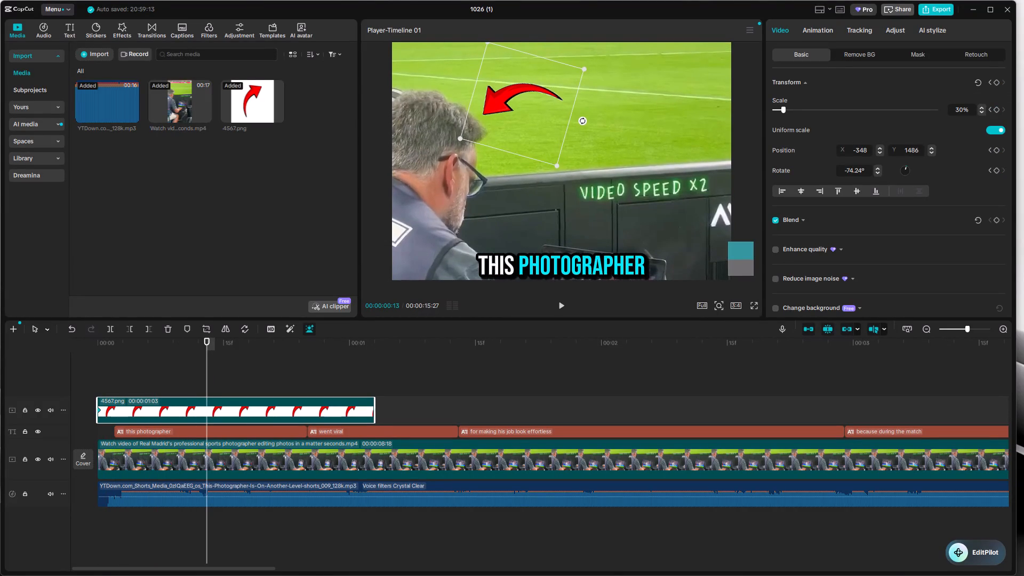
{"action": "left_click_drag", "start_coordinate": [515, 106], "coordinate": [515, 107]}
{"action": "left_click_drag", "start_coordinate": [210, 358], "coordinate": [94, 401]}
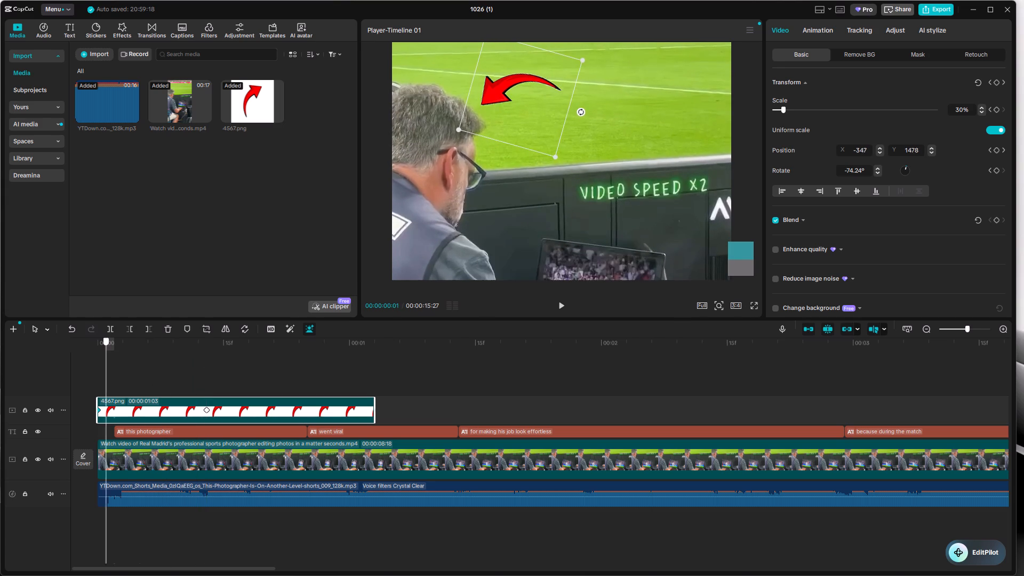
{"action": "left_click_drag", "start_coordinate": [94, 401], "coordinate": [298, 389]}
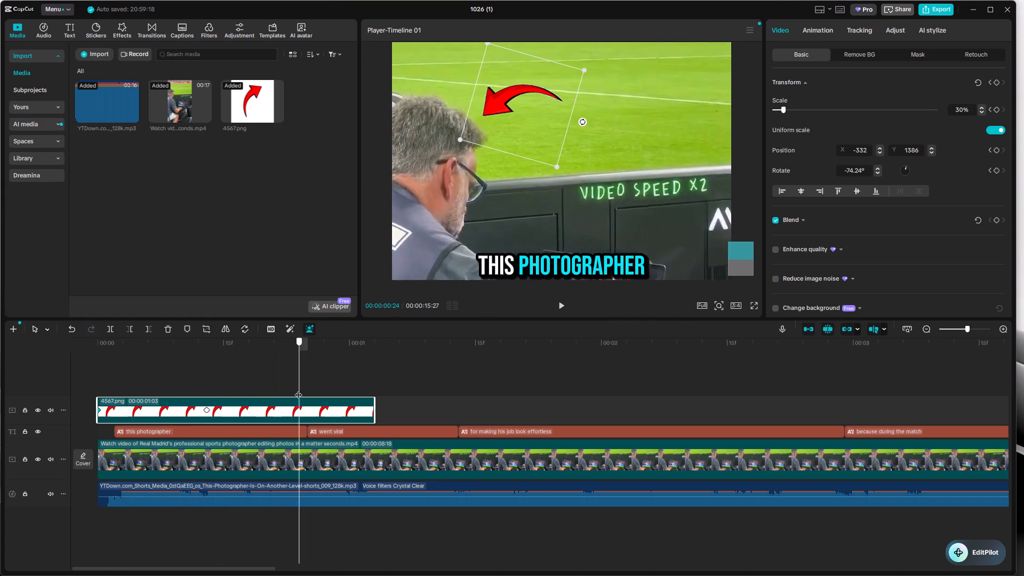
{"action": "left_click_drag", "start_coordinate": [298, 389], "coordinate": [302, 389]}
{"action": "left_click_drag", "start_coordinate": [510, 99], "coordinate": [511, 107]}
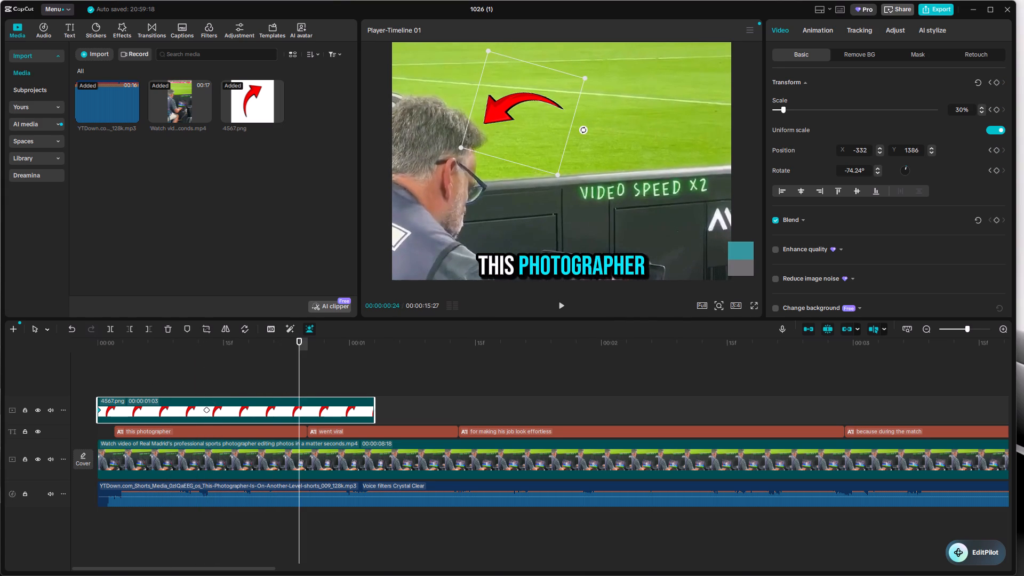
{"action": "left_click_drag", "start_coordinate": [511, 107], "coordinate": [510, 107]}
Add a position keyframe for the arrow at 00:00:01:02, at about X -373, Y 1328.
{"action": "left_click_drag", "start_coordinate": [300, 346], "coordinate": [365, 347]}
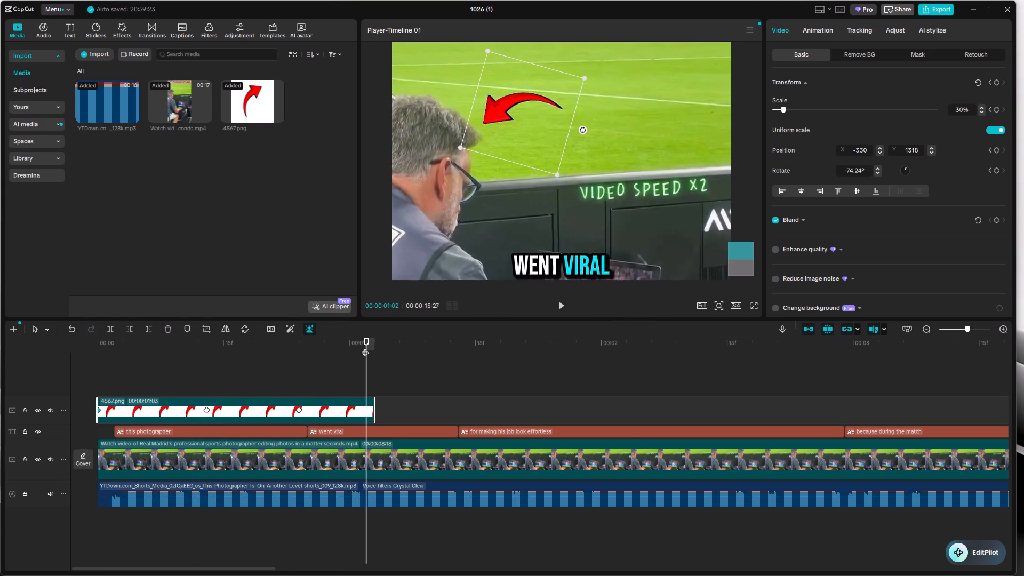
{"action": "left_click_drag", "start_coordinate": [499, 108], "coordinate": [494, 107]}
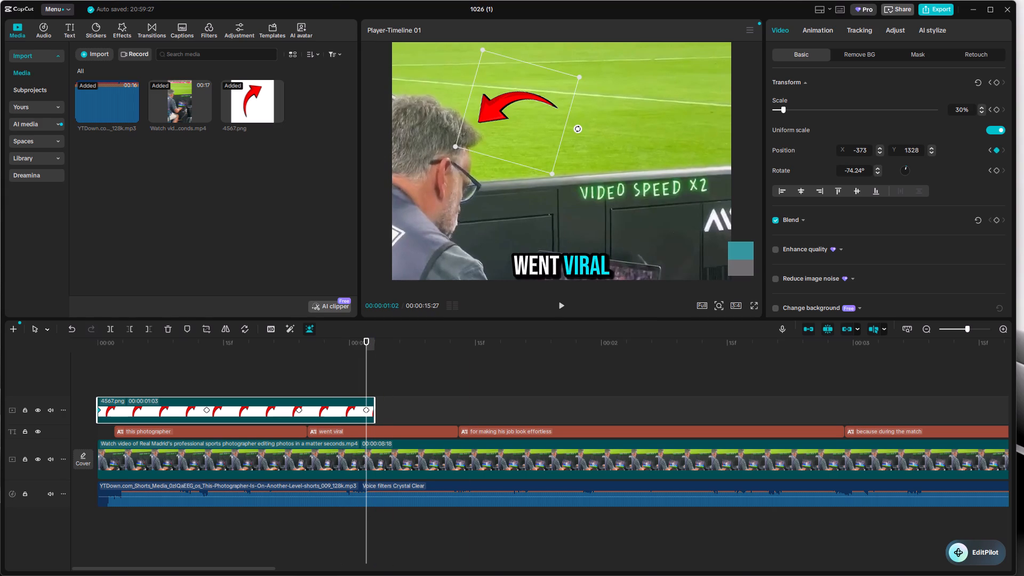
Shorten the 4567.png clip to 00:00:00:28 and move its last position keyframe to 00:00:00:27.
{"action": "left_click_drag", "start_coordinate": [367, 410], "coordinate": [314, 410]}
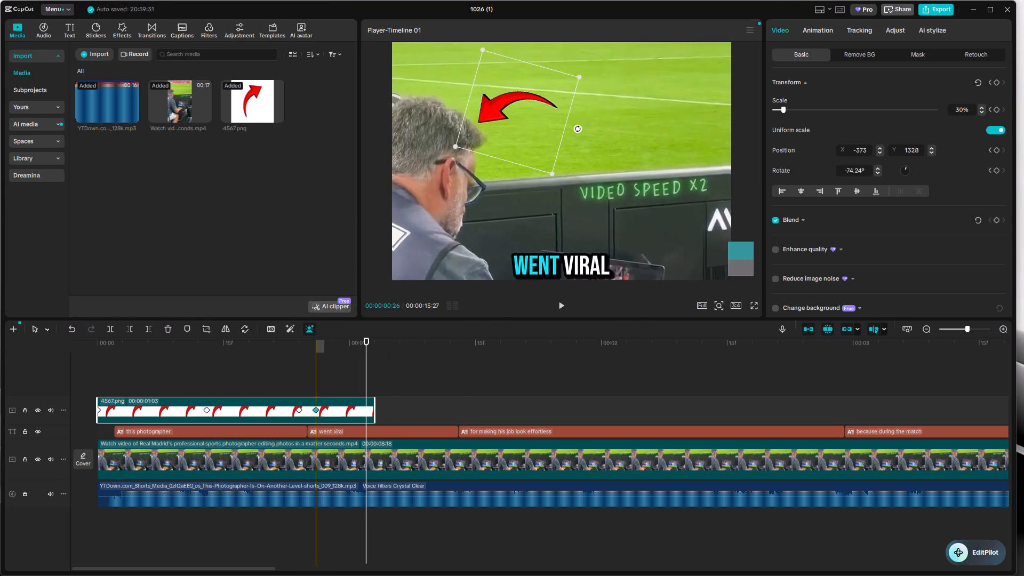
{"action": "left_click_drag", "start_coordinate": [374, 406], "coordinate": [332, 428]}
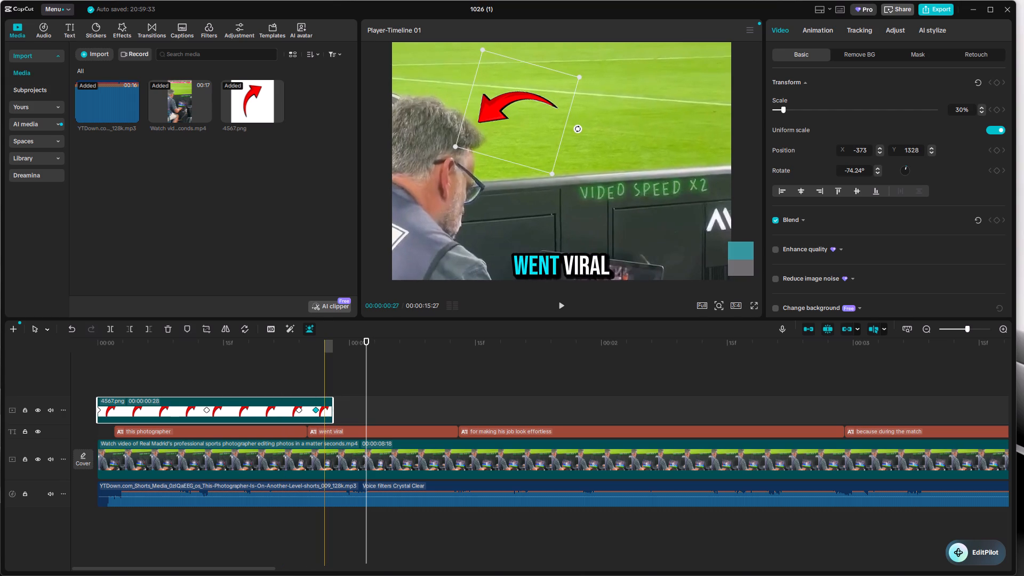
{"action": "left_click_drag", "start_coordinate": [317, 410], "coordinate": [327, 411]}
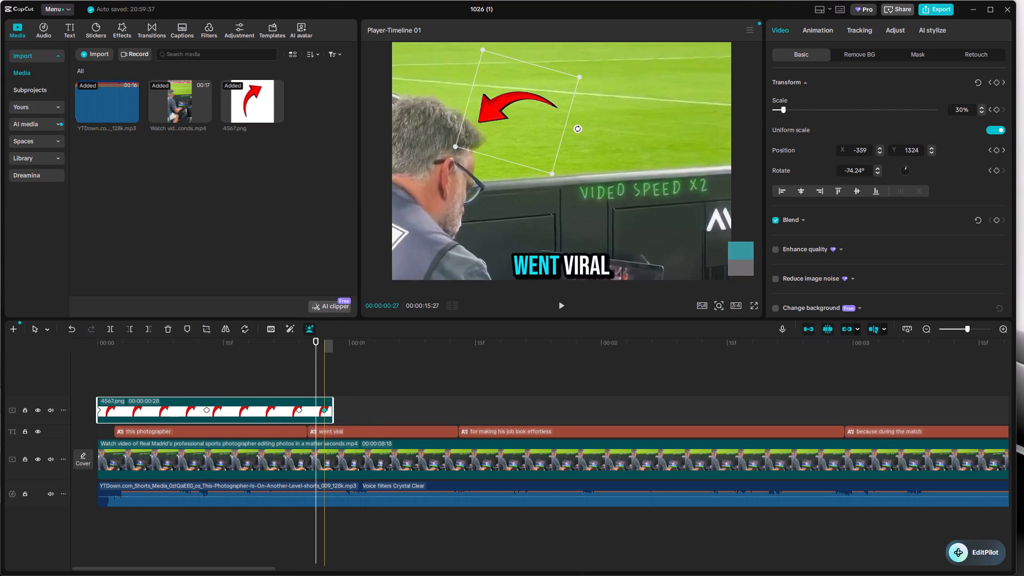
Apply the Fade In entrance animation to the arrow clip with a duration of 0.1 s.
{"action": "left_click", "coordinate": [831, 30]}
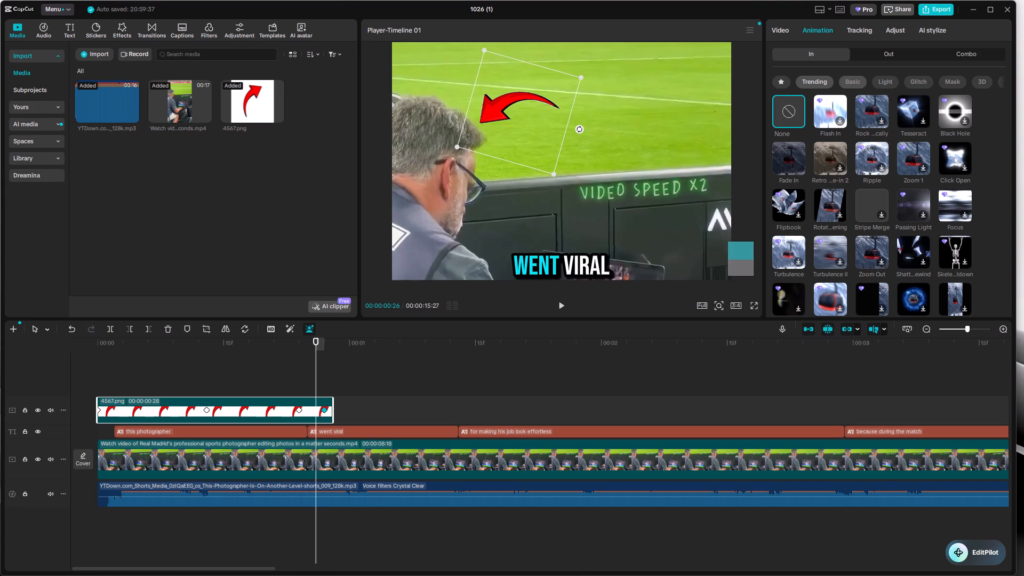
{"action": "double_click", "coordinate": [791, 147]}
{"action": "left_click", "coordinate": [861, 300]}
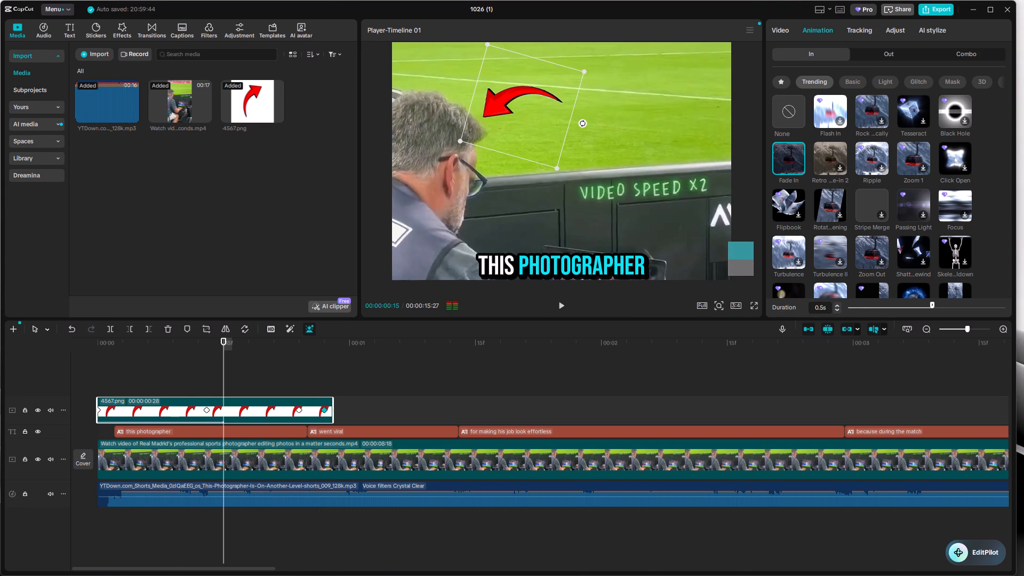
{"action": "left_click", "coordinate": [860, 305]}
Apply the Fade Out exit animation to the arrow clip with a duration of 0.2 s.
{"action": "left_click", "coordinate": [893, 57]}
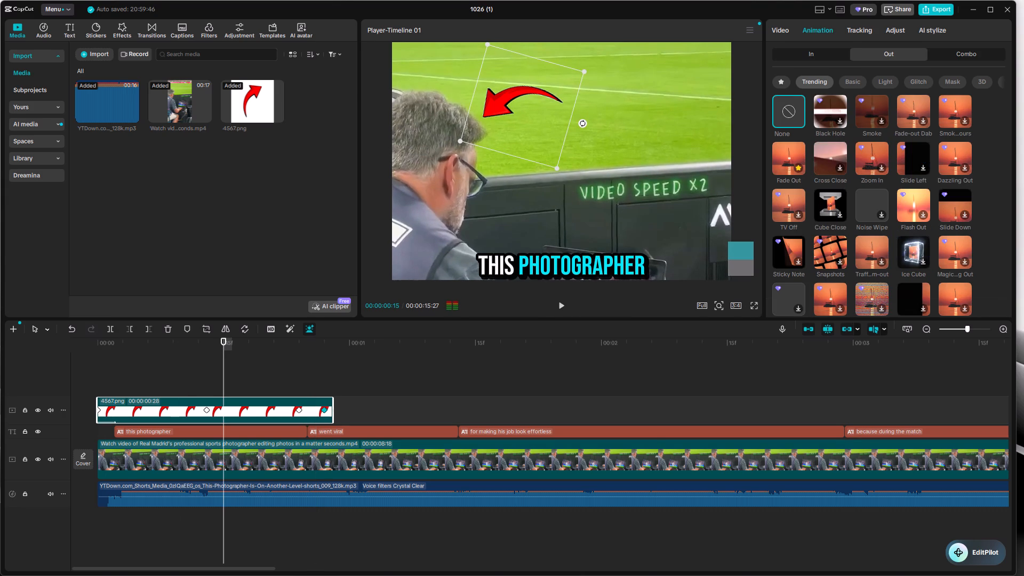
{"action": "double_click", "coordinate": [797, 154]}
{"action": "left_click", "coordinate": [942, 302]}
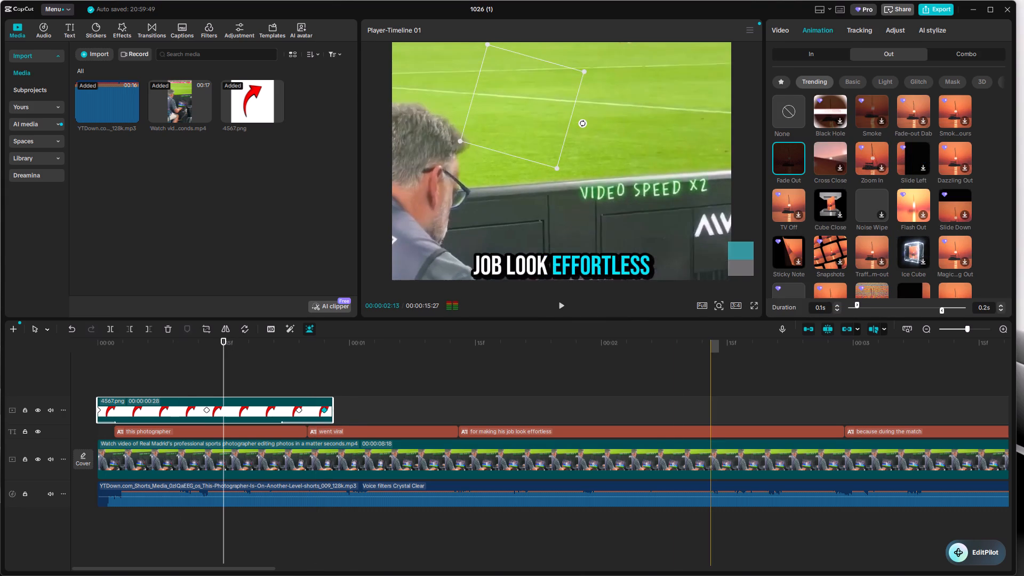
Play back the opening second from the start to check the arrow's movement and its fades.
{"action": "left_click", "coordinate": [346, 343]}
{"action": "left_click_drag", "start_coordinate": [346, 343], "coordinate": [0, 391]}
{"action": "key", "text": "space"}
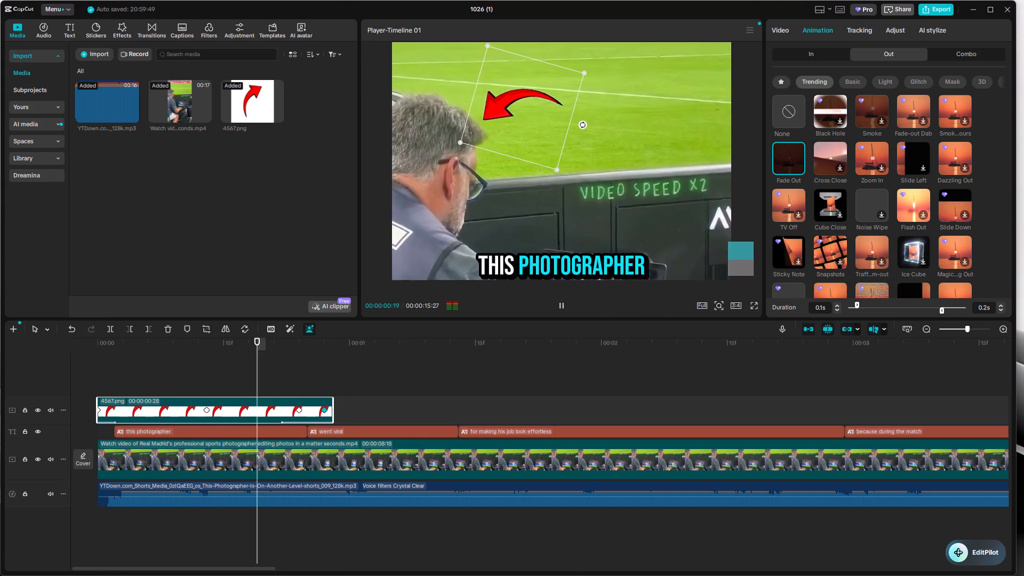
{"action": "left_click", "coordinate": [124, 369]}
{"action": "left_click_drag", "start_coordinate": [124, 369], "coordinate": [0, 429]}
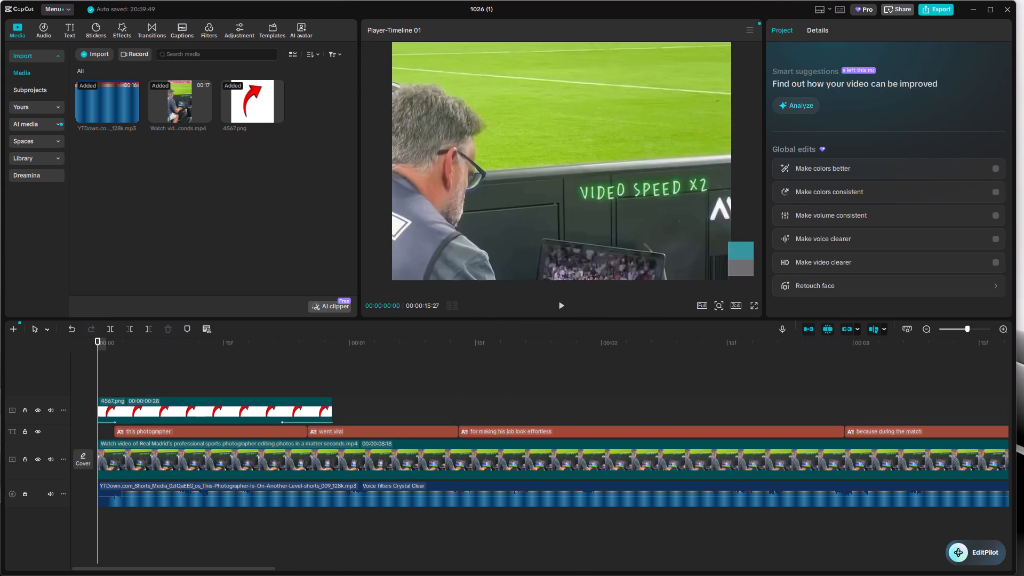
{"action": "scroll", "coordinate": [485, 209], "scroll_direction": "down", "scroll_amount": 4, "text": "ctrl"}
{"action": "left_click", "coordinate": [256, 390]}
{"action": "left_click_drag", "start_coordinate": [256, 390], "coordinate": [65, 411]}
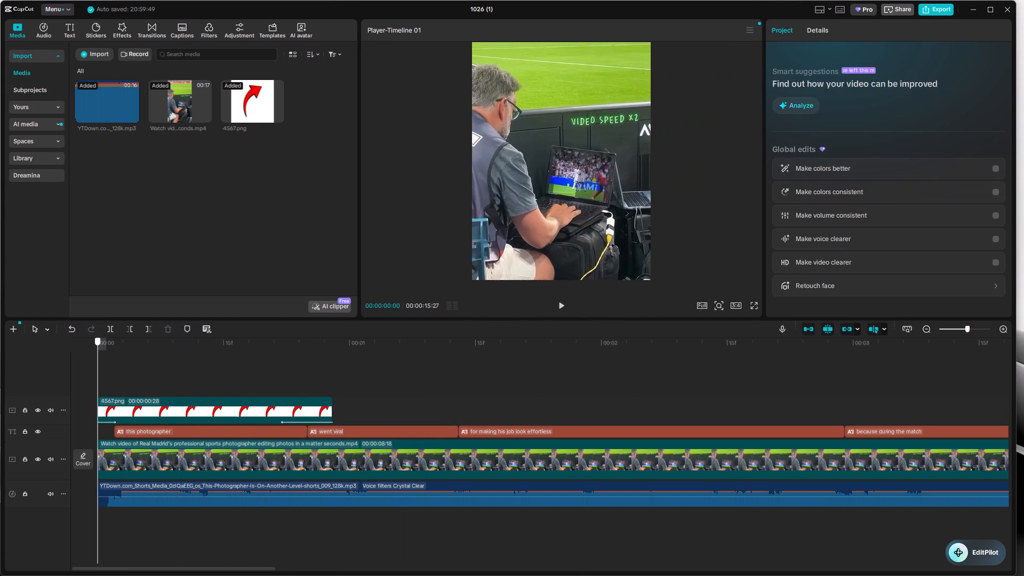
{"action": "left_click_drag", "start_coordinate": [65, 411], "coordinate": [17, 426]}
{"action": "left_click", "coordinate": [134, 345]}
{"action": "left_click_drag", "start_coordinate": [134, 345], "coordinate": [19, 397]}
{"action": "left_click", "coordinate": [560, 309]}
{"action": "left_click", "coordinate": [560, 309]}
{"action": "left_click", "coordinate": [233, 356]}
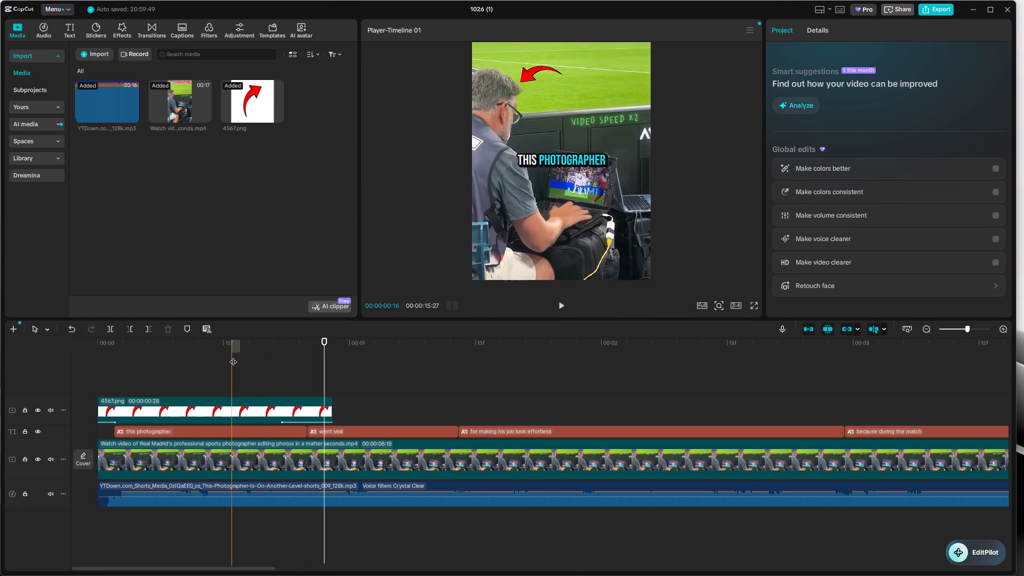
{"action": "left_click_drag", "start_coordinate": [233, 356], "coordinate": [0, 369]}
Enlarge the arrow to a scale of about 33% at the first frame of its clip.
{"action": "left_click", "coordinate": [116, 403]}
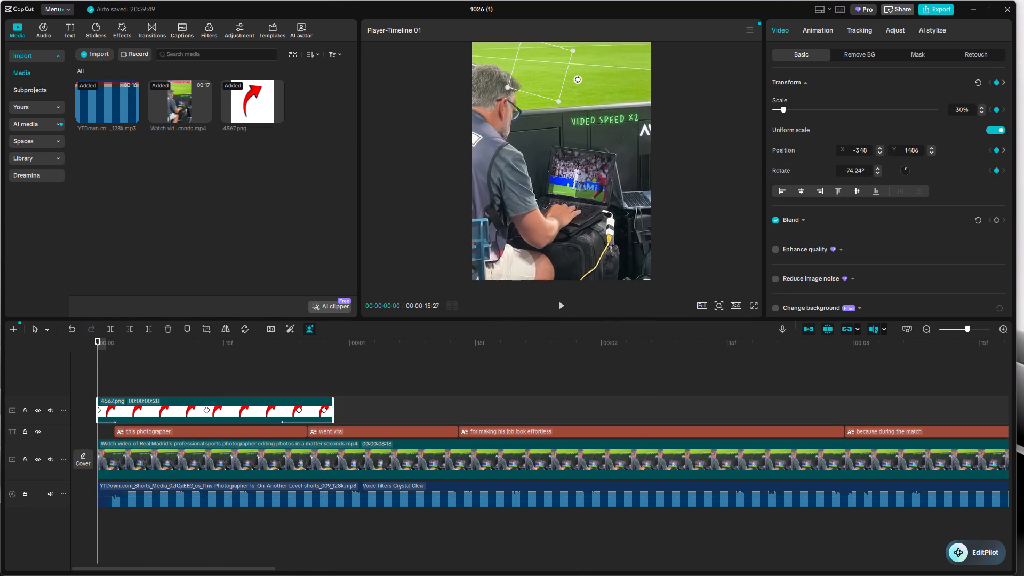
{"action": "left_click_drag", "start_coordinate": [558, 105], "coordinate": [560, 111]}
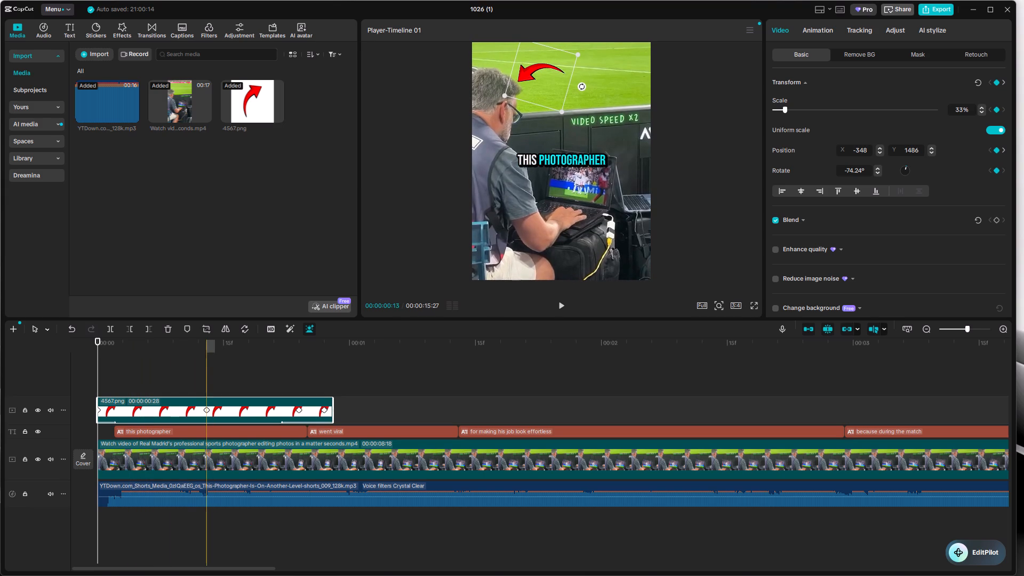
Replay the opening second from the start several times to check the enlarged arrow against the photographer's head.
{"action": "left_click", "coordinate": [563, 303]}
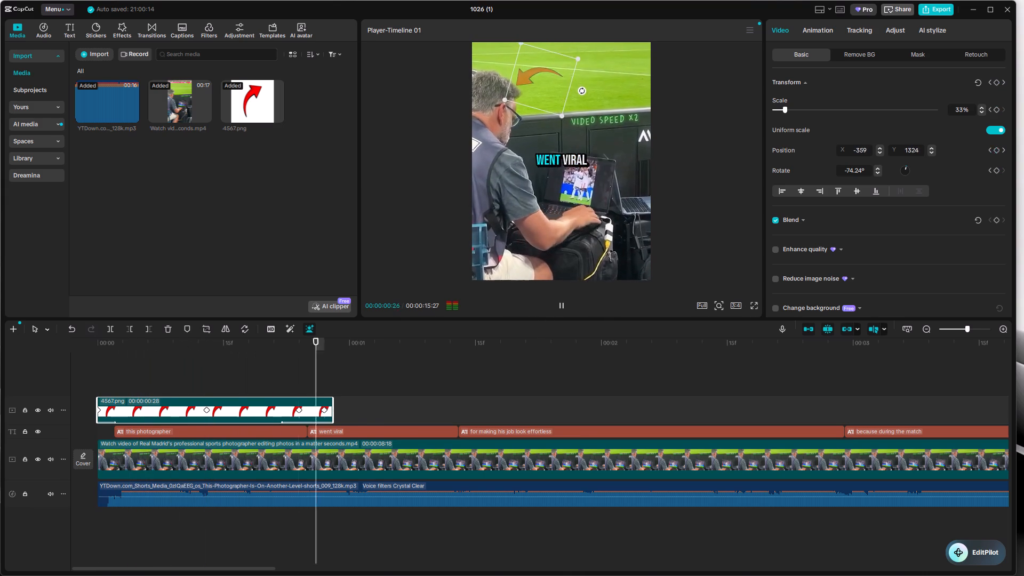
{"action": "left_click", "coordinate": [563, 303]}
{"action": "left_click", "coordinate": [348, 404]}
{"action": "left_click", "coordinate": [347, 391]}
{"action": "left_click_drag", "start_coordinate": [347, 387], "coordinate": [0, 389]}
{"action": "left_click", "coordinate": [558, 305]}
{"action": "left_click", "coordinate": [560, 305]}
{"action": "left_click", "coordinate": [222, 357]}
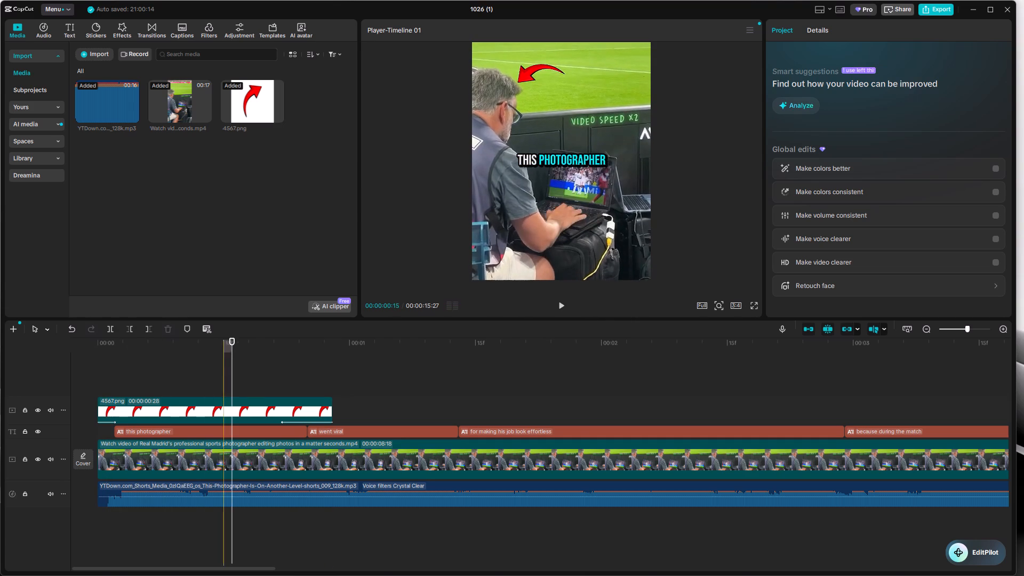
{"action": "left_click_drag", "start_coordinate": [222, 357], "coordinate": [0, 385]}
{"action": "left_click", "coordinate": [556, 305]}
{"action": "left_click", "coordinate": [558, 305]}
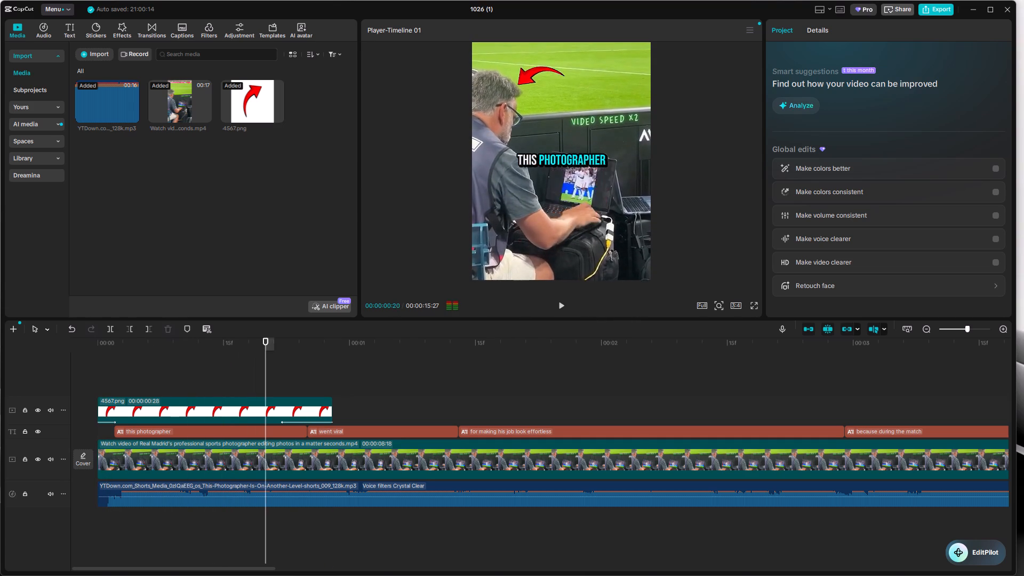
{"action": "left_click", "coordinate": [274, 357]}
{"action": "left_click_drag", "start_coordinate": [273, 357], "coordinate": [0, 389]}
Add a Transform keyframe to the photographer video clip at 00:00:00:00 with its scale set to 150%.
{"action": "left_click", "coordinate": [146, 451]}
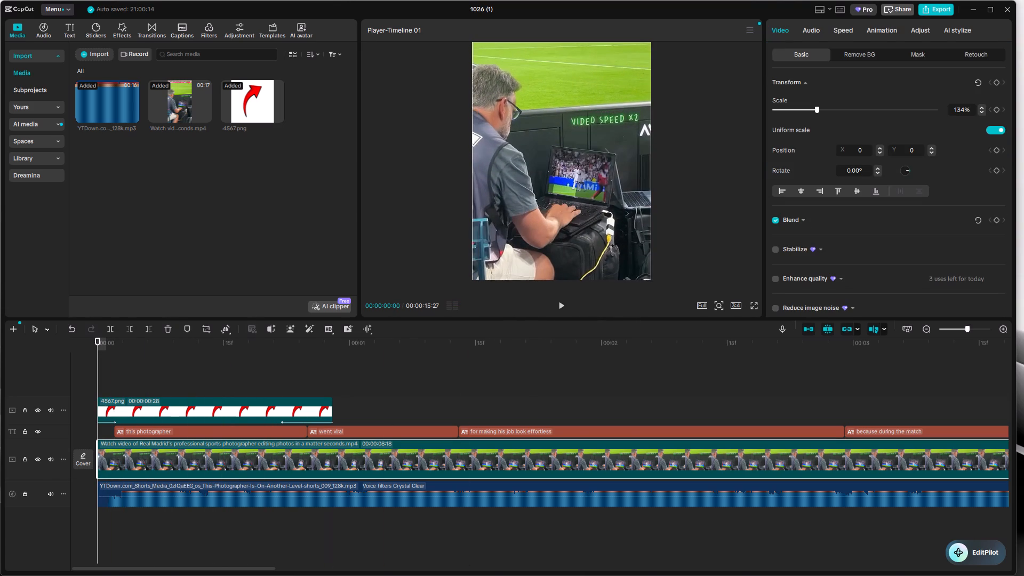
{"action": "left_click", "coordinate": [995, 86]}
{"action": "left_click_drag", "start_coordinate": [969, 109], "coordinate": [939, 109]}
{"action": "left_click_drag", "start_coordinate": [963, 109], "coordinate": [913, 118]}
{"action": "key", "text": "BackSpace"}
{"action": "type", "text": "150"}
{"action": "key", "text": "Return"}
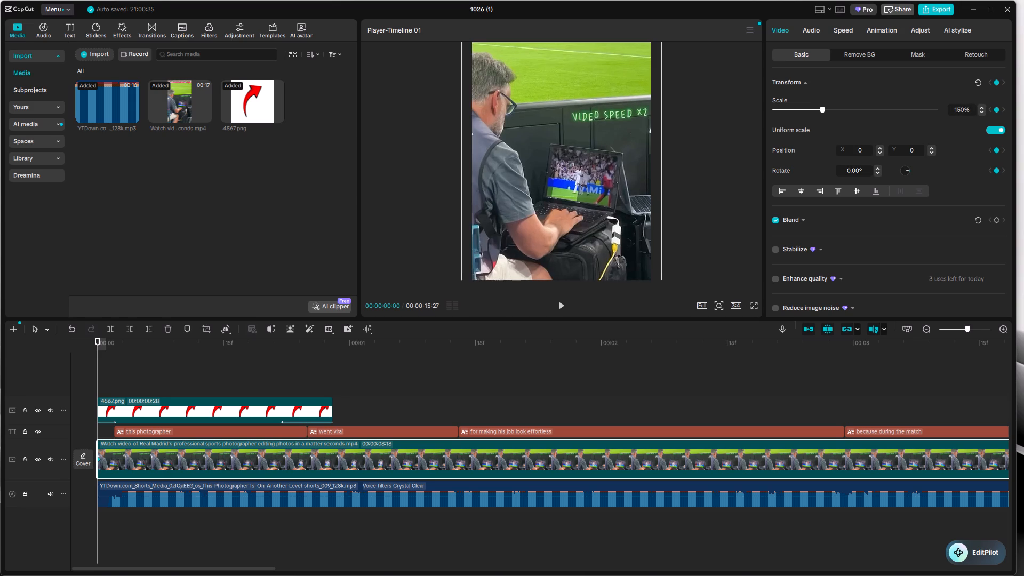
Add a scale keyframe to the photographer video clip at 00:00:00:02 and set its scale to 135%.
{"action": "left_click_drag", "start_coordinate": [97, 365], "coordinate": [109, 377]}
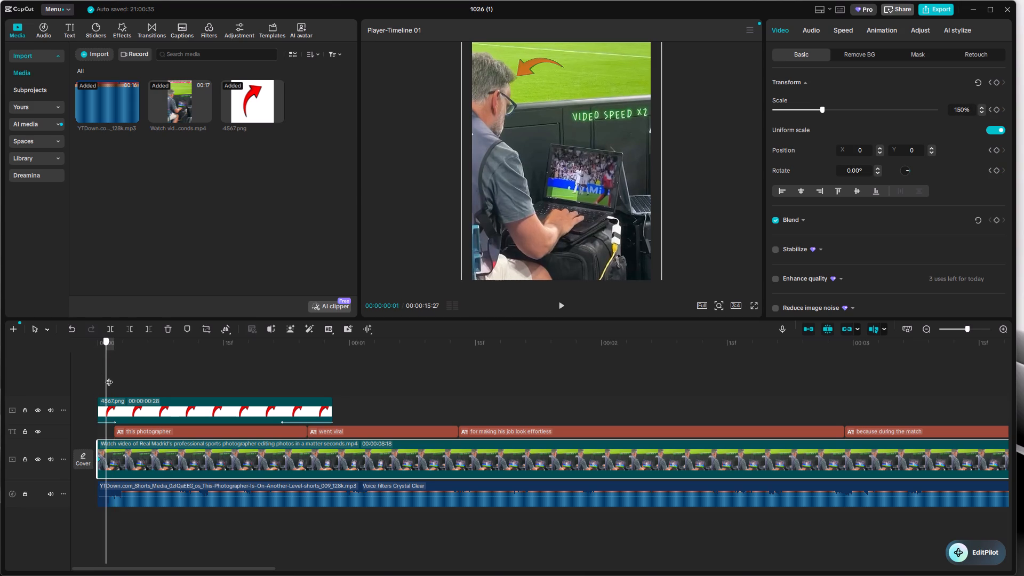
{"action": "left_click_drag", "start_coordinate": [109, 377], "coordinate": [110, 378]}
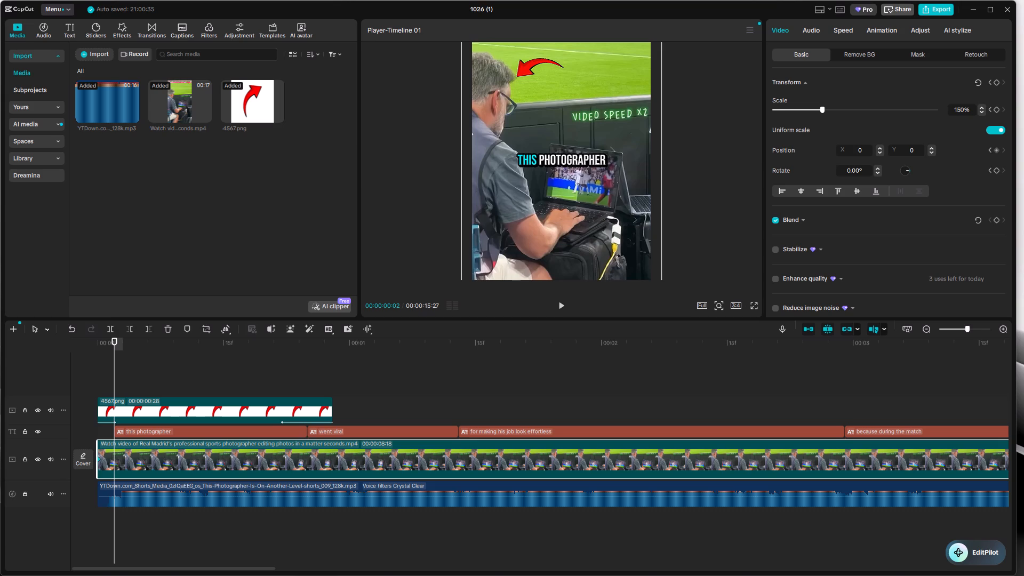
{"action": "left_click", "coordinate": [995, 106]}
{"action": "left_click_drag", "start_coordinate": [966, 109], "coordinate": [844, 123]}
{"action": "key", "text": "BackSpace"}
{"action": "key", "text": "1"}
{"action": "key", "text": "3"}
{"action": "key", "text": "5"}
{"action": "key", "text": "Return"}
Play back the opening frames from the start to check the video clip's quick zoom-out.
{"action": "left_click", "coordinate": [161, 365]}
{"action": "left_click_drag", "start_coordinate": [161, 365], "coordinate": [101, 375]}
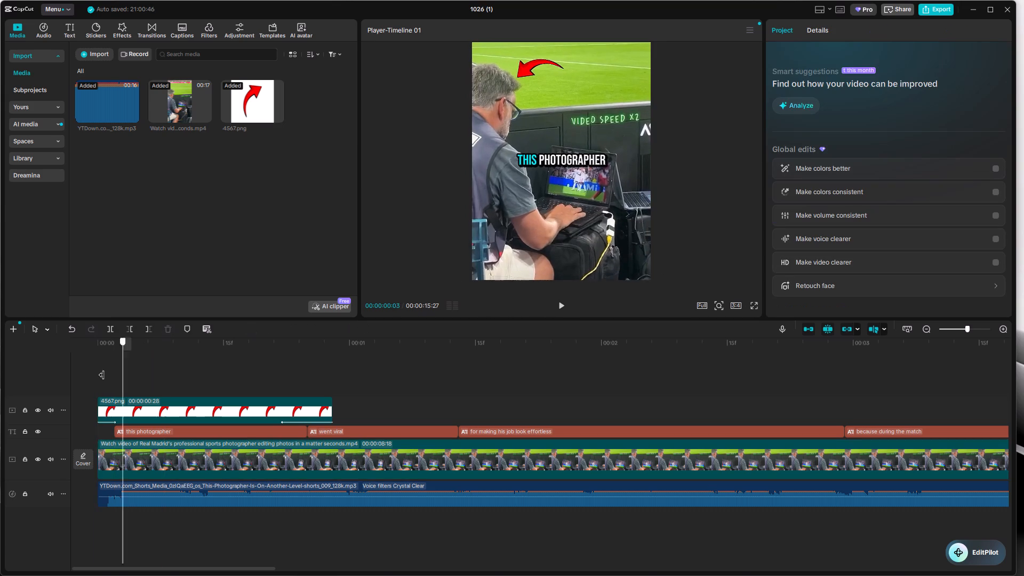
{"action": "left_click_drag", "start_coordinate": [101, 375], "coordinate": [0, 391]}
{"action": "left_click", "coordinate": [563, 299]}
{"action": "left_click", "coordinate": [563, 302]}
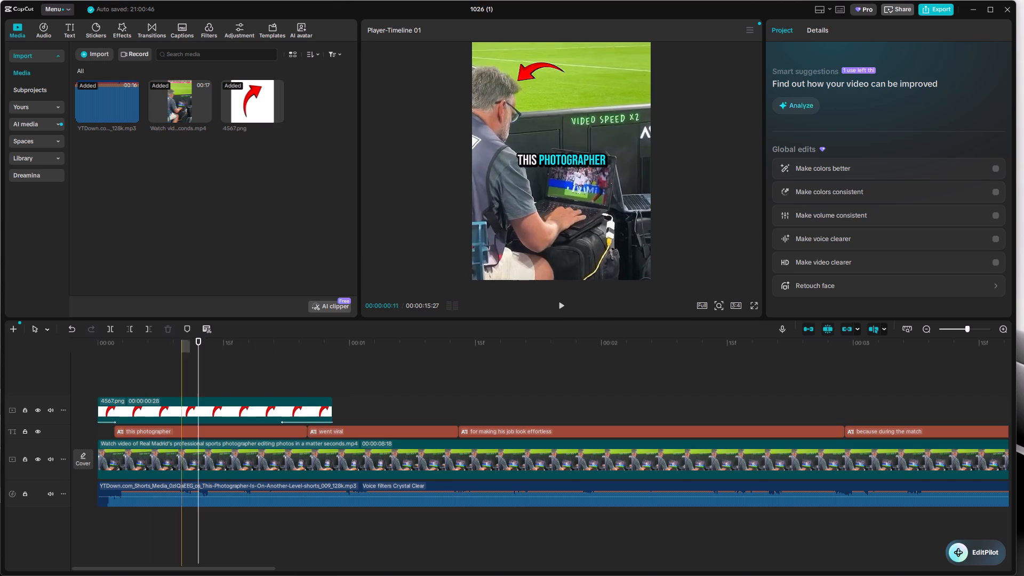
{"action": "left_click", "coordinate": [161, 388]}
{"action": "left_click_drag", "start_coordinate": [161, 388], "coordinate": [63, 409]}
Apply the Zoom 1 entrance animation to the photographer video clip and shorten it to about five frames.
{"action": "left_click", "coordinate": [167, 468]}
{"action": "left_click", "coordinate": [844, 30]}
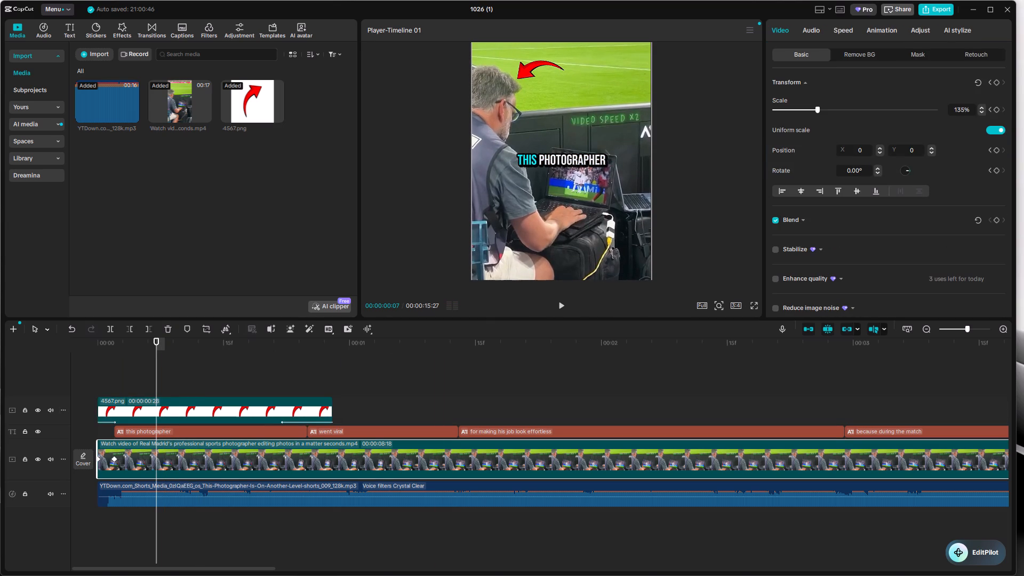
{"action": "left_click", "coordinate": [886, 26]}
{"action": "left_click", "coordinate": [806, 54]}
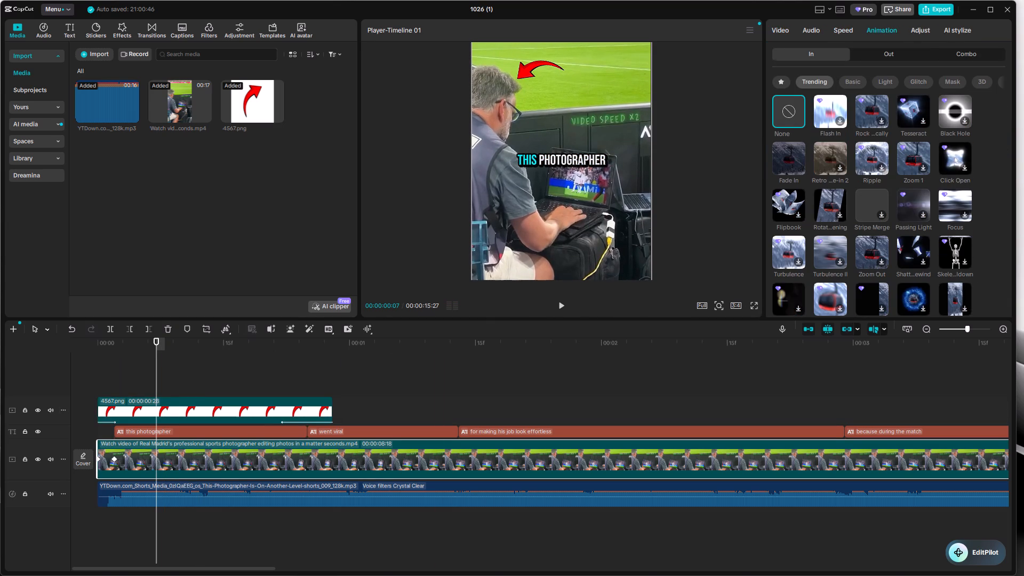
{"action": "left_click", "coordinate": [911, 151]}
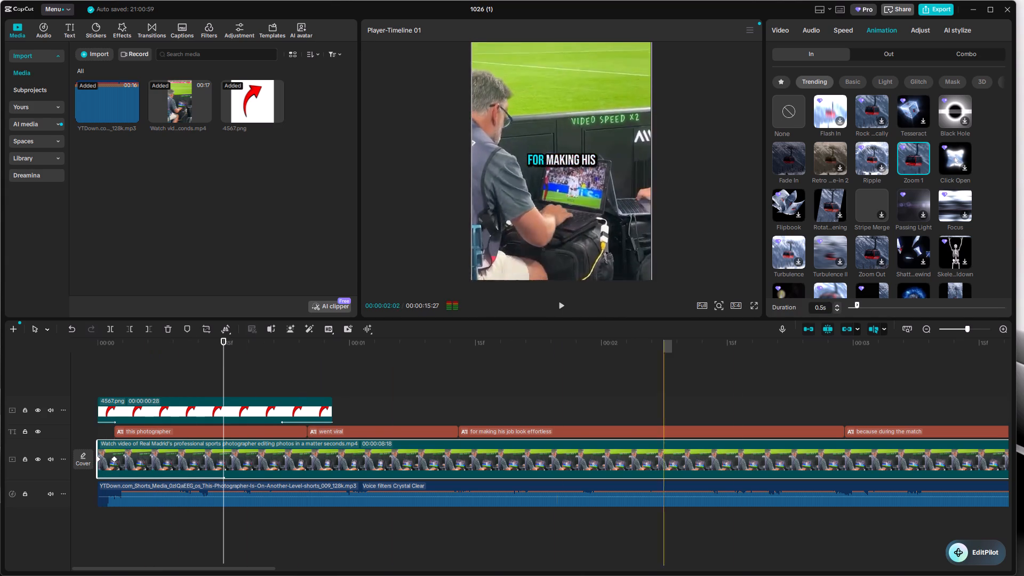
{"action": "left_click", "coordinate": [853, 309]}
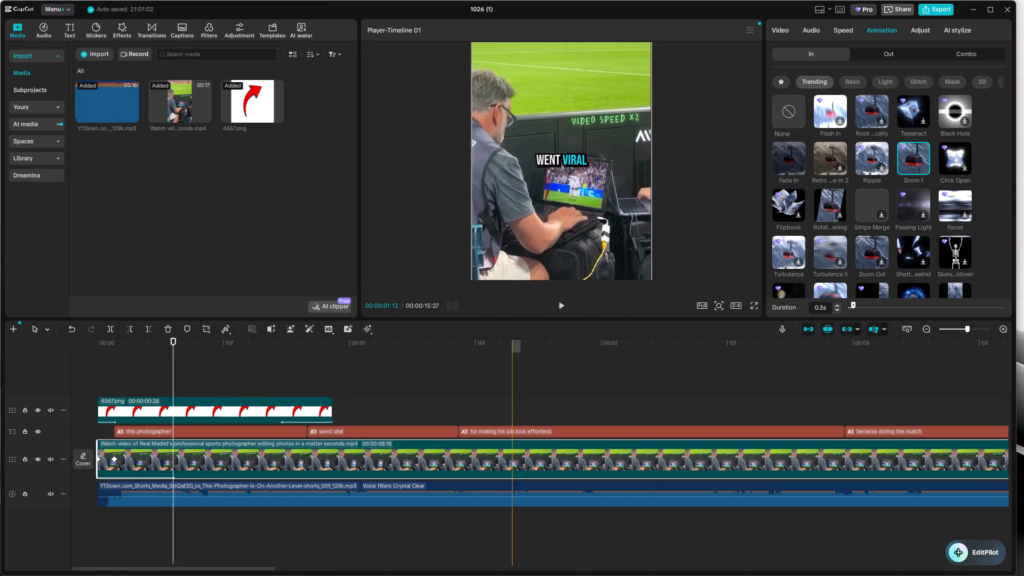
{"action": "left_click", "coordinate": [852, 308]}
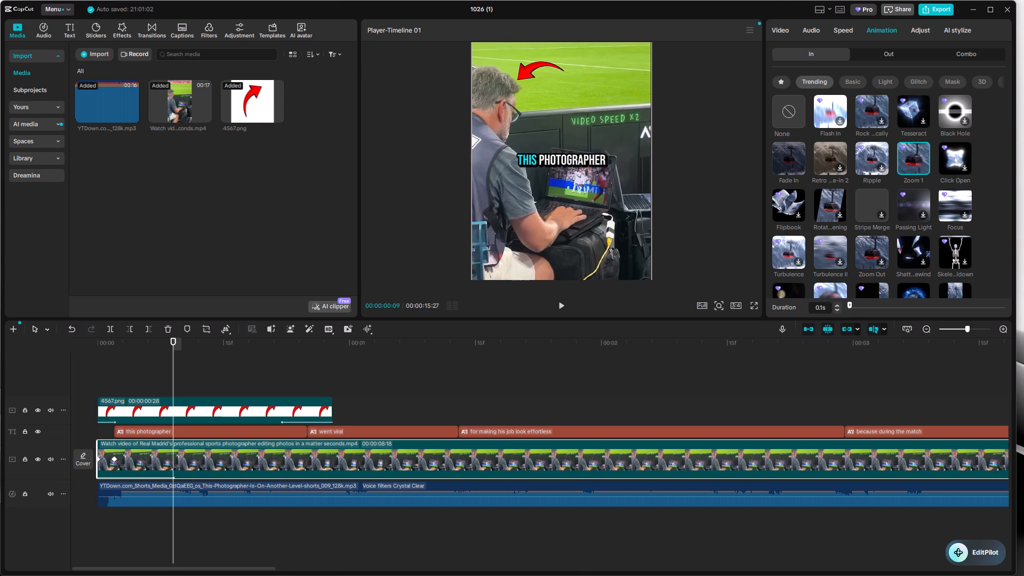
Play back the opening from the start and view a frame full screen to check the zoom entrance with the arrow.
{"action": "left_click", "coordinate": [206, 396]}
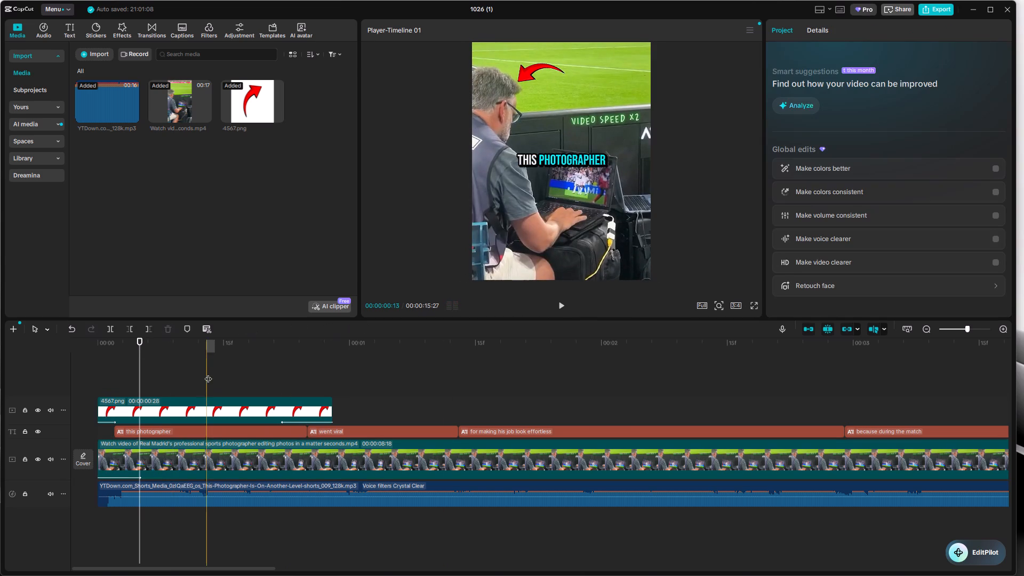
{"action": "left_click", "coordinate": [208, 373]}
{"action": "left_click_drag", "start_coordinate": [208, 373], "coordinate": [0, 397]}
{"action": "left_click", "coordinate": [558, 302]}
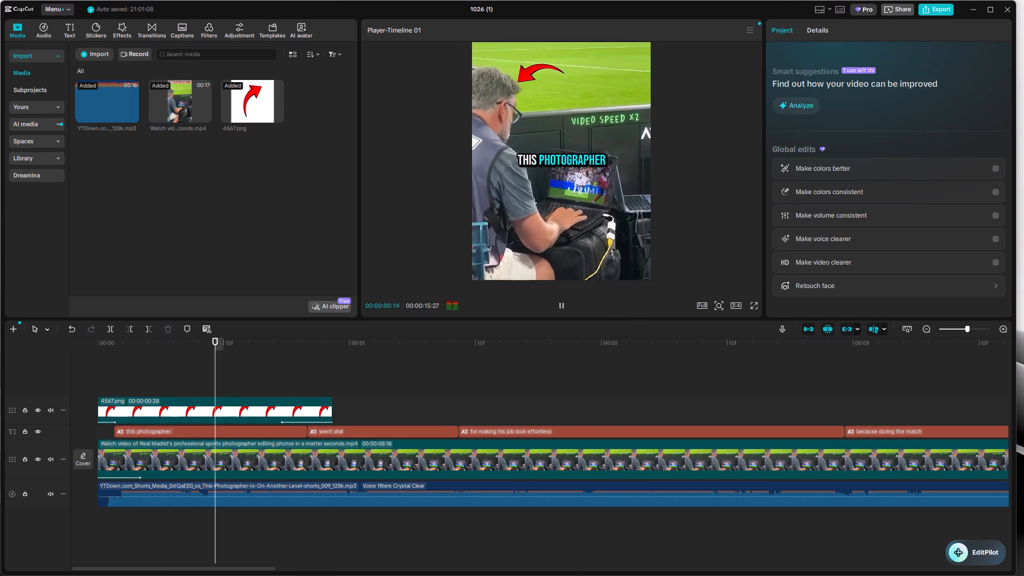
{"action": "triple_click", "coordinate": [558, 302]}
{"action": "double_click", "coordinate": [193, 370]}
{"action": "left_click_drag", "start_coordinate": [193, 364], "coordinate": [142, 371]}
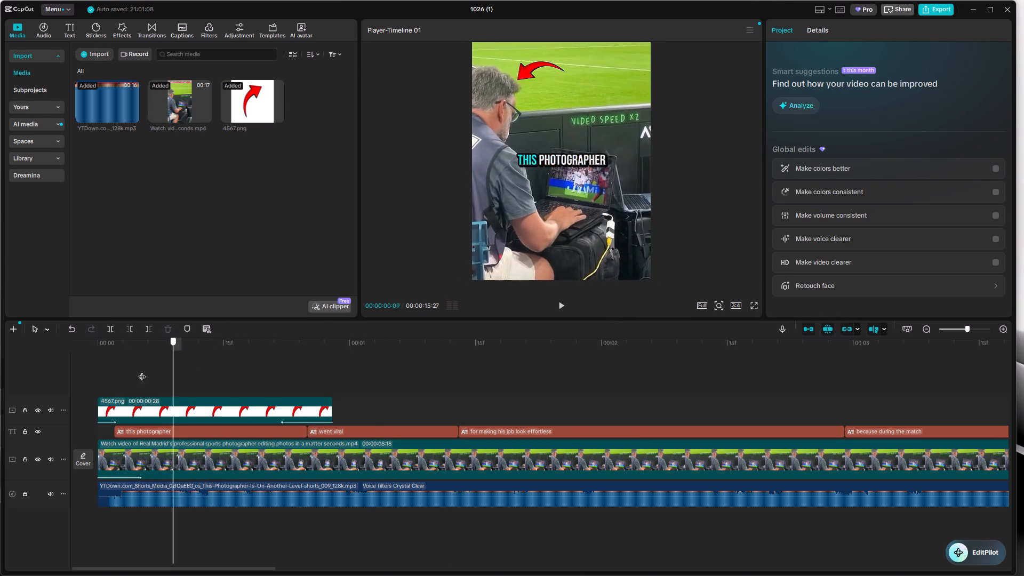
{"action": "left_click_drag", "start_coordinate": [142, 371], "coordinate": [11, 388]}
{"action": "left_click", "coordinate": [565, 302]}
{"action": "left_click", "coordinate": [565, 302]}
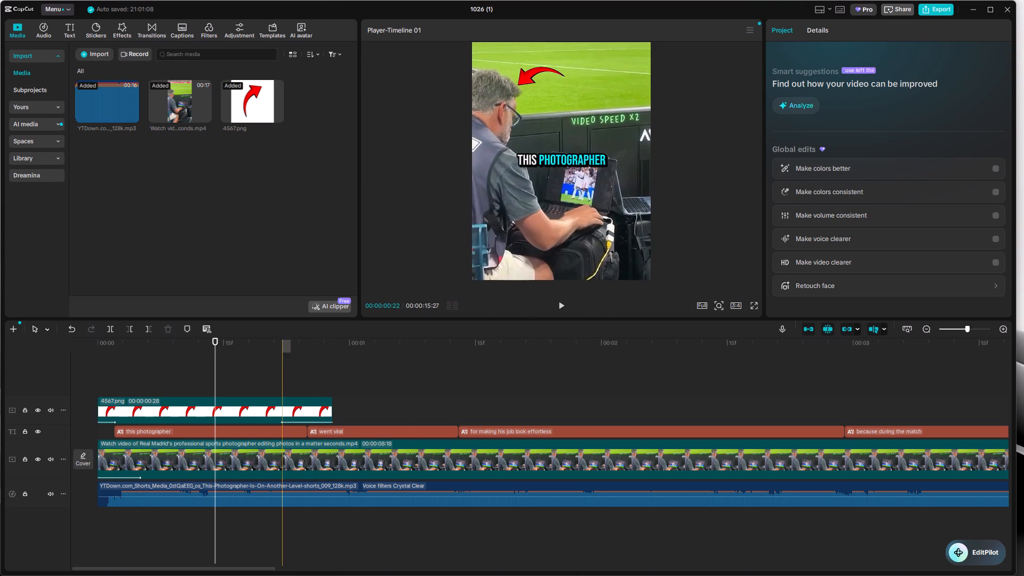
{"action": "left_click", "coordinate": [752, 306]}
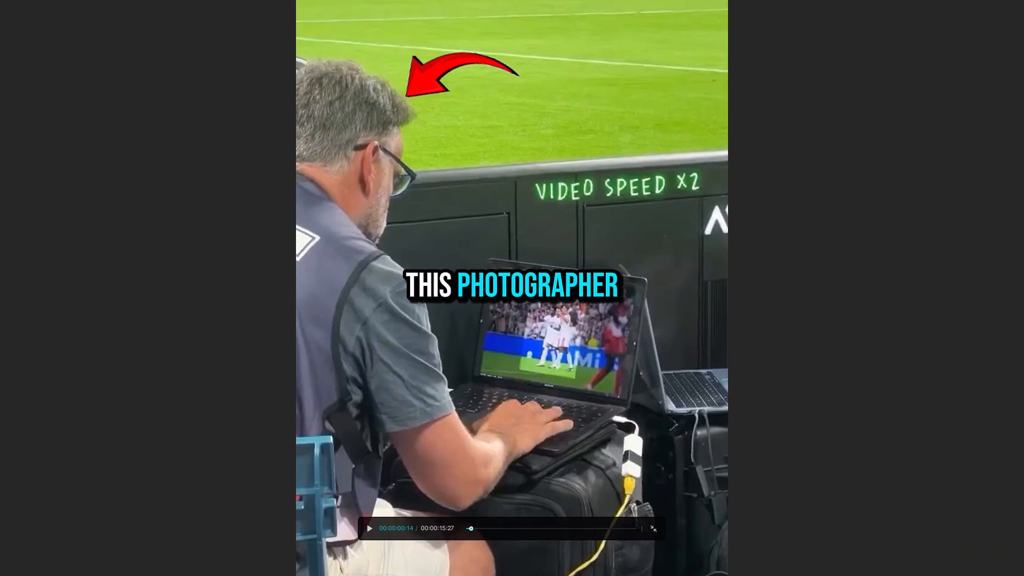
{"action": "key", "text": "Escape"}
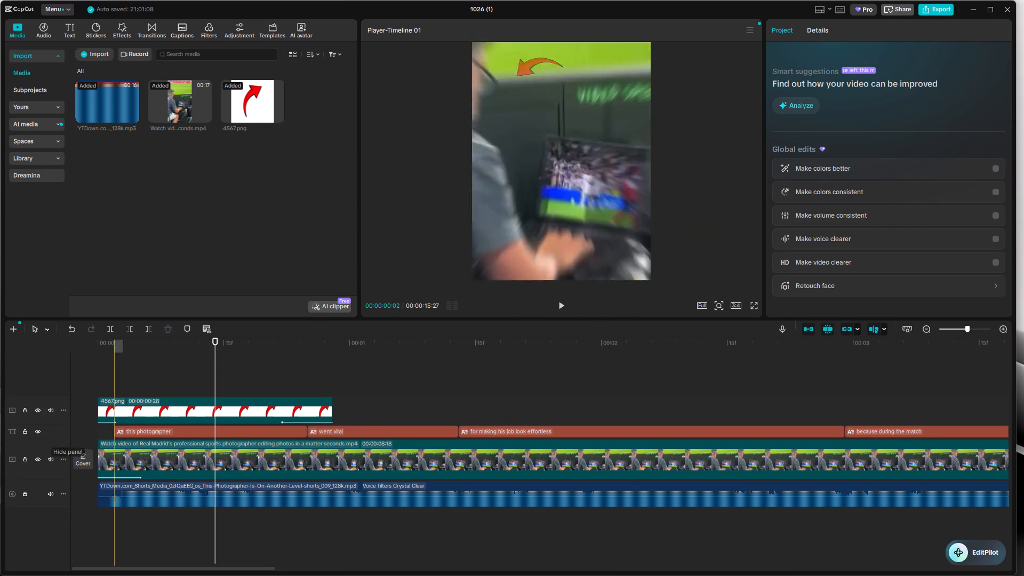
At the arrow clip's first frame, move the arrow to about X -163, Y 1495 and enlarge it to about 37%.
{"action": "left_click", "coordinate": [143, 423]}
{"action": "left_click_drag", "start_coordinate": [214, 367], "coordinate": [0, 382]}
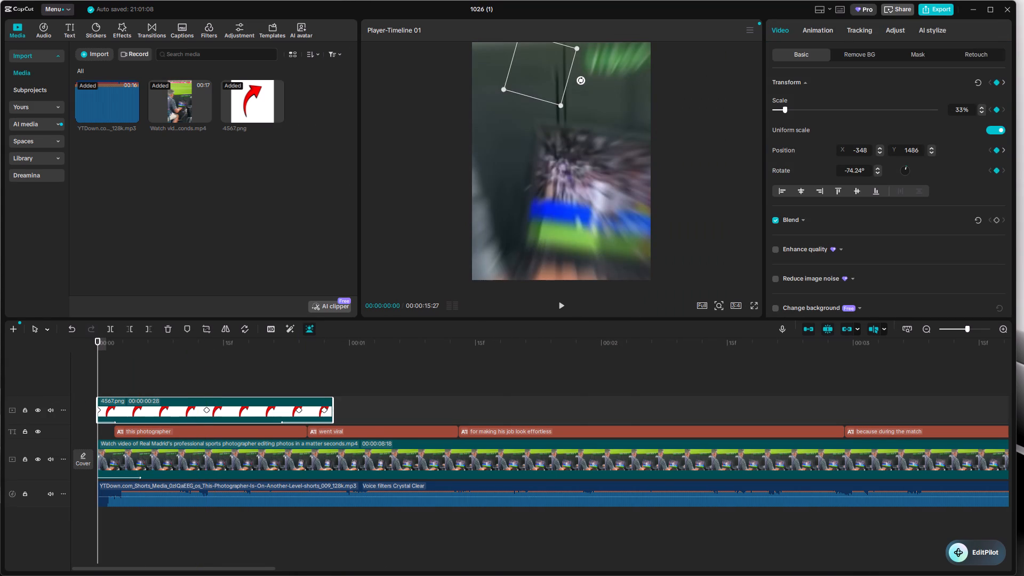
{"action": "left_click_drag", "start_coordinate": [526, 71], "coordinate": [538, 70]}
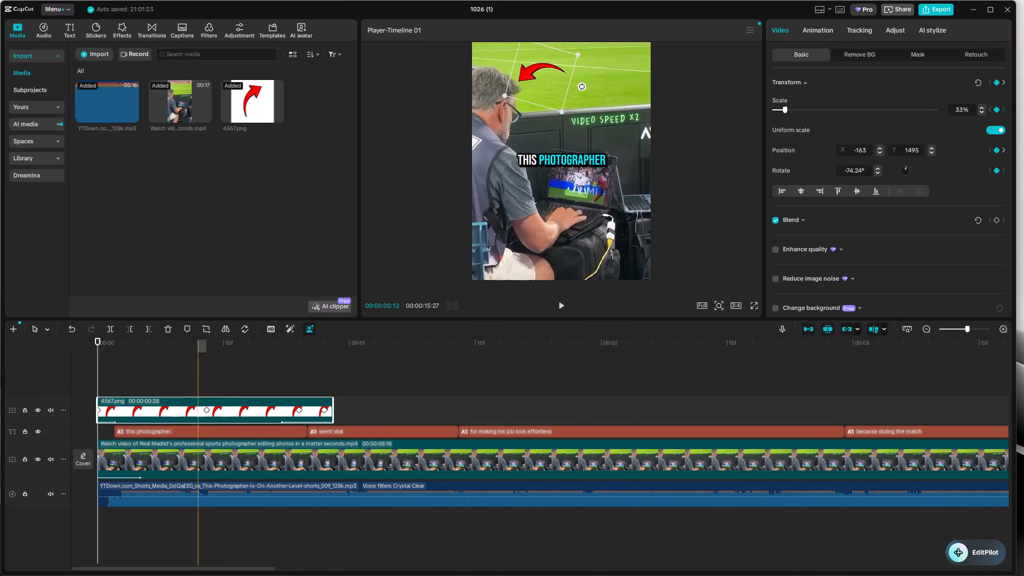
{"action": "left_click_drag", "start_coordinate": [571, 106], "coordinate": [577, 111]}
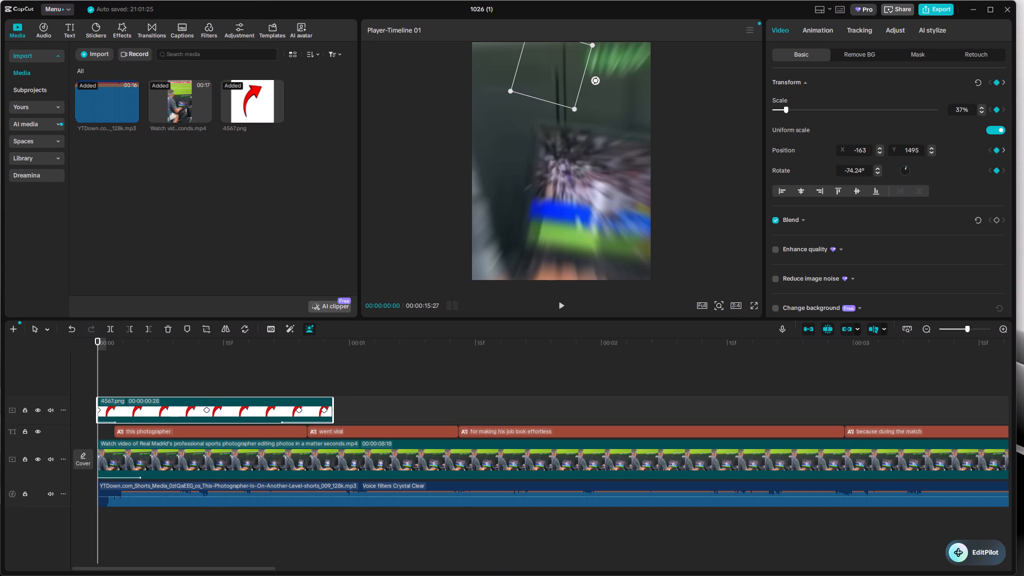
Shift the arrow slightly away from the photographer's head at each of its remaining keyframes, at frames 13, 24 and 27.
{"action": "triple_click", "coordinate": [984, 108]}
{"action": "left_click", "coordinate": [209, 409]}
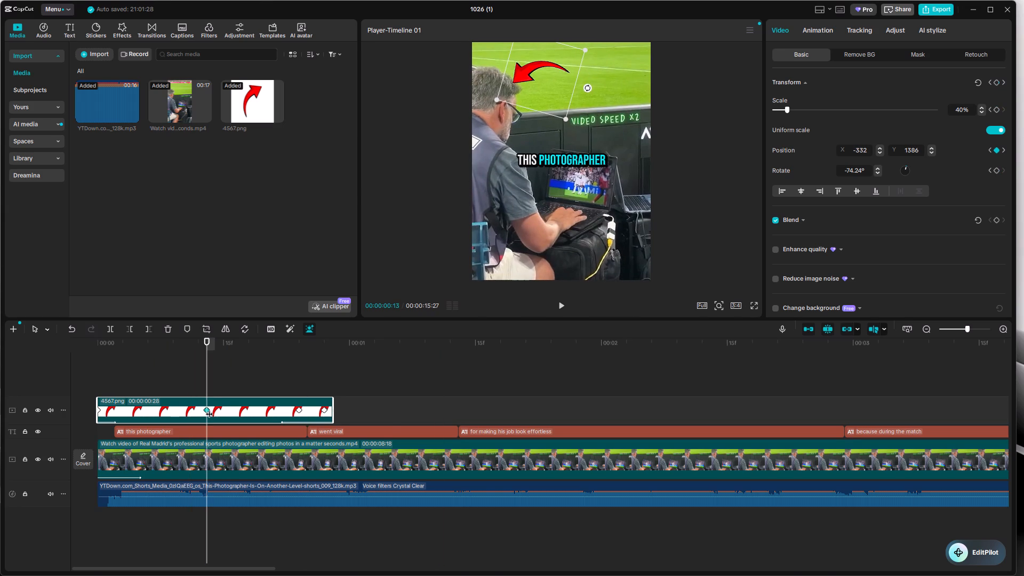
{"action": "left_click", "coordinate": [101, 409]}
{"action": "left_click", "coordinate": [205, 347]}
{"action": "left_click_drag", "start_coordinate": [541, 70], "coordinate": [554, 69]}
{"action": "left_click", "coordinate": [301, 409]}
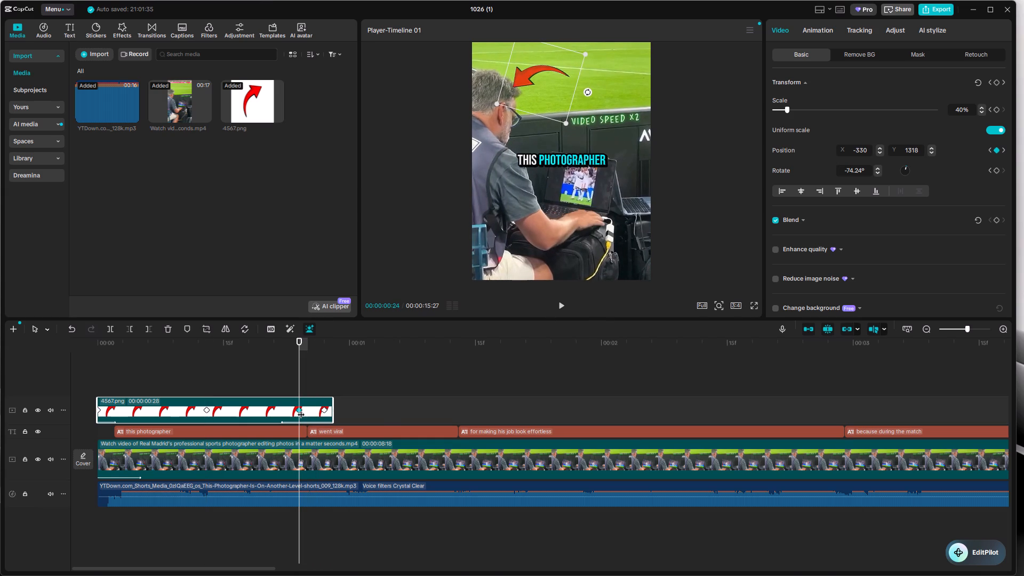
{"action": "left_click_drag", "start_coordinate": [532, 66], "coordinate": [542, 63]}
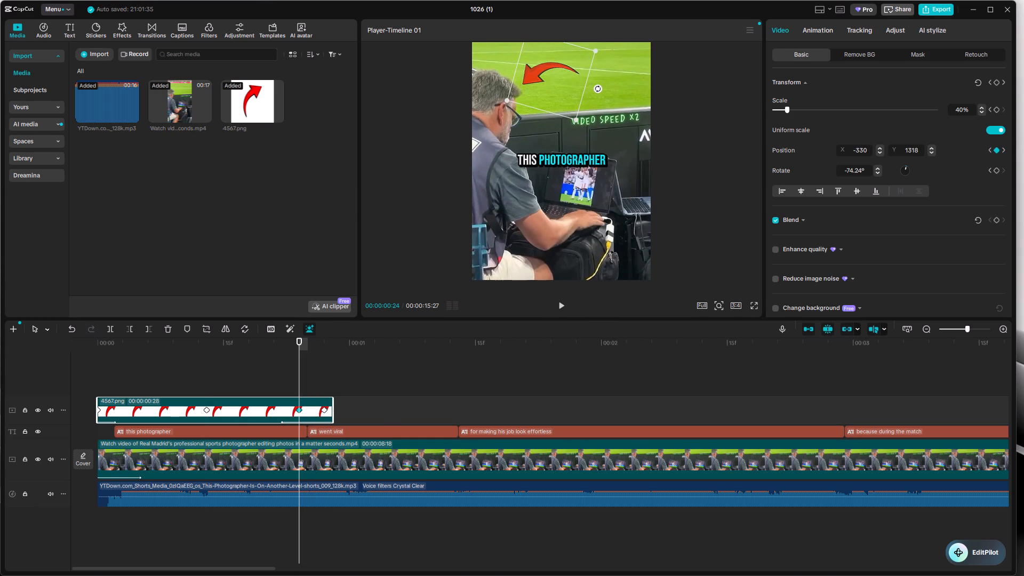
{"action": "left_click_drag", "start_coordinate": [542, 63], "coordinate": [543, 64]}
{"action": "left_click", "coordinate": [323, 411]}
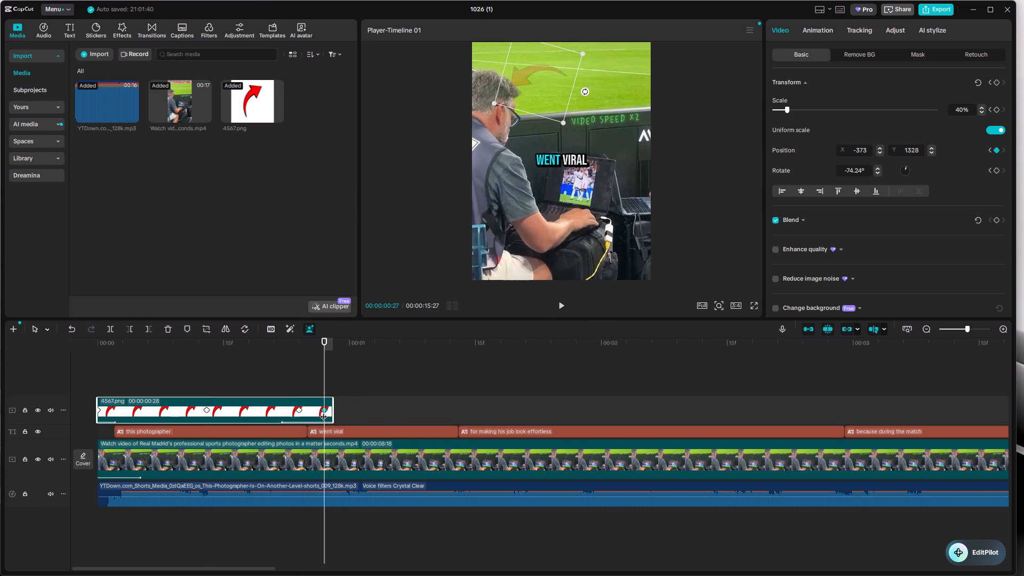
{"action": "left_click_drag", "start_coordinate": [529, 58], "coordinate": [540, 55]}
Play back the whole short from the start to check the arrow, captions and clips, showing more of the timeline.
{"action": "left_click", "coordinate": [247, 374]}
{"action": "left_click_drag", "start_coordinate": [247, 374], "coordinate": [0, 397]}
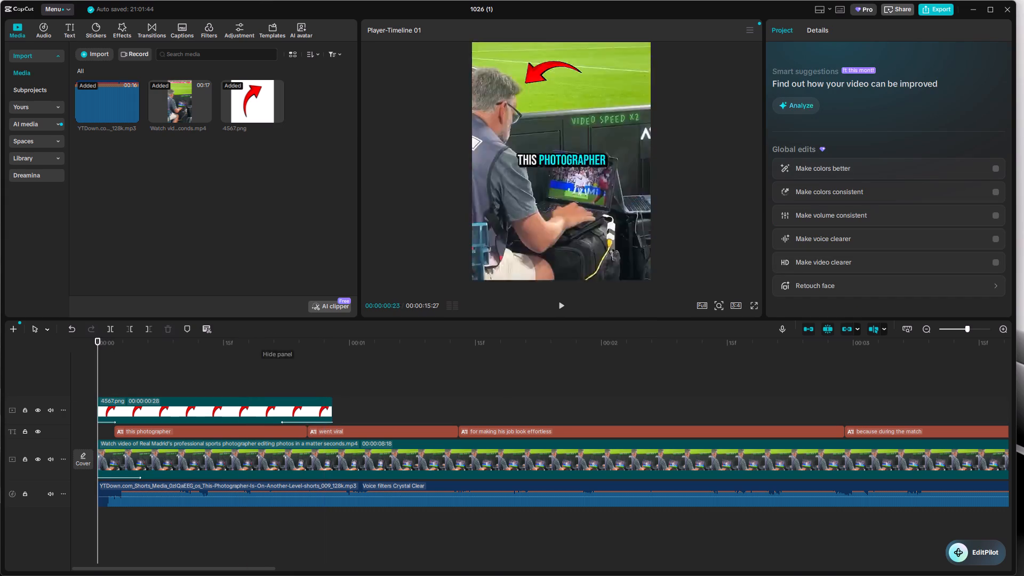
{"action": "left_click", "coordinate": [554, 303]}
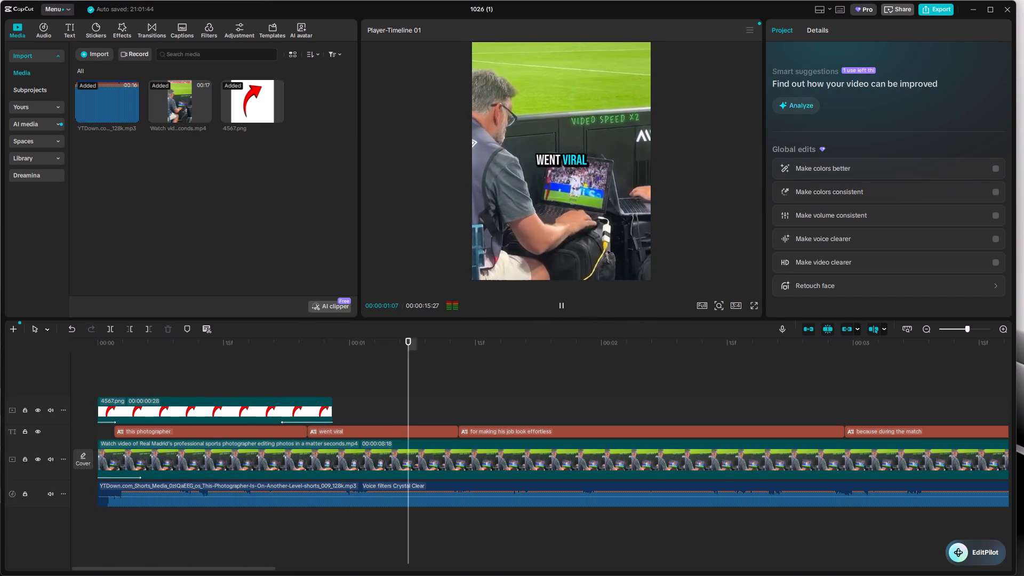
{"action": "left_click", "coordinate": [927, 324]}
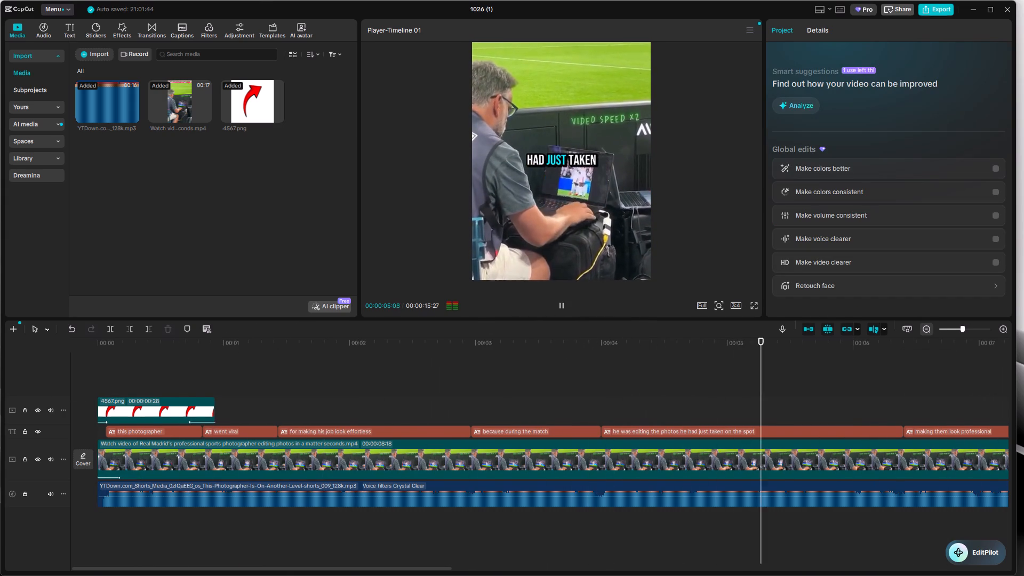
{"action": "left_click", "coordinate": [927, 333]}
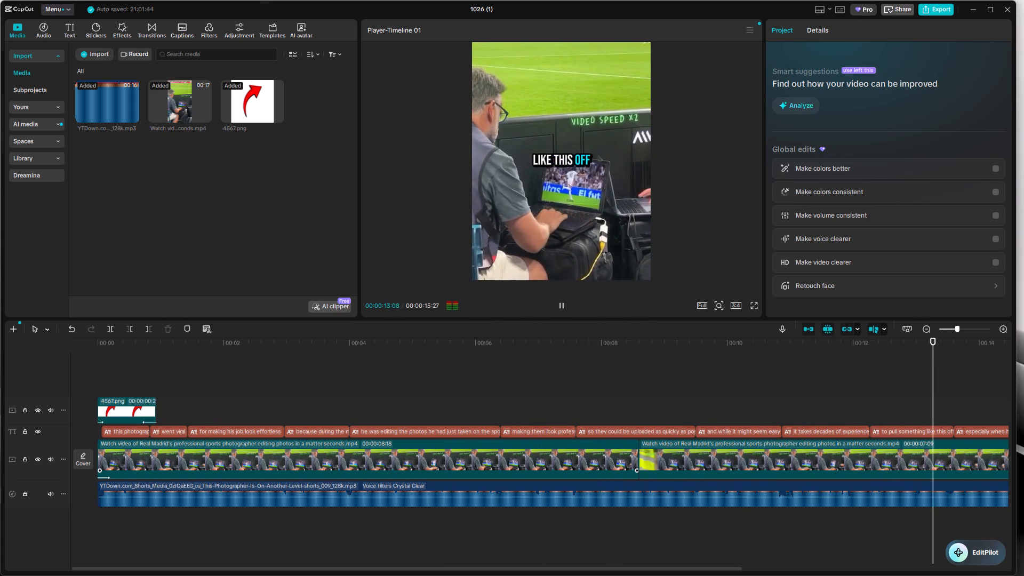
{"action": "right_click", "coordinate": [493, 449]}
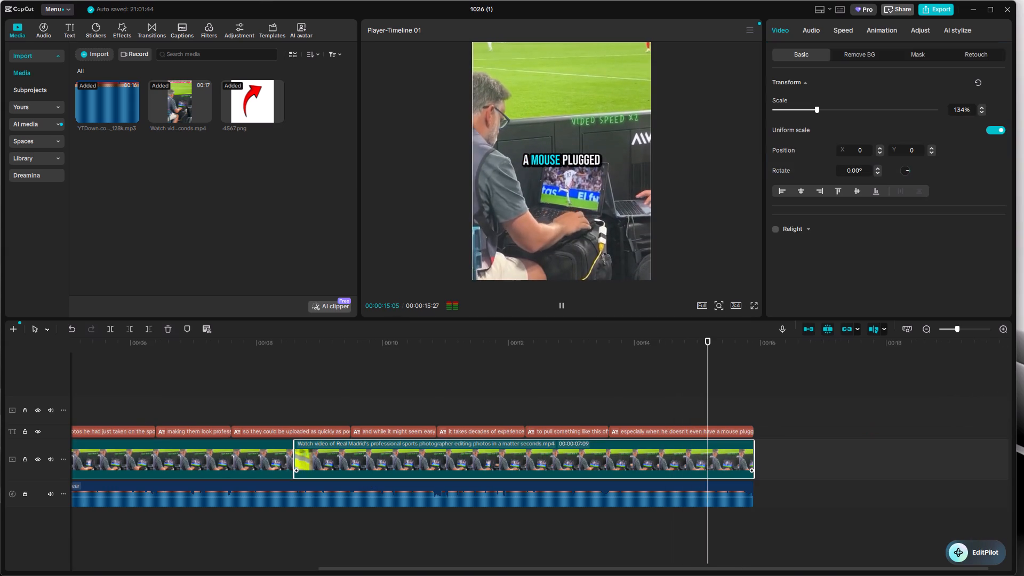
{"action": "left_click_drag", "start_coordinate": [380, 371], "coordinate": [371, 374]}
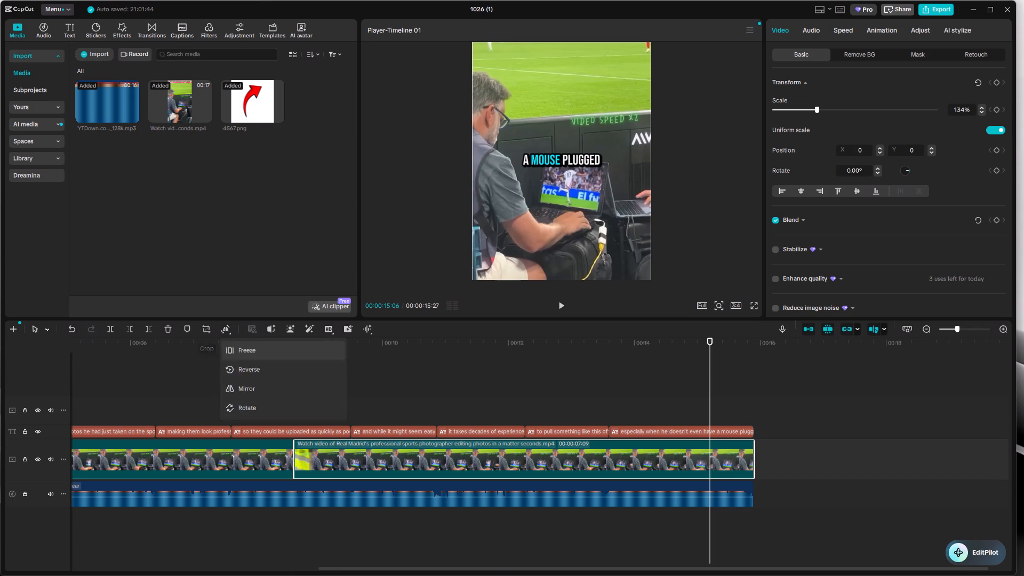
Add the favourite Heatwave Flash transition between the two photographer video clips and set its duration to 0.3 s.
{"action": "left_click", "coordinate": [248, 374]}
{"action": "left_click_drag", "start_coordinate": [248, 374], "coordinate": [229, 345]}
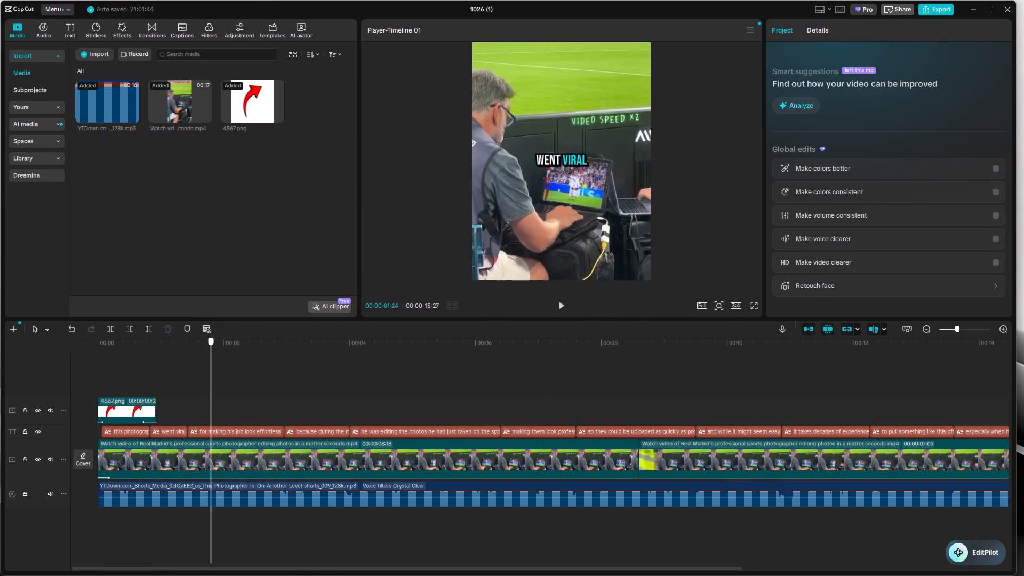
{"action": "left_click_drag", "start_coordinate": [229, 345], "coordinate": [579, 250]}
{"action": "left_click", "coordinate": [158, 29]}
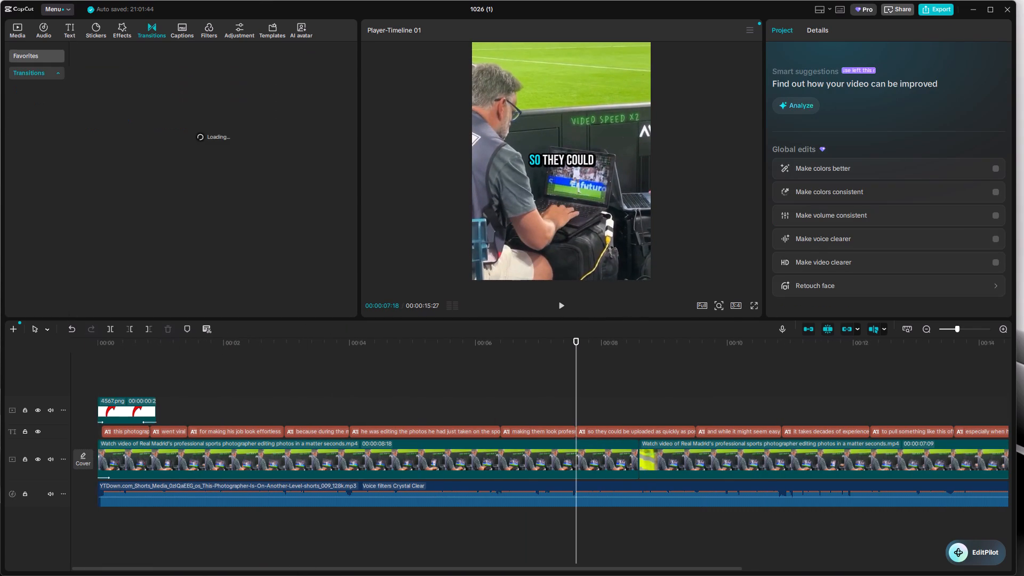
{"action": "left_click", "coordinate": [41, 55]}
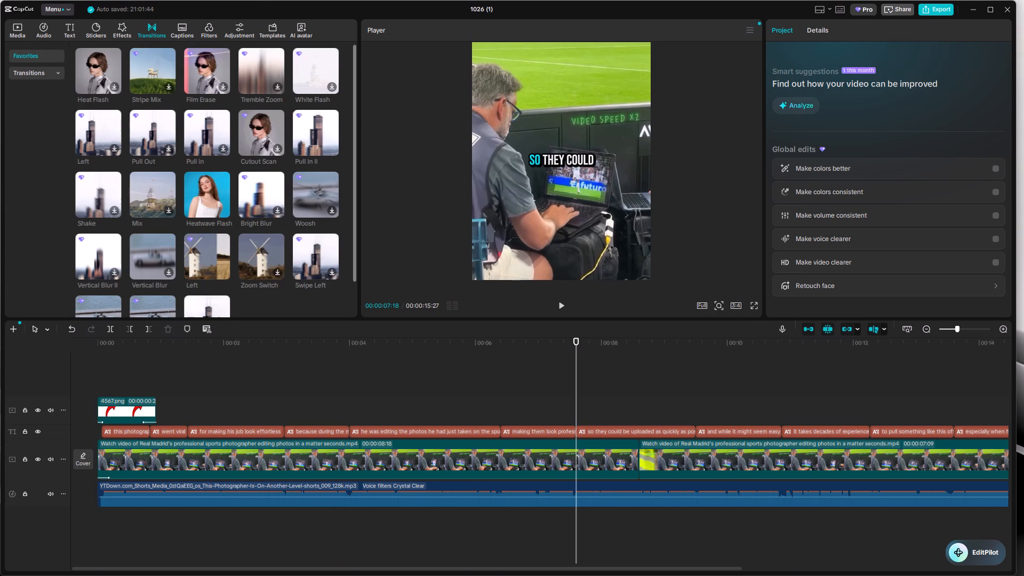
{"action": "left_click_drag", "start_coordinate": [199, 189], "coordinate": [618, 464]}
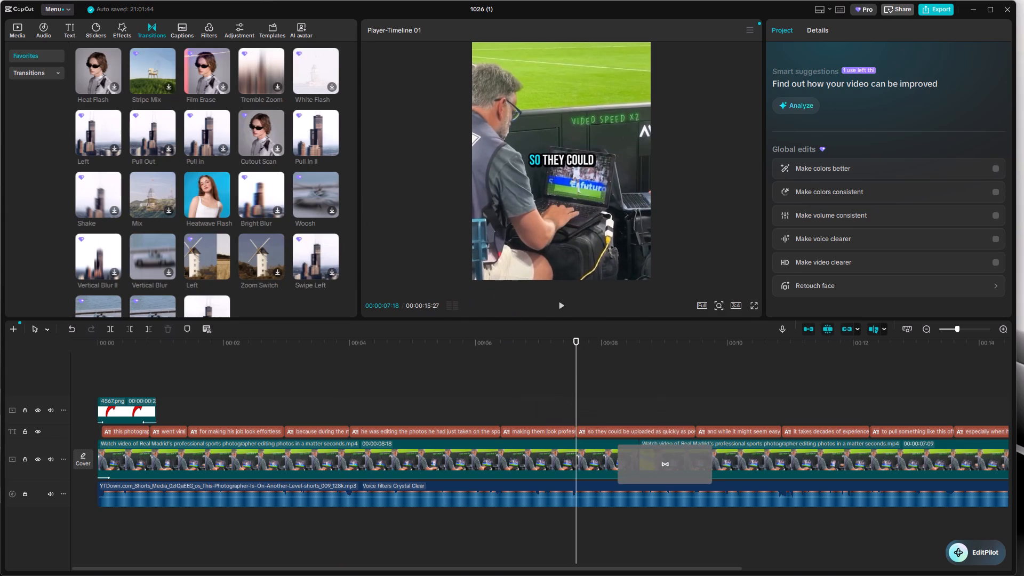
{"action": "left_click", "coordinate": [812, 103]}
{"action": "left_click", "coordinate": [798, 103]}
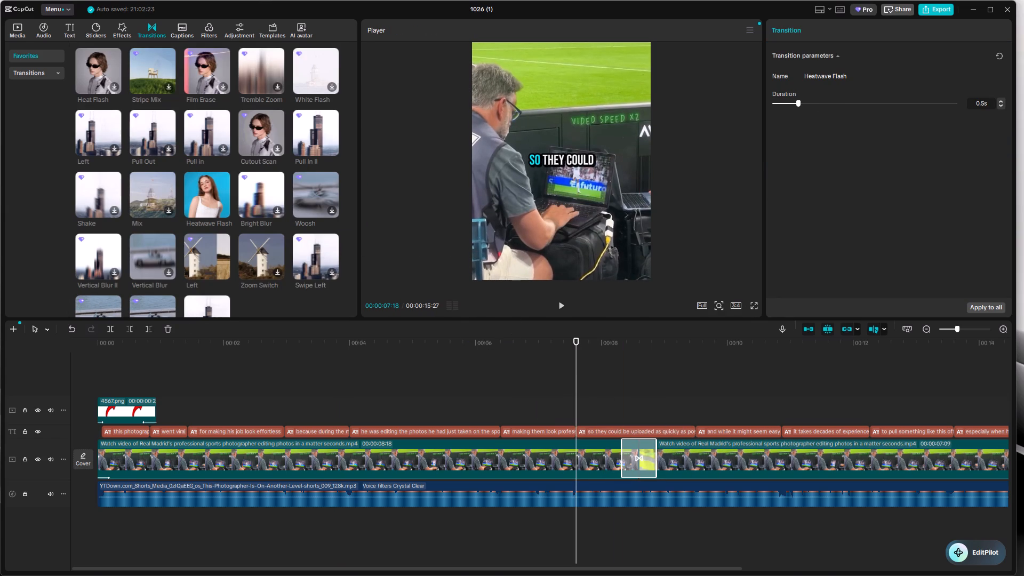
{"action": "left_click", "coordinate": [787, 103]}
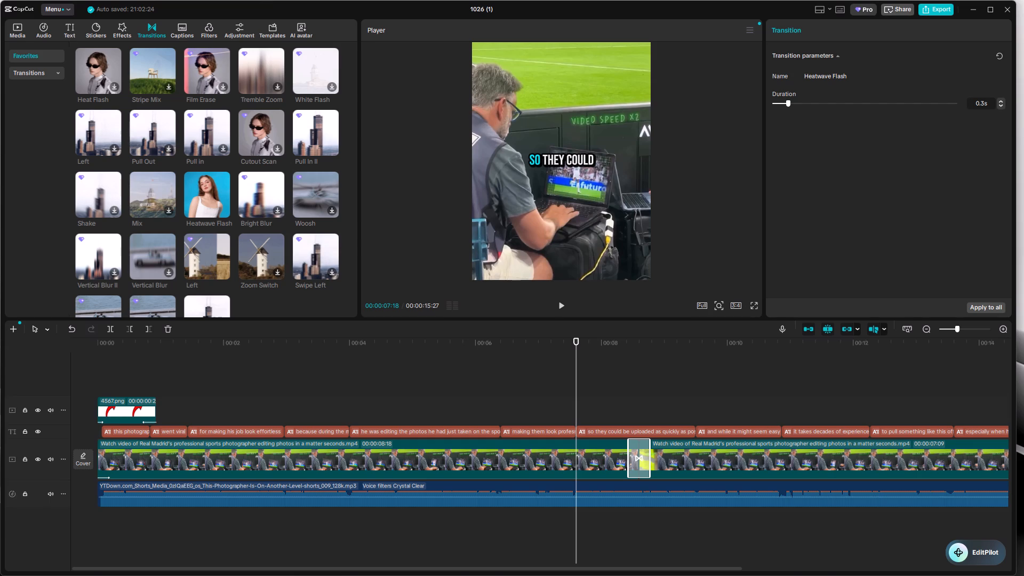
Import the photo-click sound effect from the Sound effect SFX folder into the project media.
{"action": "left_click", "coordinate": [22, 36]}
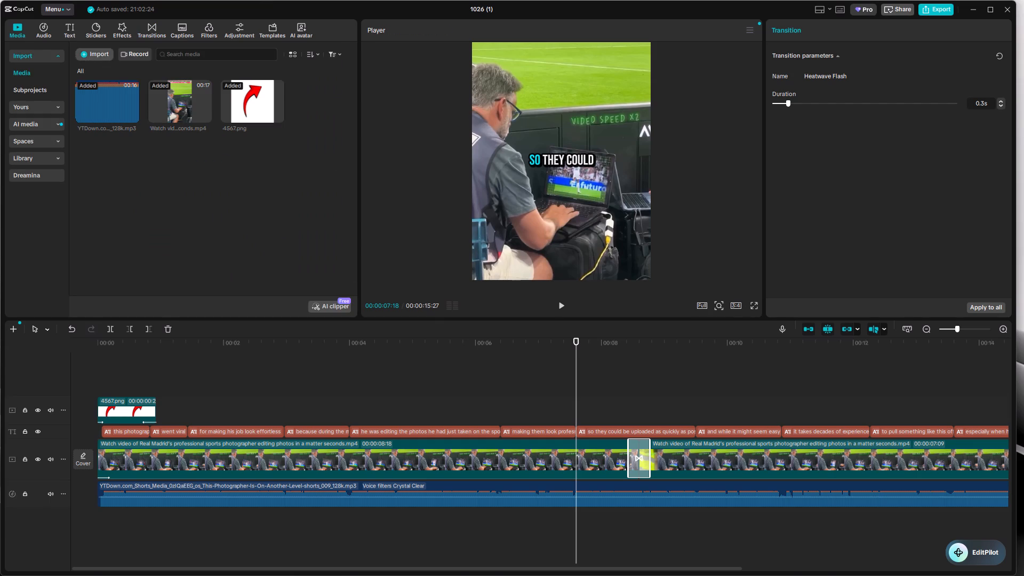
{"action": "left_click", "coordinate": [97, 55]}
{"action": "scroll", "coordinate": [198, 178], "scroll_direction": "down", "scroll_amount": 3}
{"action": "scroll", "coordinate": [175, 186], "scroll_direction": "up", "scroll_amount": 3}
{"action": "left_click", "coordinate": [60, 150]}
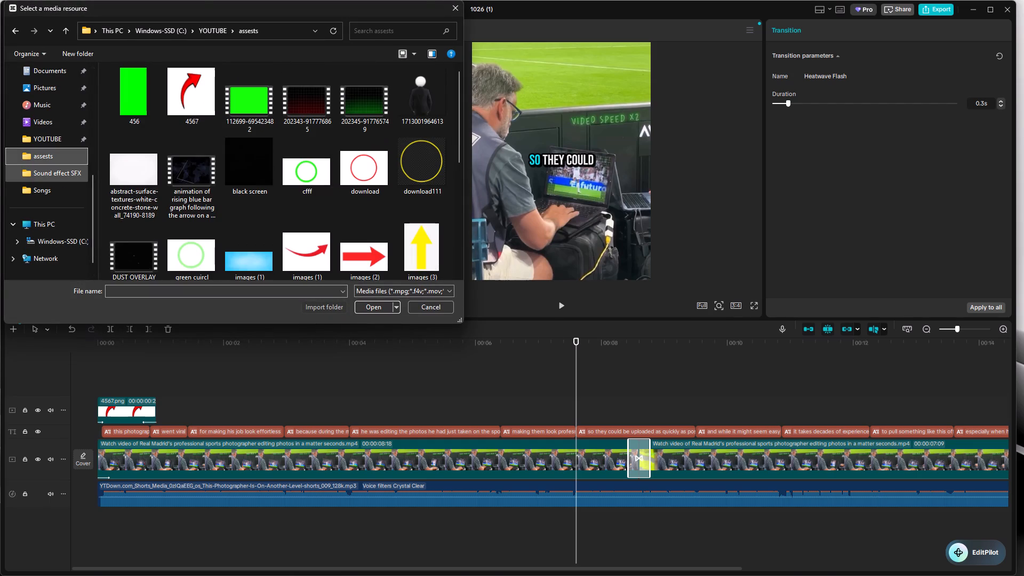
{"action": "left_click", "coordinate": [62, 171]}
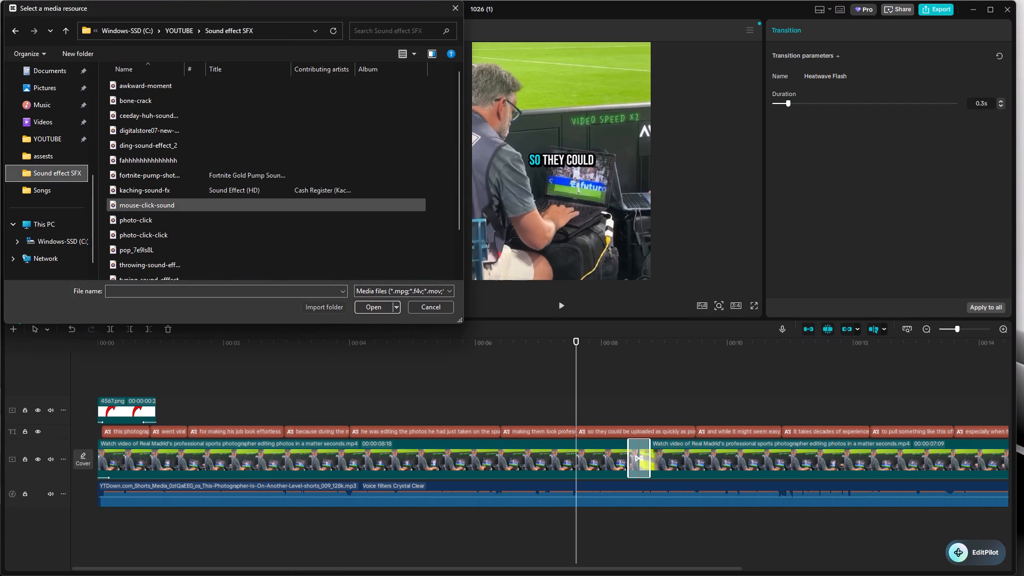
{"action": "left_click", "coordinate": [159, 235]}
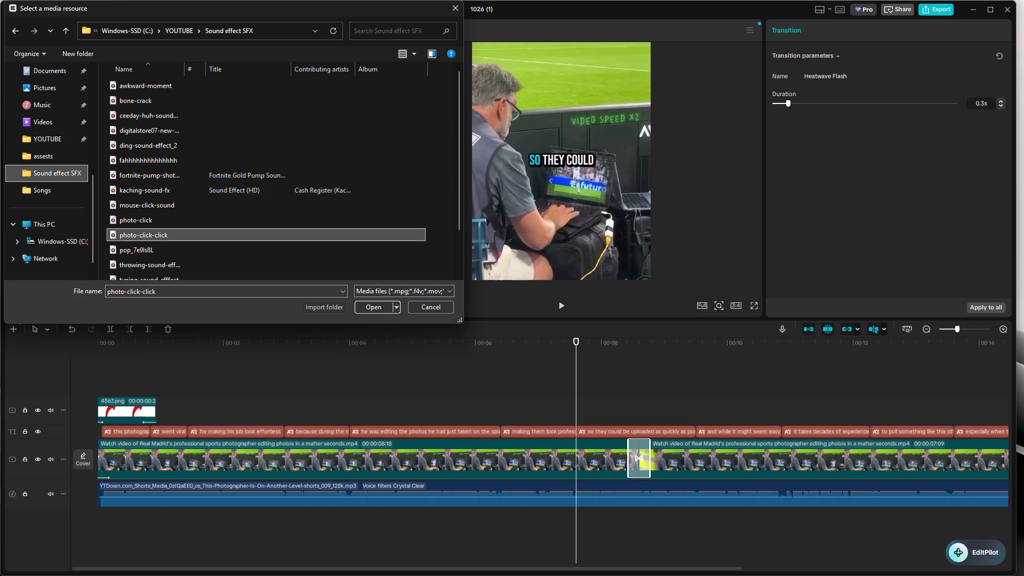
{"action": "left_click", "coordinate": [234, 221]}
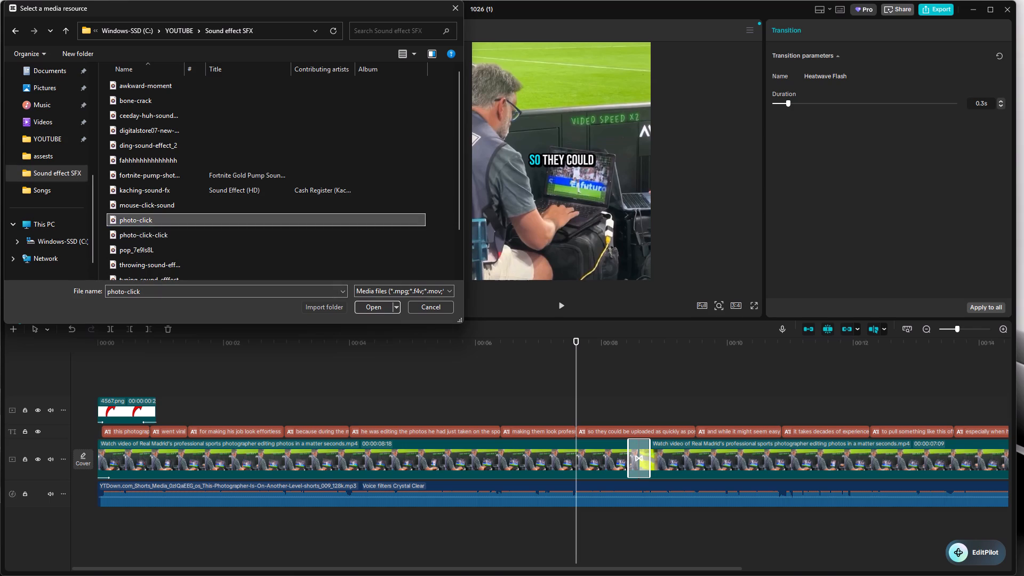
{"action": "left_click", "coordinate": [360, 301]}
Place the photo-click sound on a new audio track, starting at the beginning of the Heatwave Flash transition.
{"action": "left_click_drag", "start_coordinate": [112, 169], "coordinate": [426, 330]}
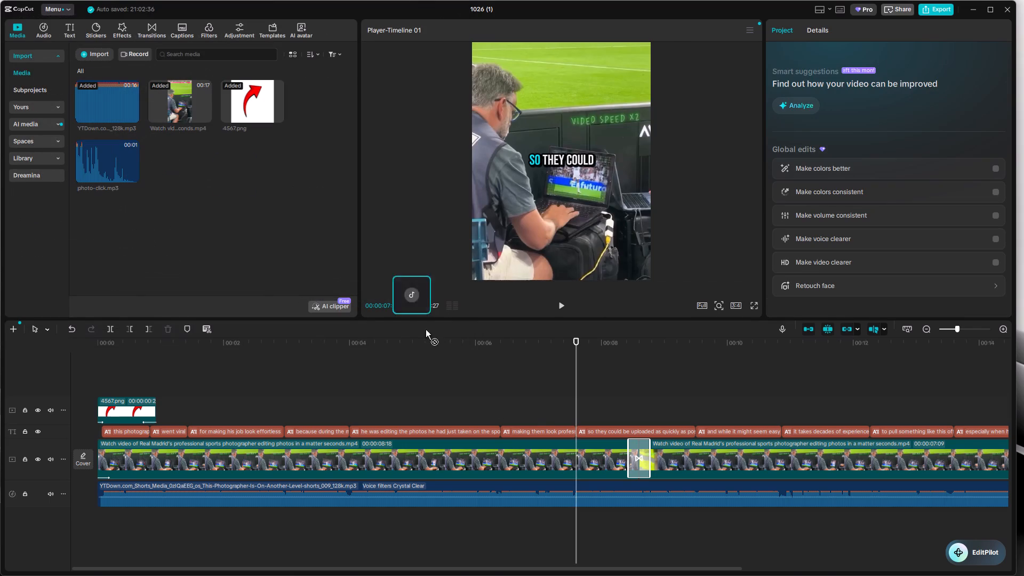
{"action": "left_click_drag", "start_coordinate": [426, 330], "coordinate": [629, 514]}
Play back the section around the Heatwave Flash transition to check it together with the photo-click sound.
{"action": "left_click", "coordinate": [623, 415]}
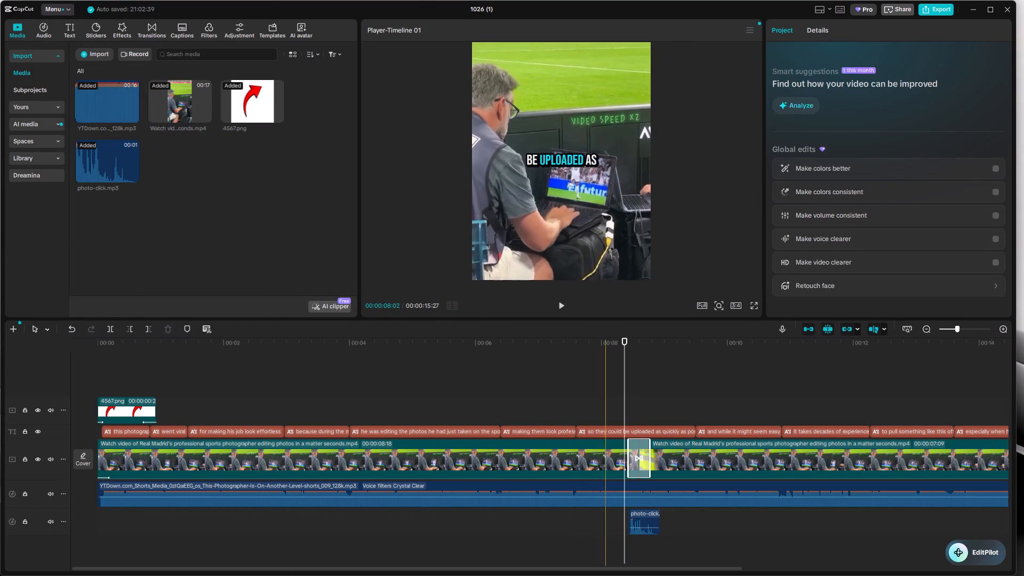
{"action": "left_click", "coordinate": [571, 296]}
{"action": "left_click", "coordinate": [564, 300]}
{"action": "left_click", "coordinate": [541, 359]}
{"action": "left_click_drag", "start_coordinate": [540, 359], "coordinate": [413, 376]}
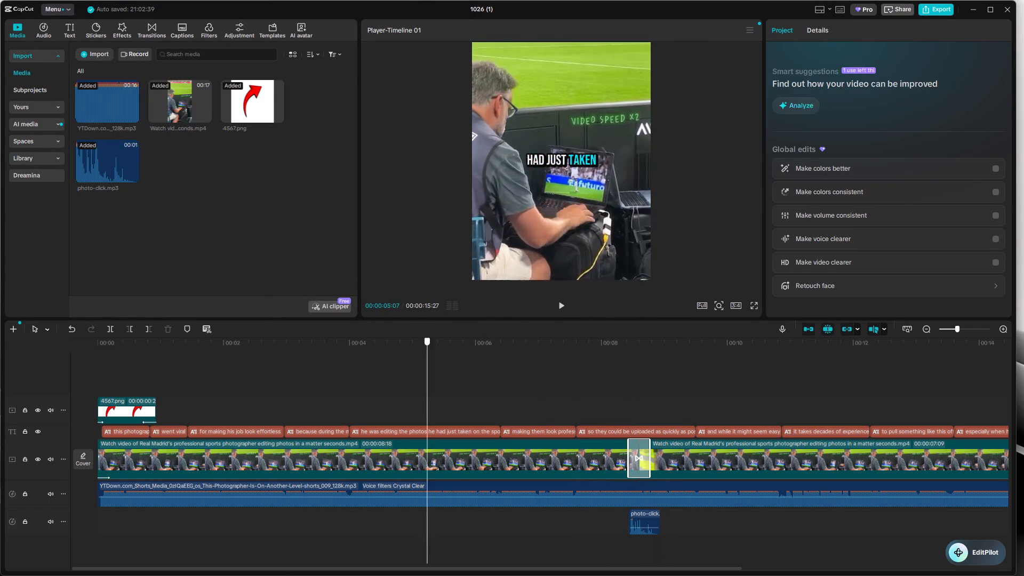
{"action": "left_click_drag", "start_coordinate": [413, 376], "coordinate": [509, 352]}
{"action": "left_click", "coordinate": [570, 305]}
{"action": "left_click", "coordinate": [562, 305]}
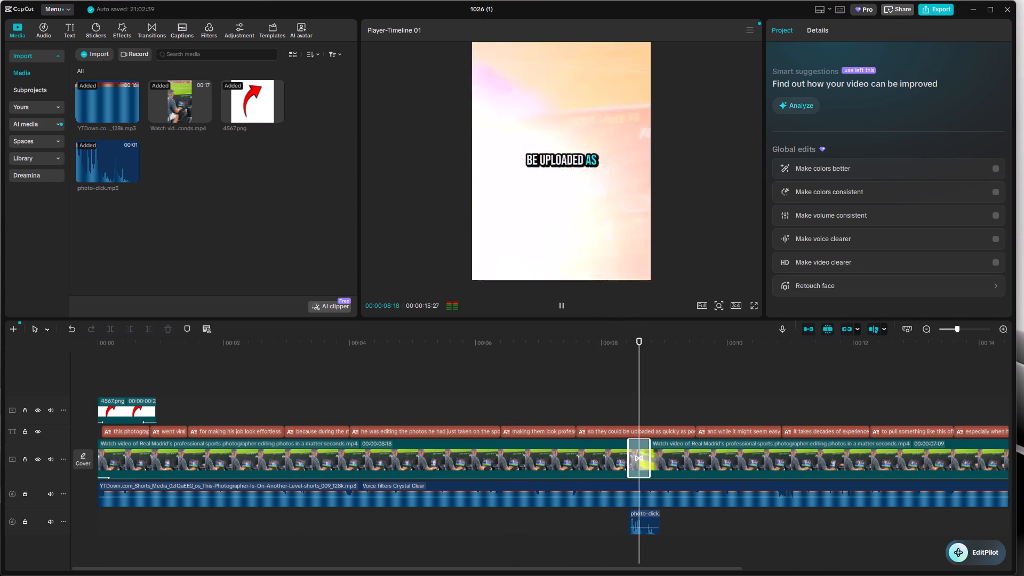
Play back the short from the start through the first captions to find where the next change fits.
{"action": "left_click", "coordinate": [536, 374]}
{"action": "left_click_drag", "start_coordinate": [536, 374], "coordinate": [13, 415]}
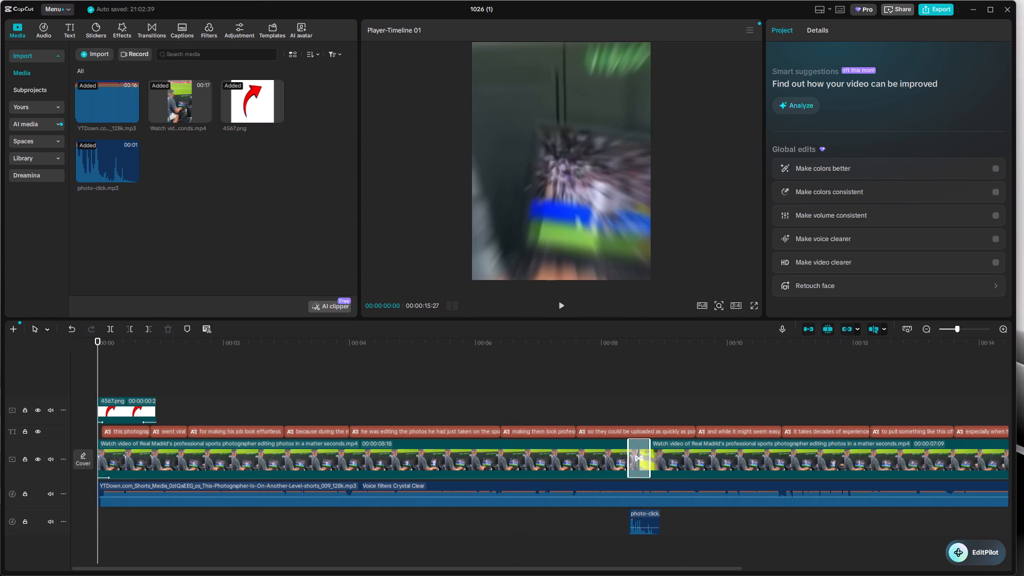
{"action": "left_click", "coordinate": [571, 307]}
{"action": "left_click", "coordinate": [567, 307]}
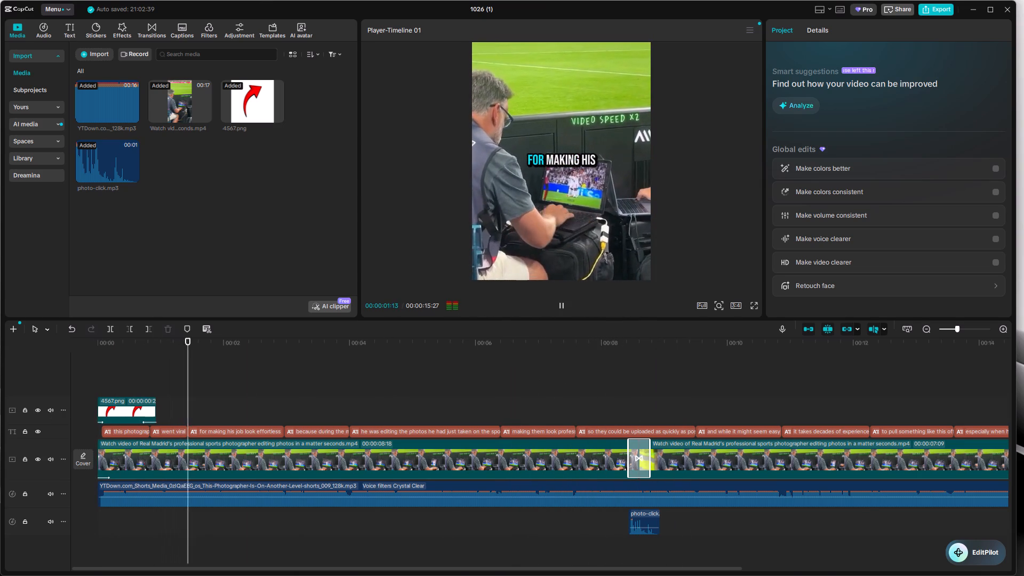
{"action": "double_click", "coordinate": [564, 307]}
{"action": "left_click", "coordinate": [564, 307]}
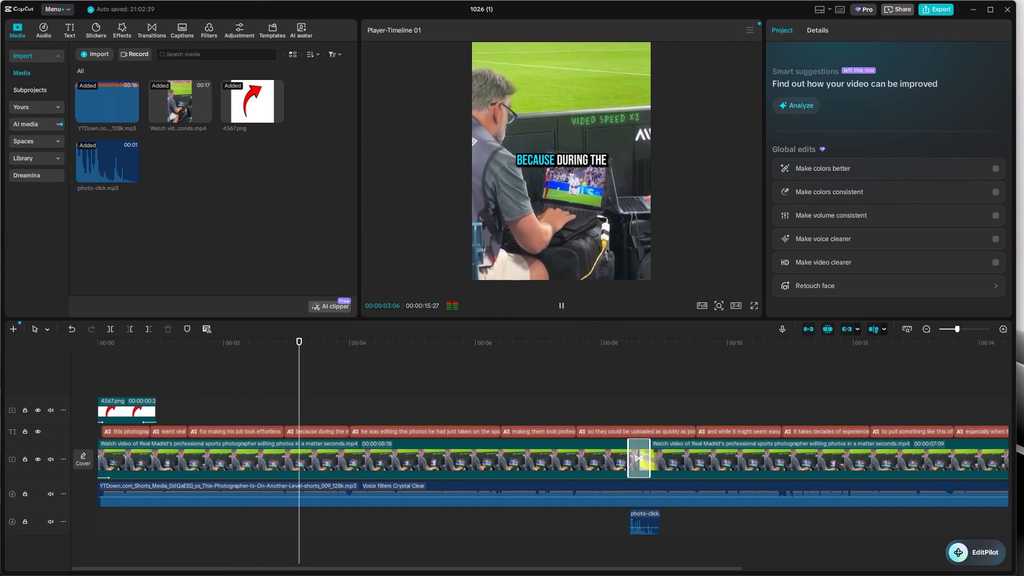
Split the first photographer video clip at 00:00:02:29, where the "because during the match" caption begins.
{"action": "left_click", "coordinate": [287, 377]}
{"action": "left_click_drag", "start_coordinate": [287, 377], "coordinate": [286, 386]}
{"action": "left_click", "coordinate": [315, 464]}
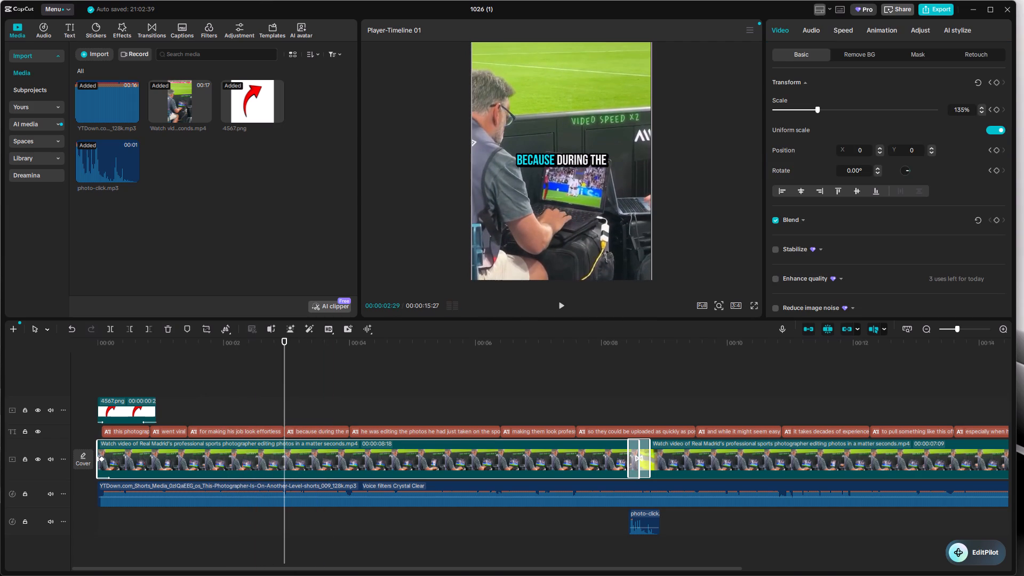
{"action": "left_click", "coordinate": [110, 326]}
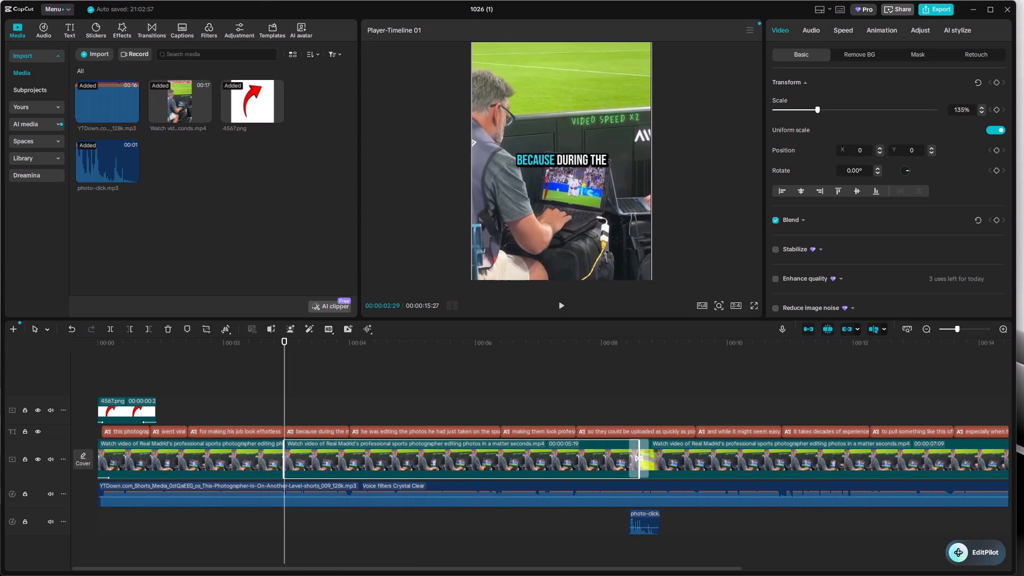
Set the scale of the video segment after the new split to 150%.
{"action": "left_click_drag", "start_coordinate": [965, 110], "coordinate": [909, 119]}
{"action": "key", "text": "BackSpace"}
{"action": "type", "text": "150"}
{"action": "key", "text": "Return"}
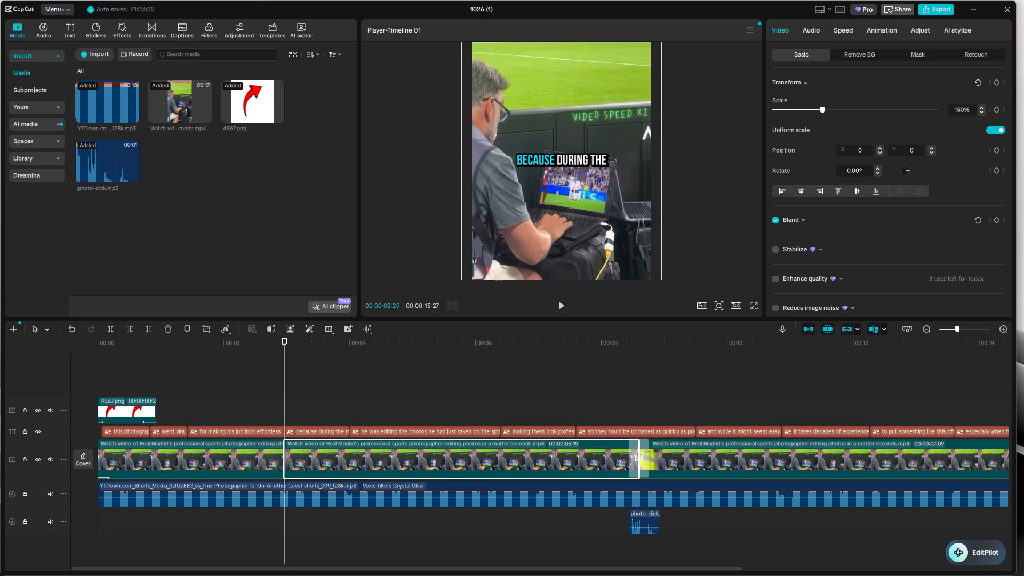
{"action": "right_click", "coordinate": [879, 121]}
Play back the short from the start through the 150% zoom cut to check how it lands with the captions.
{"action": "left_click", "coordinate": [269, 398]}
{"action": "left_click_drag", "start_coordinate": [267, 398], "coordinate": [265, 398]}
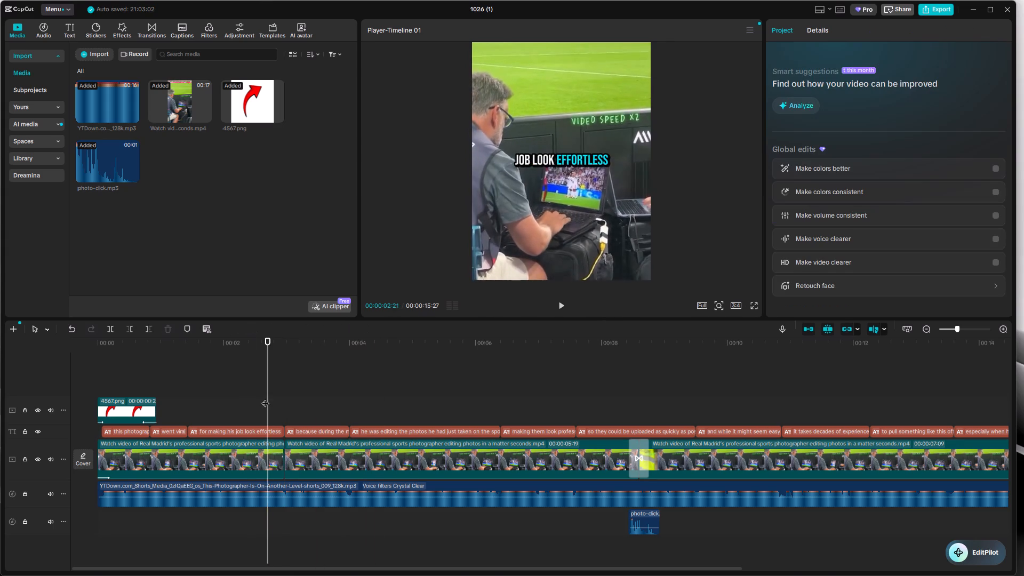
{"action": "left_click_drag", "start_coordinate": [265, 398], "coordinate": [0, 409]}
{"action": "key", "text": "space"}
{"action": "key", "text": "space"}
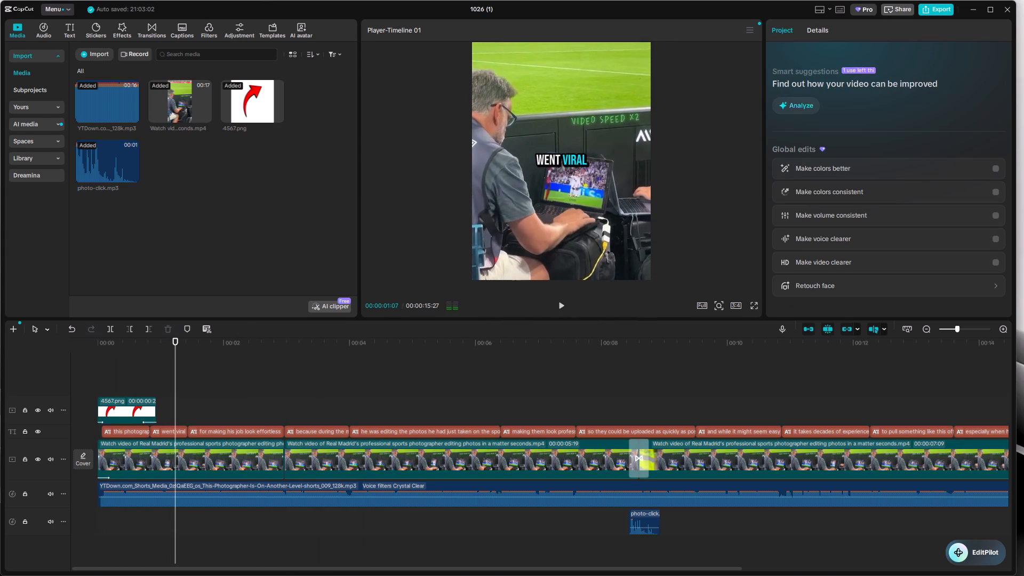
{"action": "double_click", "coordinate": [349, 370]}
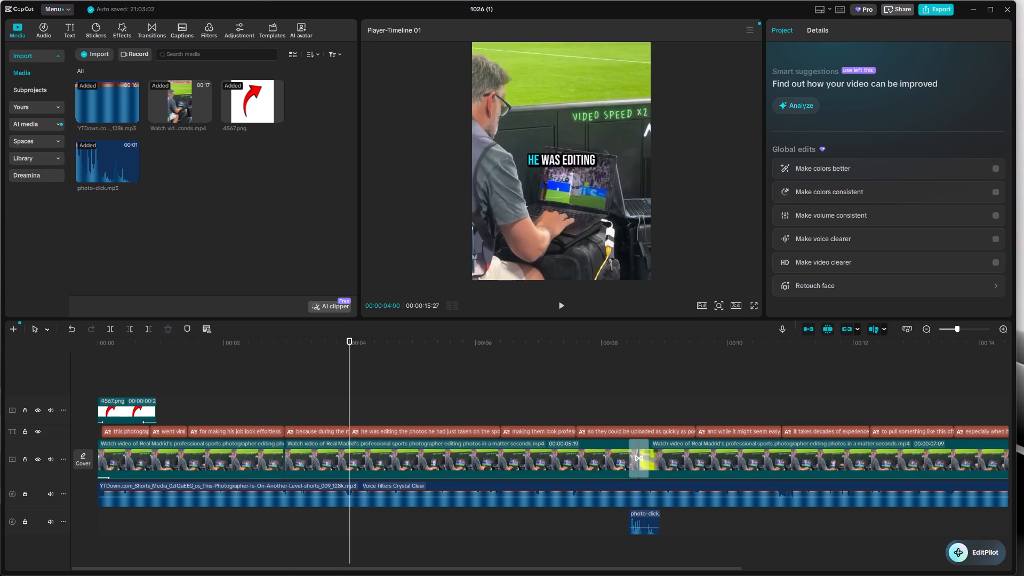
{"action": "left_click", "coordinate": [347, 373]}
{"action": "left_click_drag", "start_coordinate": [347, 373], "coordinate": [13, 416]}
{"action": "key", "text": "space"}
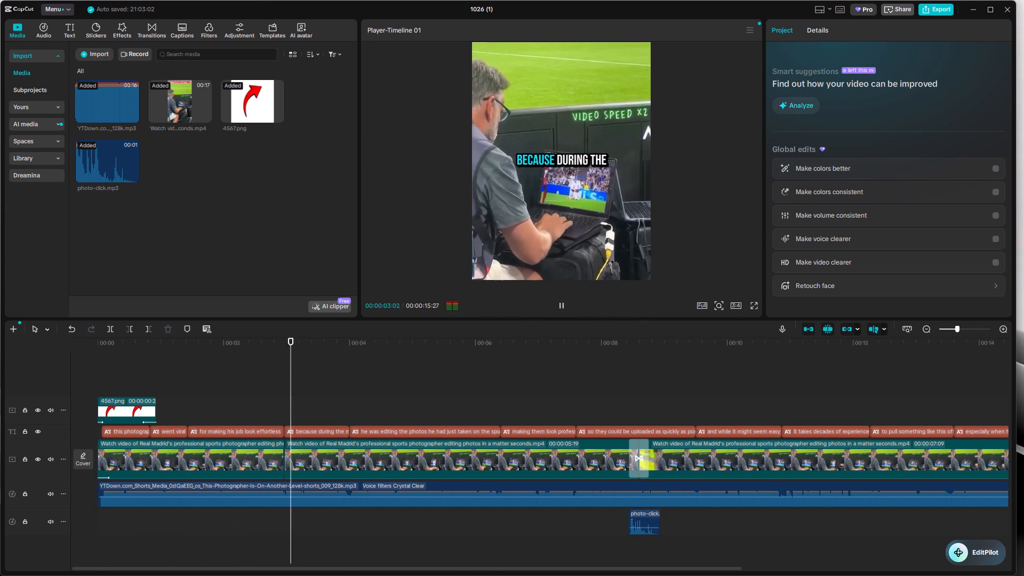
{"action": "key", "text": "space"}
{"action": "left_click", "coordinate": [267, 396]}
{"action": "left_click_drag", "start_coordinate": [267, 396], "coordinate": [218, 399]}
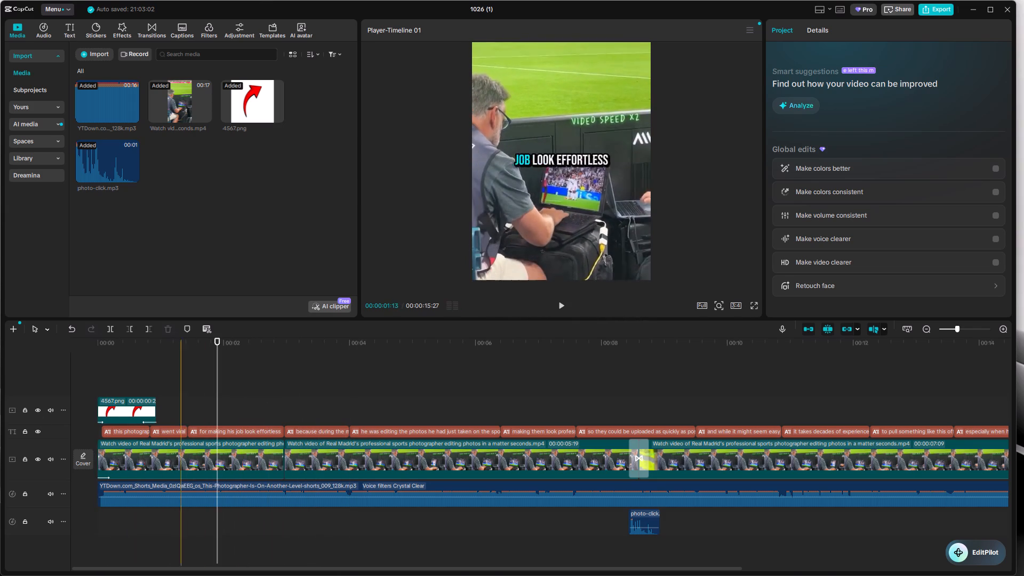
Import the mouse-click-sound audio file from the Sound effect SFX folder.
{"action": "left_click", "coordinate": [97, 52]}
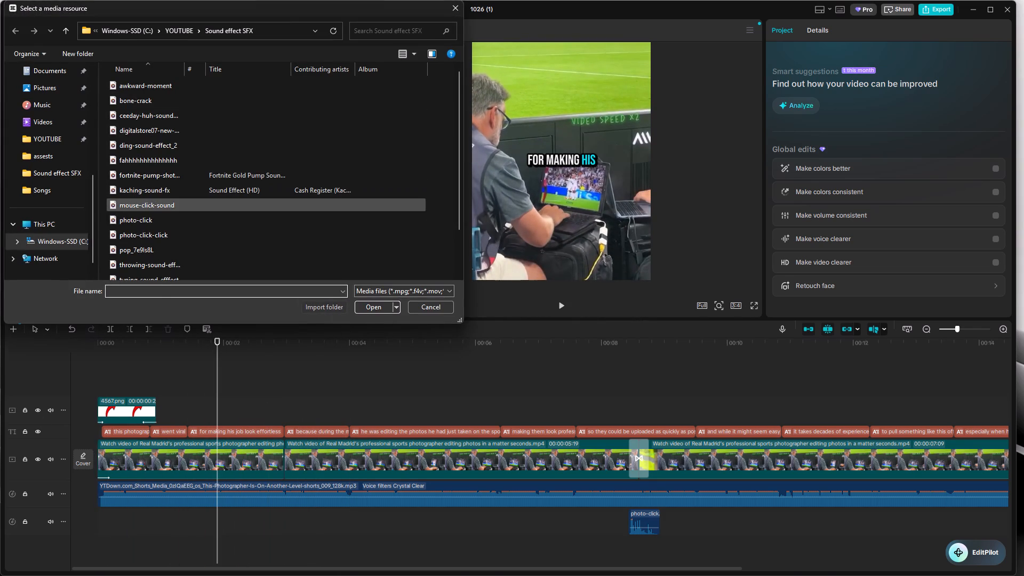
{"action": "left_click", "coordinate": [158, 199]}
{"action": "left_click", "coordinate": [369, 308]}
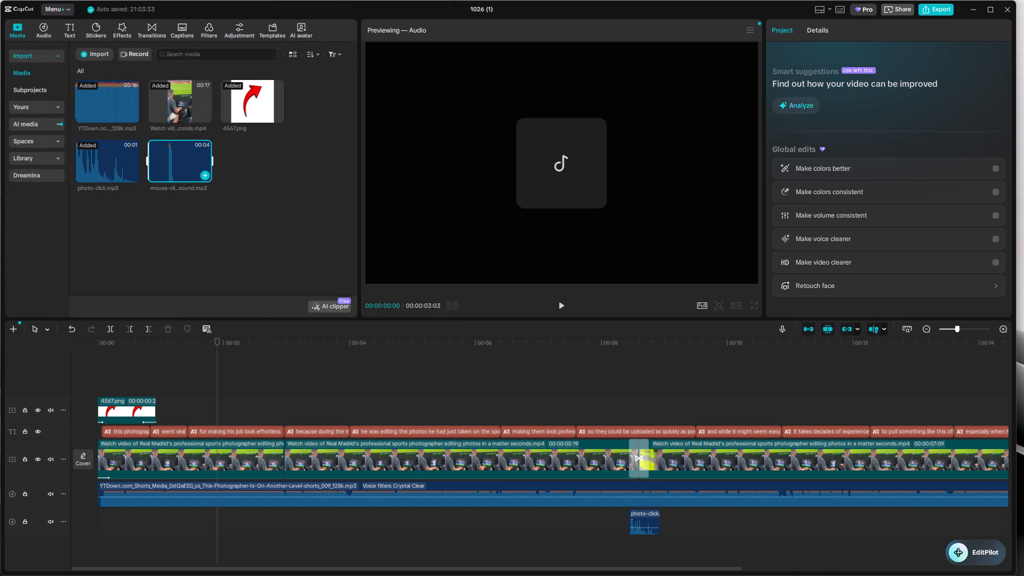
Place mouse-click-sound on the lower audio track beneath the 150% zoom cut, trimming both ends to a short clip around the click.
{"action": "left_click_drag", "start_coordinate": [181, 172], "coordinate": [242, 529]}
{"action": "left_click_drag", "start_coordinate": [362, 526], "coordinate": [335, 525]}
{"action": "left_click_drag", "start_coordinate": [216, 511], "coordinate": [274, 513]}
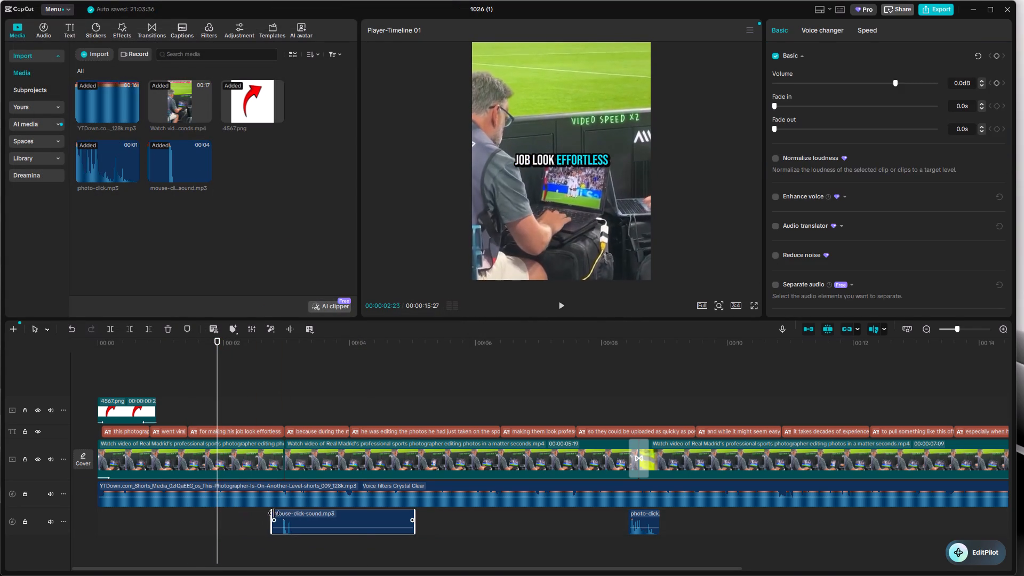
{"action": "left_click_drag", "start_coordinate": [274, 513], "coordinate": [276, 517]}
{"action": "left_click_drag", "start_coordinate": [414, 513], "coordinate": [295, 524]}
Play back the opening through the zoom cut to check the timing and loudness of the mouse-click sound.
{"action": "left_click", "coordinate": [254, 394]}
{"action": "left_click_drag", "start_coordinate": [254, 388], "coordinate": [0, 420]}
{"action": "key", "text": "space"}
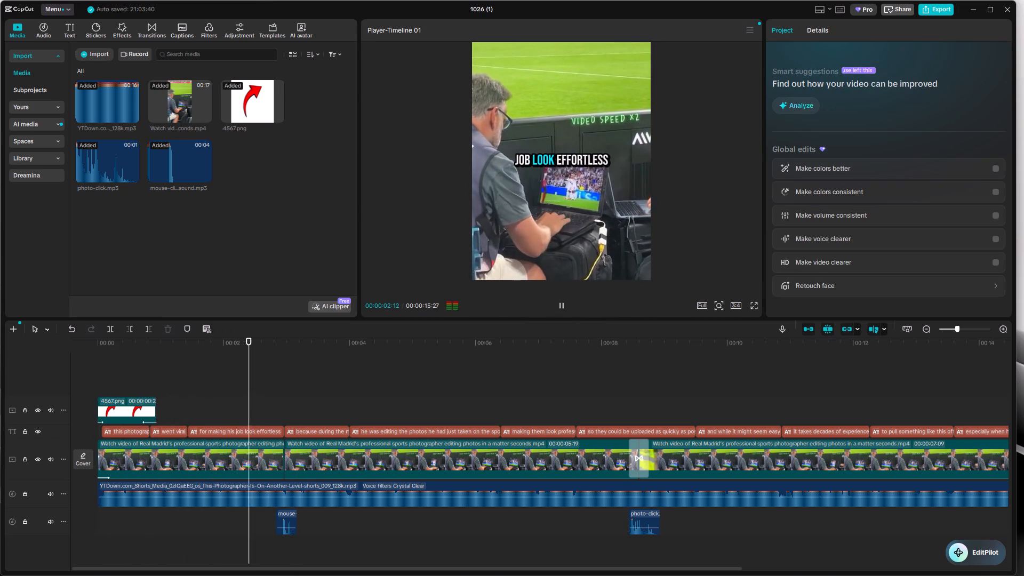
{"action": "left_click", "coordinate": [278, 372]}
{"action": "left_click_drag", "start_coordinate": [278, 372], "coordinate": [265, 381]}
{"action": "key", "text": "space"}
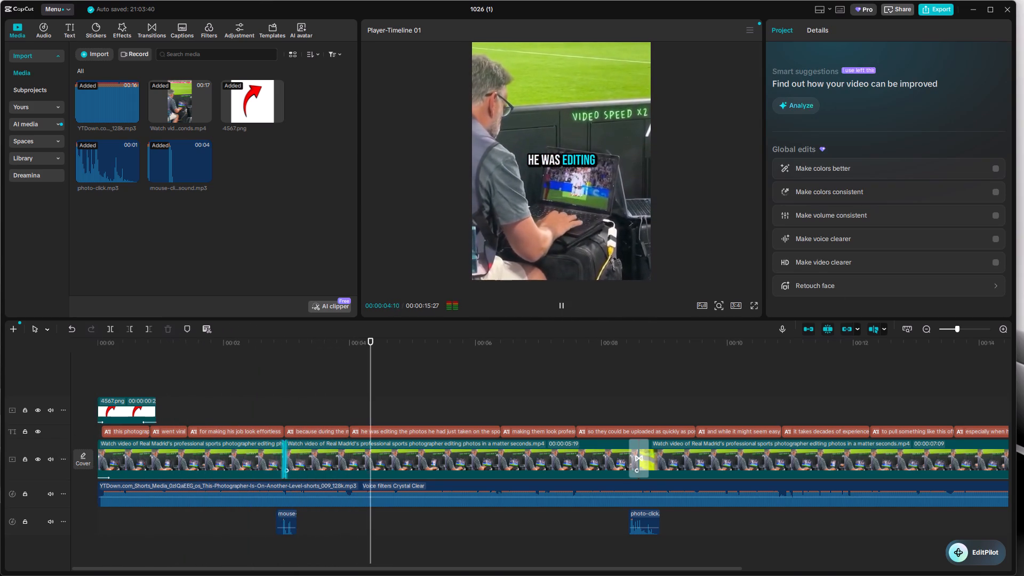
Raise the volume of the mouse-click sound clip well above its default level.
{"action": "left_click", "coordinate": [283, 524]}
{"action": "left_click", "coordinate": [918, 84]}
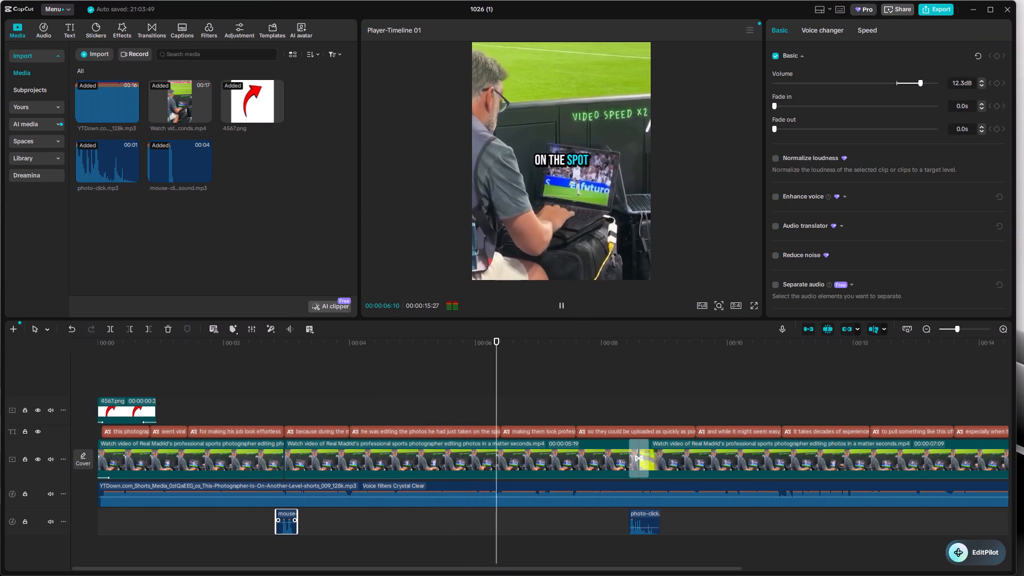
{"action": "left_click", "coordinate": [914, 82]}
Play back from just before the zoom cut through the Heatwave Flash transition to check both sound effects.
{"action": "left_click", "coordinate": [255, 379]}
{"action": "key", "text": "space"}
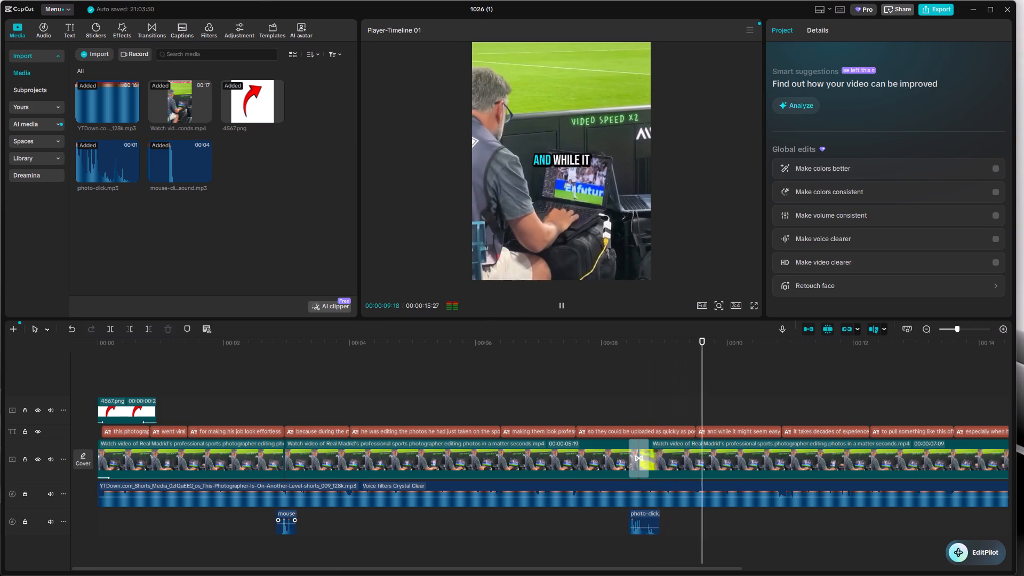
{"action": "left_click", "coordinate": [621, 394]}
{"action": "left_click_drag", "start_coordinate": [621, 394], "coordinate": [630, 420]}
{"action": "left_click", "coordinate": [644, 465]}
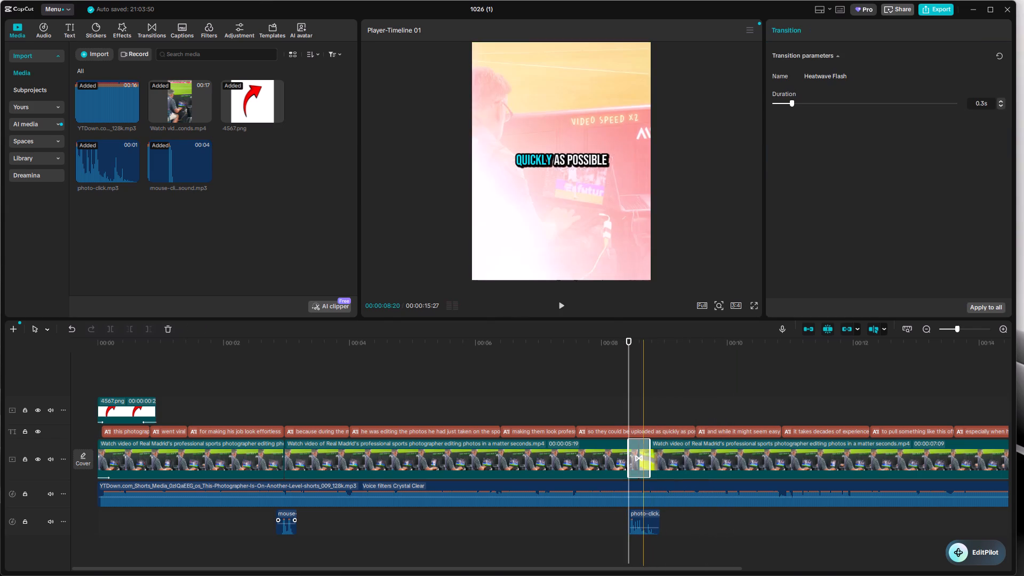
Import the whoosh-wind audio file from the Sound effect SFX folder.
{"action": "left_click", "coordinate": [91, 56]}
{"action": "scroll", "coordinate": [214, 218], "scroll_direction": "down", "scroll_amount": 1}
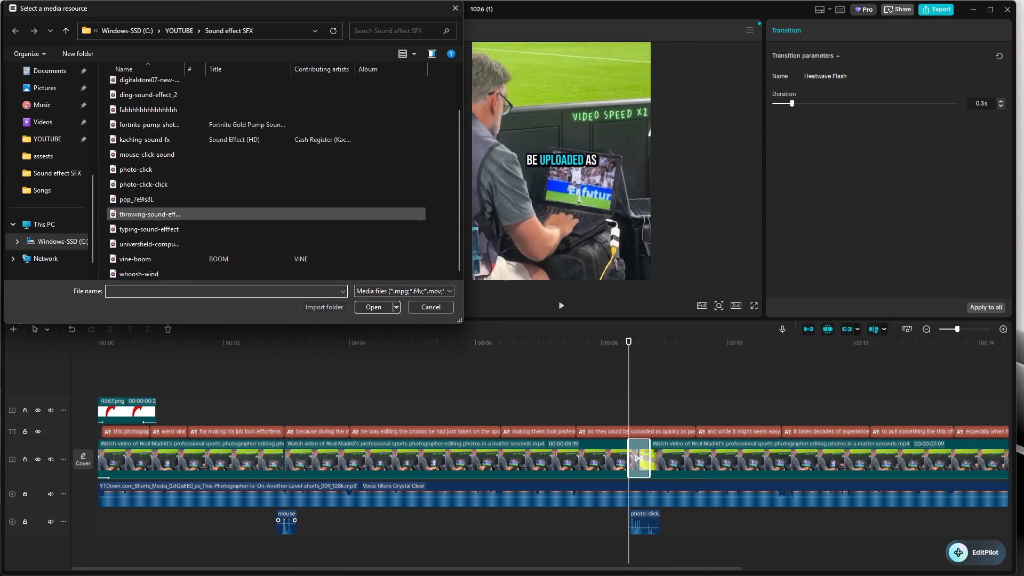
{"action": "scroll", "coordinate": [196, 218], "scroll_direction": "up", "scroll_amount": 1}
{"action": "scroll", "coordinate": [179, 153], "scroll_direction": "down", "scroll_amount": 1}
{"action": "scroll", "coordinate": [177, 157], "scroll_direction": "up", "scroll_amount": 1}
{"action": "scroll", "coordinate": [175, 218], "scroll_direction": "down", "scroll_amount": 2}
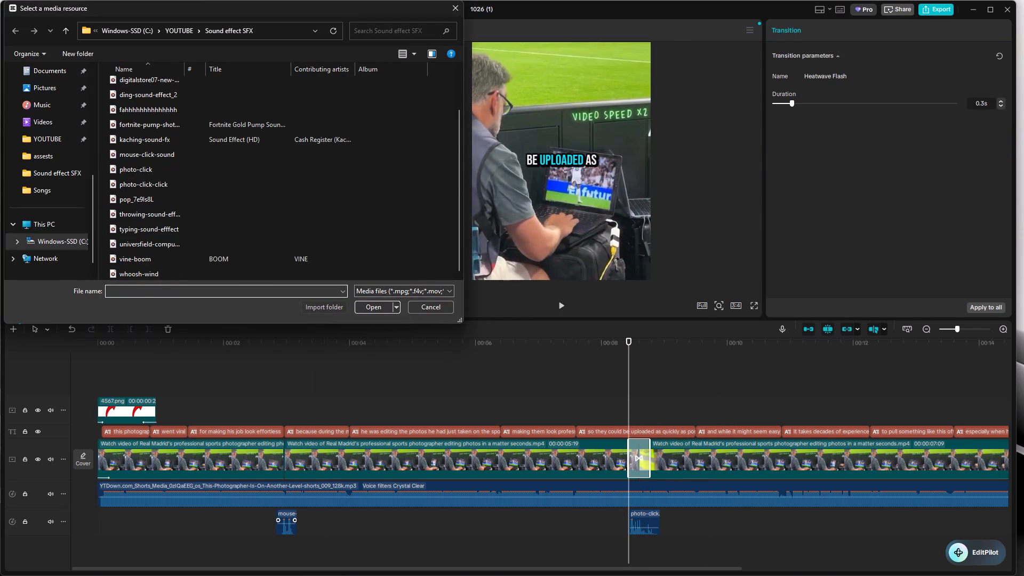
{"action": "left_click", "coordinate": [129, 276]}
{"action": "key", "text": "Return"}
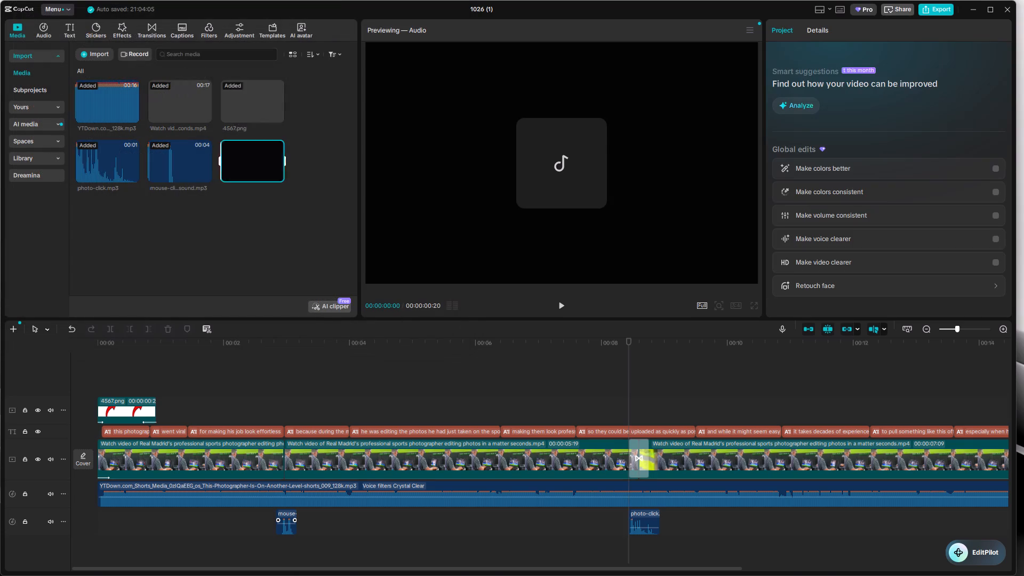
Delete the photo-click sound clip beneath the Heatwave Flash transition from the timeline.
{"action": "key", "text": "Insert"}
{"action": "left_click", "coordinate": [645, 519]}
{"action": "key", "text": "Delete"}
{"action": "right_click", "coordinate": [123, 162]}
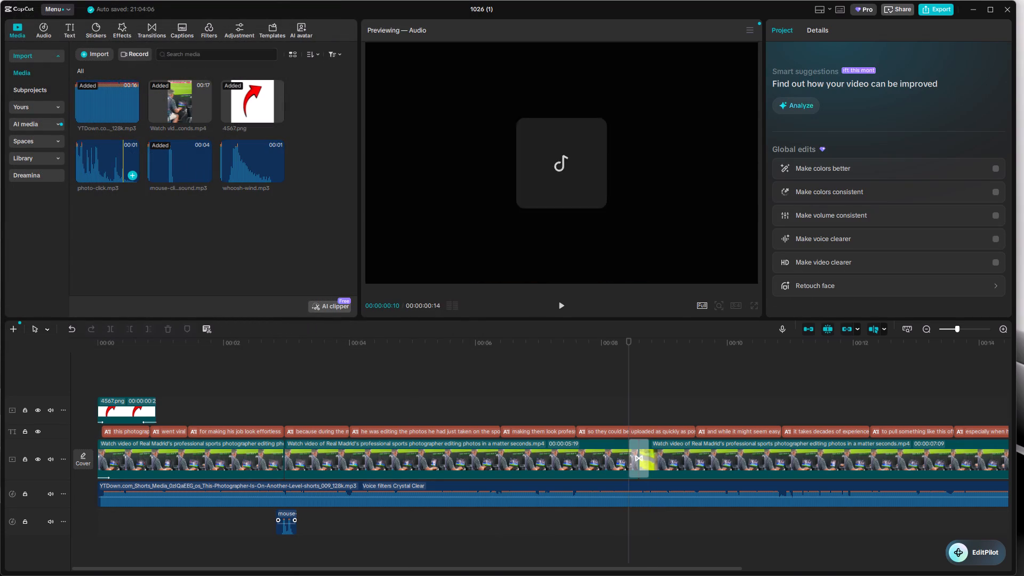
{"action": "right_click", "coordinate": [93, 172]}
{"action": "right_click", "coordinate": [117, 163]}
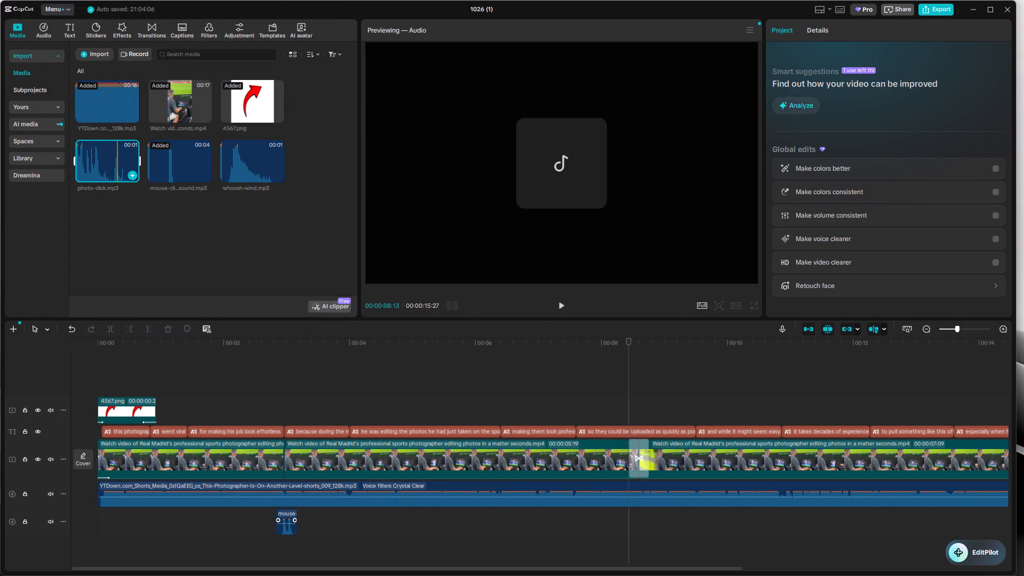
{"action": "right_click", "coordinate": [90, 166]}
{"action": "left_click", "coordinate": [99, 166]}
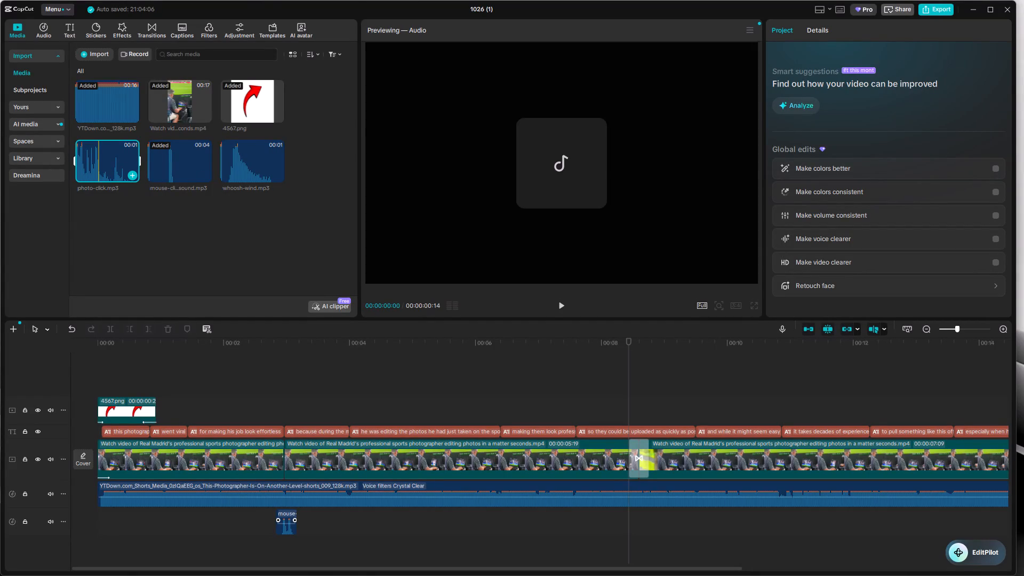
Place whoosh-wind on the lower audio track at 00:00:08:13, where the transition starts.
{"action": "left_click_drag", "start_coordinate": [263, 163], "coordinate": [627, 514]}
Replace the Heatwave Flash transition with the Pull in transition.
{"action": "left_click", "coordinate": [633, 469]}
{"action": "left_click", "coordinate": [143, 34]}
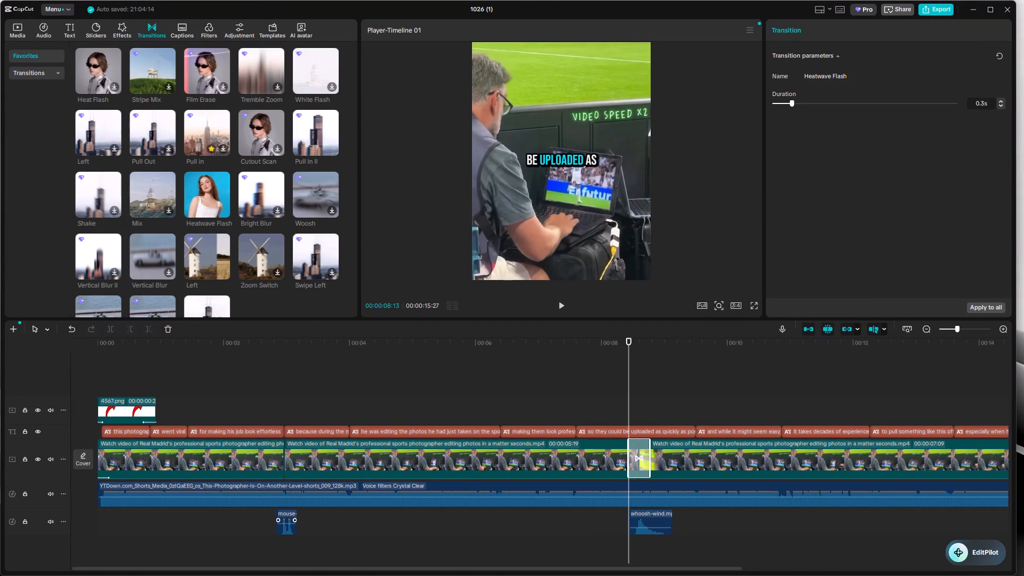
{"action": "left_click_drag", "start_coordinate": [199, 127], "coordinate": [630, 452]}
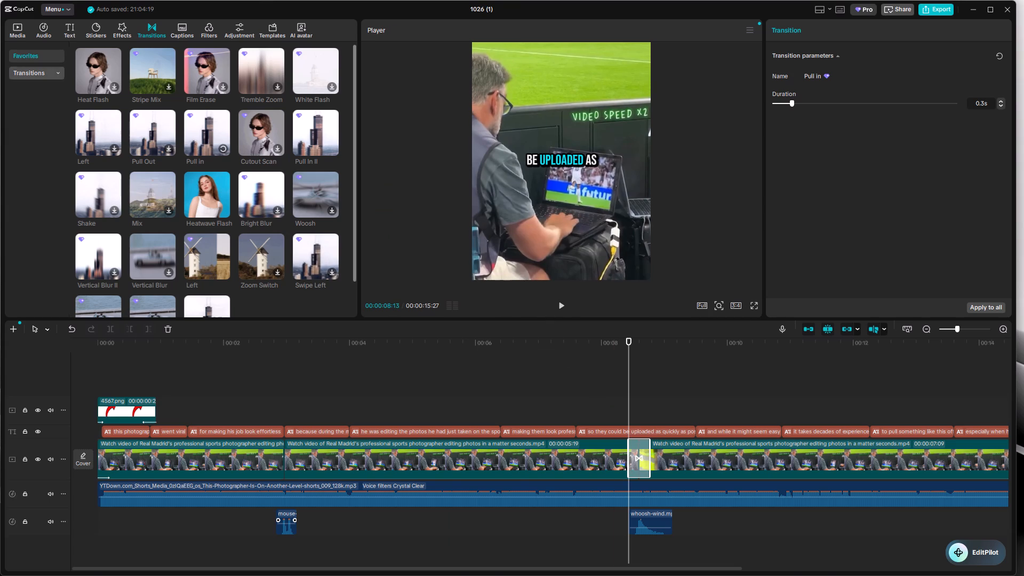
Remove the unused photo-click.mp3 from the project's imported media.
{"action": "left_click", "coordinate": [15, 41]}
{"action": "right_click", "coordinate": [112, 175]}
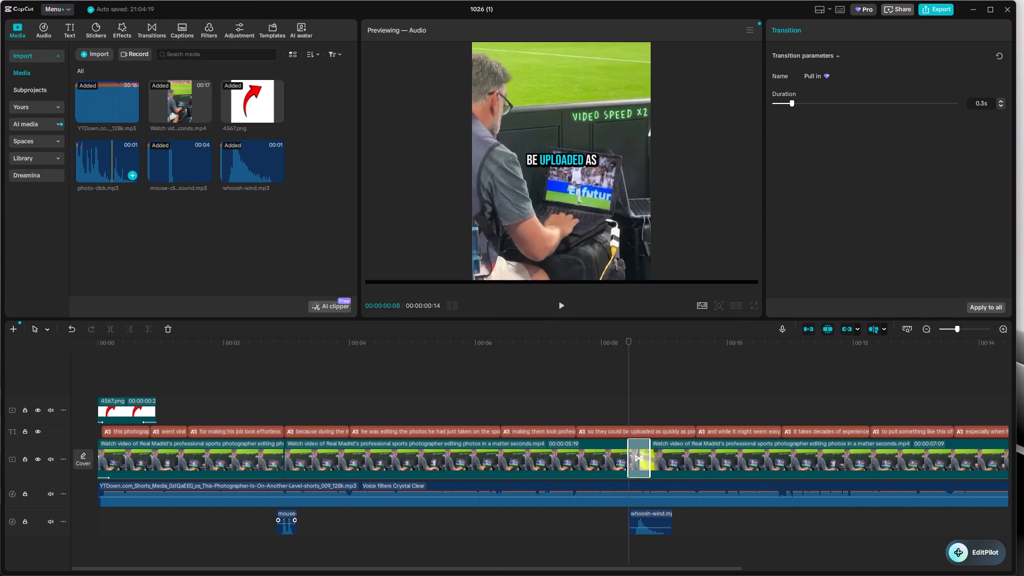
{"action": "right_click", "coordinate": [112, 175]}
{"action": "left_click", "coordinate": [155, 219]}
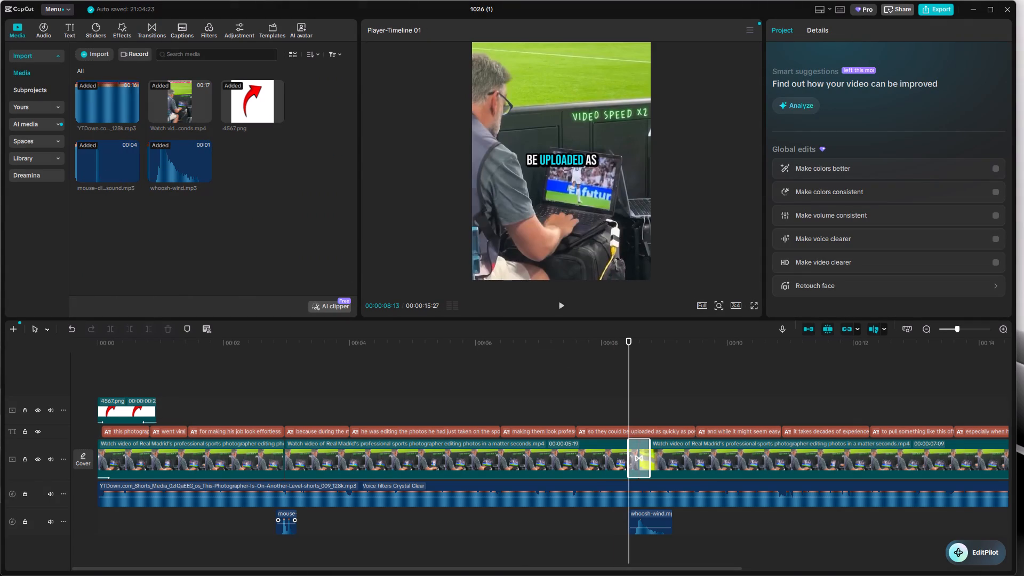
Play back and scrub the section around the Pull in transition to check it together with the whoosh-wind sound.
{"action": "left_click", "coordinate": [591, 360]}
{"action": "key", "text": "space"}
{"action": "key", "text": "space"}
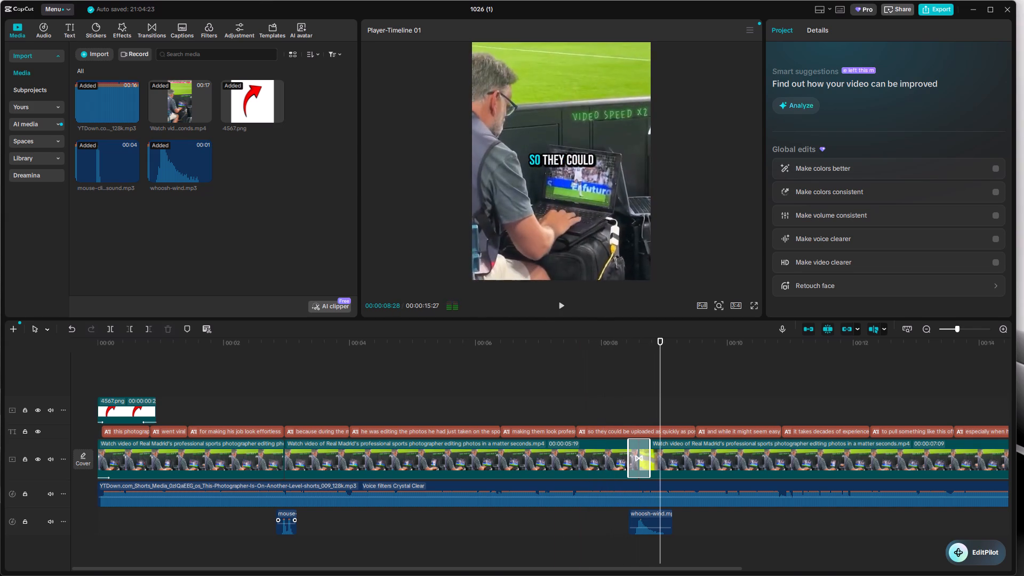
{"action": "left_click", "coordinate": [153, 25]}
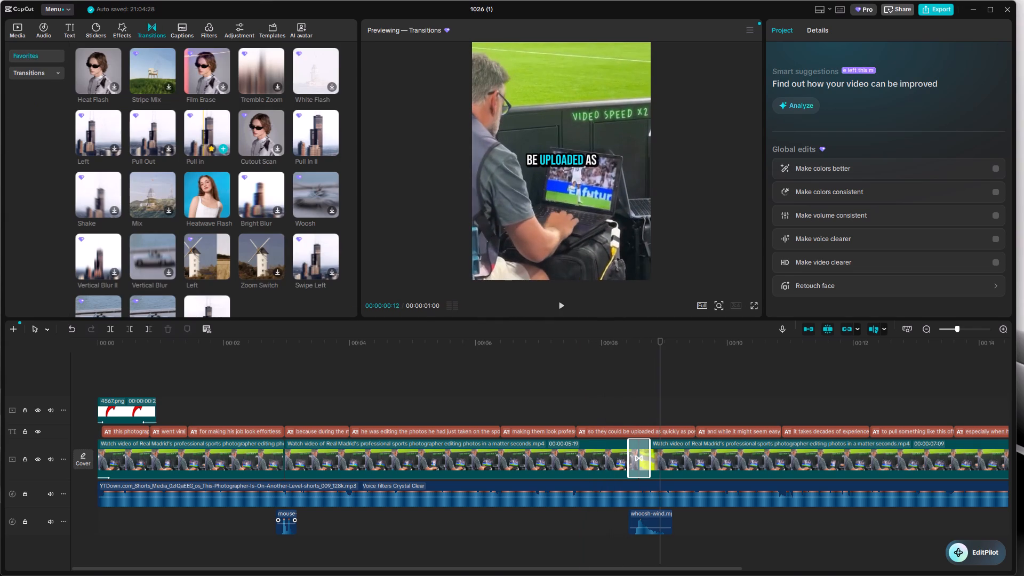
{"action": "left_click", "coordinate": [606, 388]}
{"action": "key", "text": "space"}
{"action": "key", "text": "space"}
{"action": "left_click", "coordinate": [612, 383]}
{"action": "left_click_drag", "start_coordinate": [612, 383], "coordinate": [627, 397]}
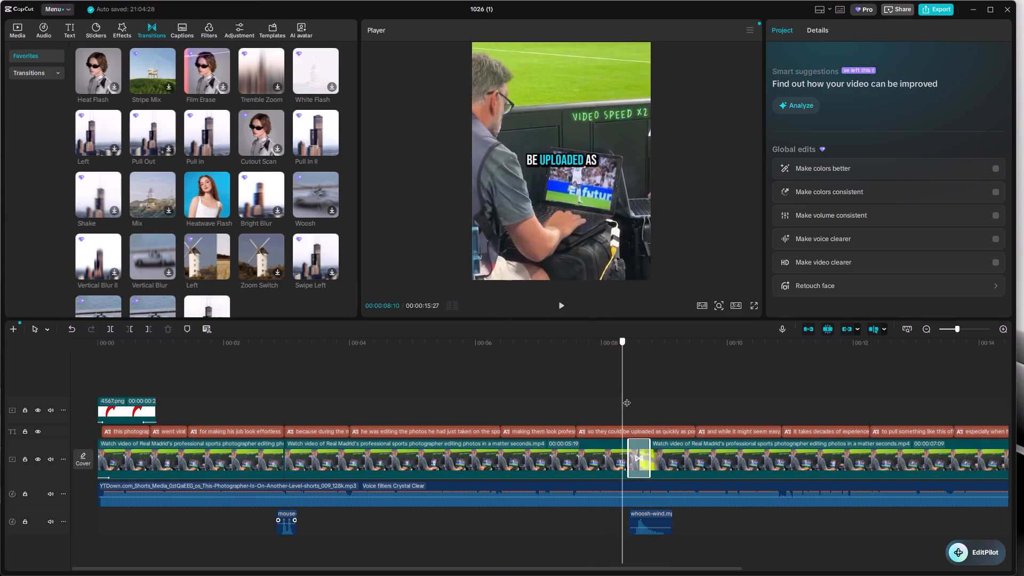
{"action": "left_click_drag", "start_coordinate": [627, 397], "coordinate": [609, 423]}
{"action": "left_click", "coordinate": [603, 524]}
{"action": "left_click", "coordinate": [604, 528]}
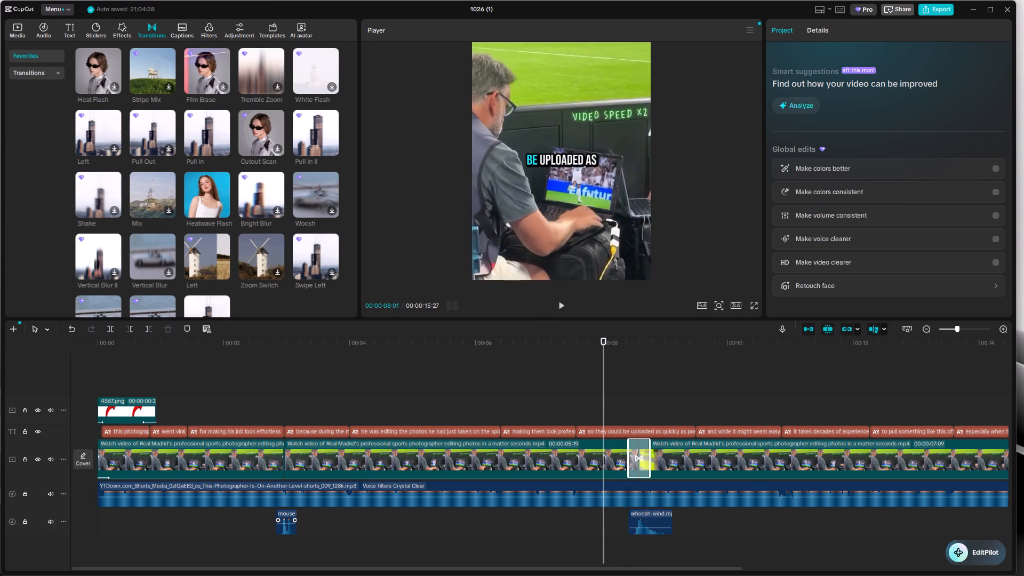
Lengthen the Pull in transition and move the whoosh-wind clip slightly earlier to start with it.
{"action": "left_click", "coordinate": [644, 455]}
{"action": "left_click", "coordinate": [803, 103]}
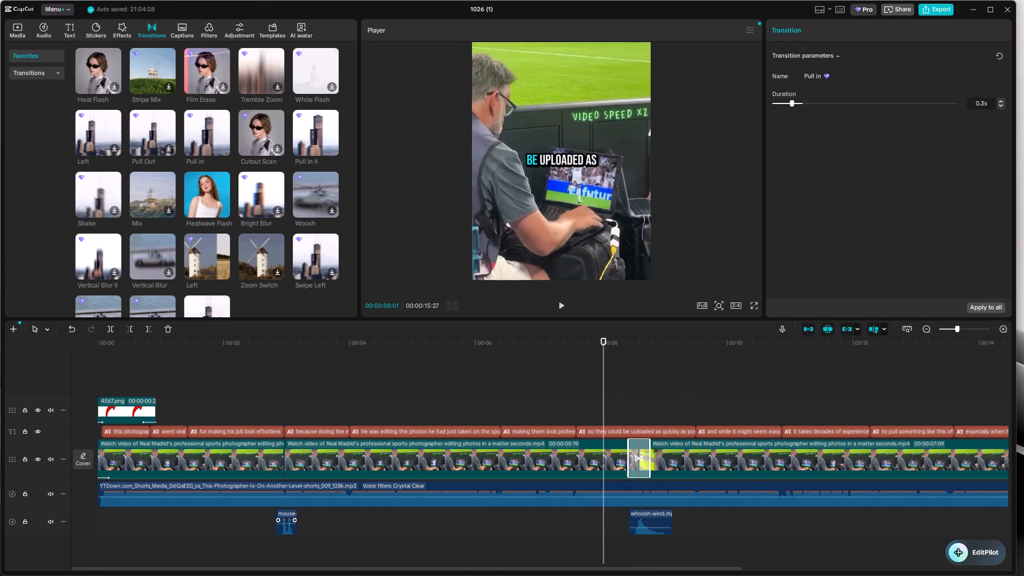
{"action": "left_click", "coordinate": [653, 521]}
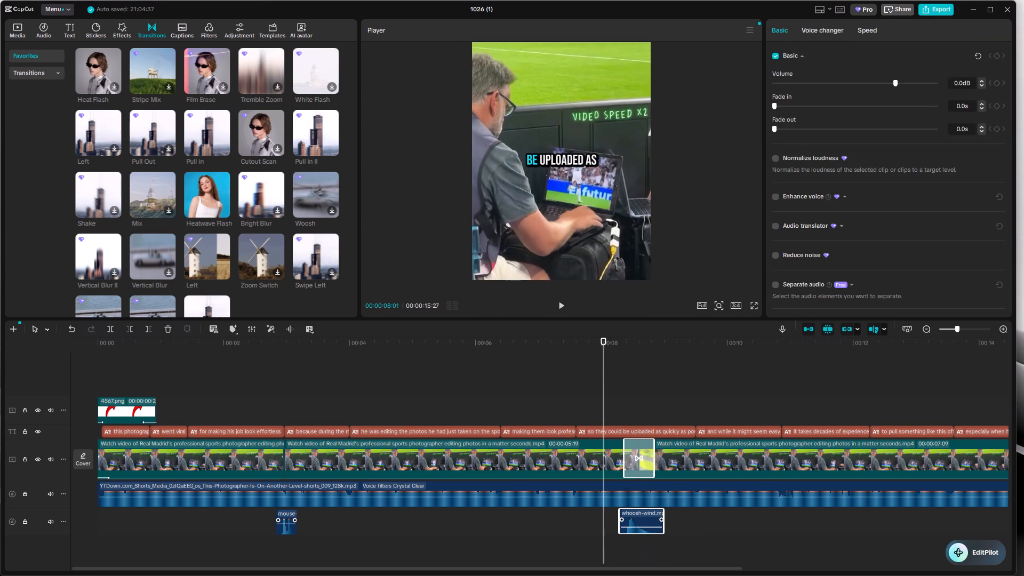
Play back the lengthened Pull in transition to check how the whoosh-wind sound fits it.
{"action": "left_click", "coordinate": [623, 377]}
{"action": "left_click_drag", "start_coordinate": [623, 377], "coordinate": [582, 392]}
{"action": "key", "text": "space"}
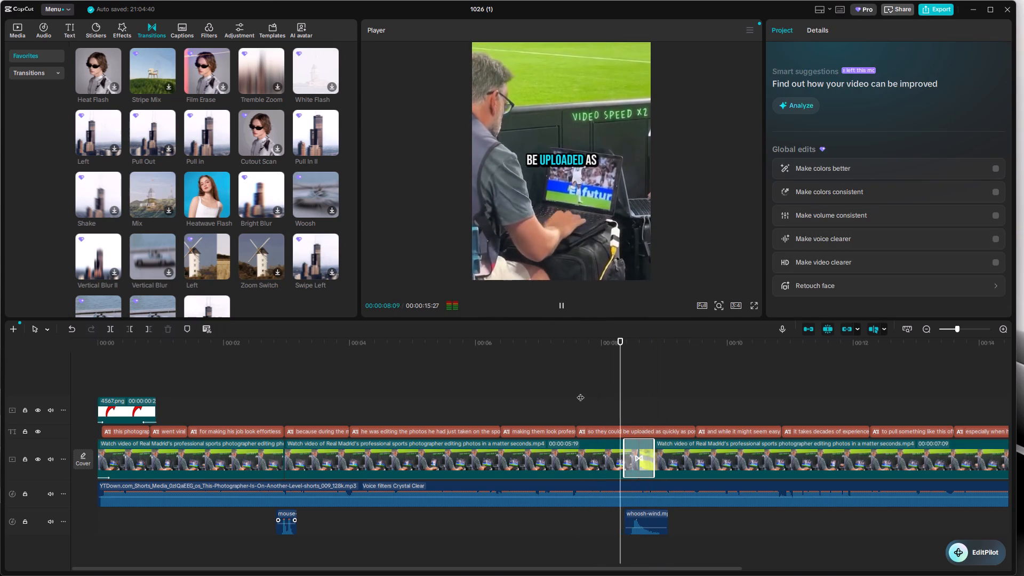
{"action": "left_click", "coordinate": [577, 535]}
{"action": "left_click", "coordinate": [608, 455]}
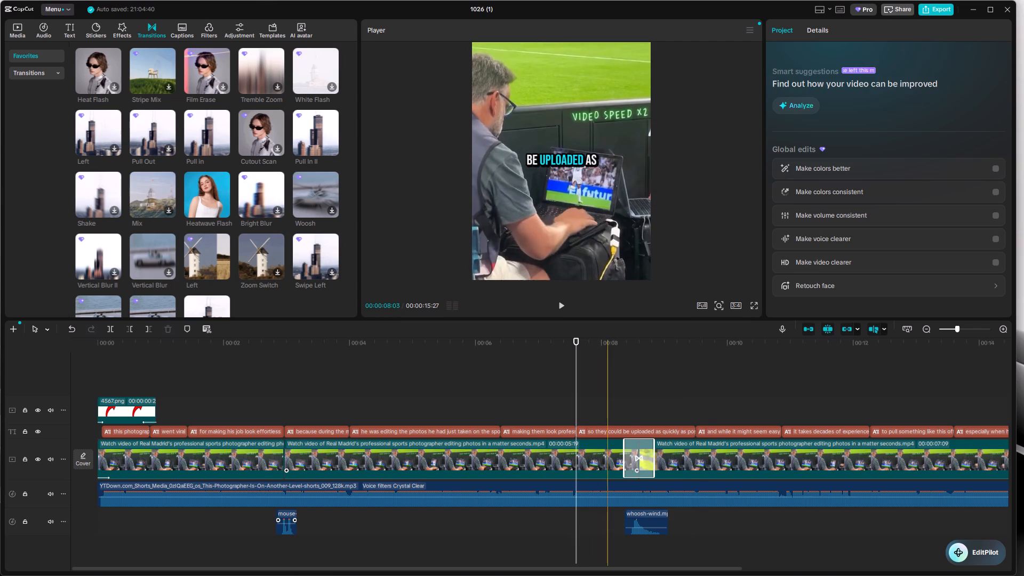
{"action": "left_click", "coordinate": [633, 455]}
Raise the volume of the whoosh-wind clip slightly above its default level.
{"action": "left_click", "coordinate": [657, 521]}
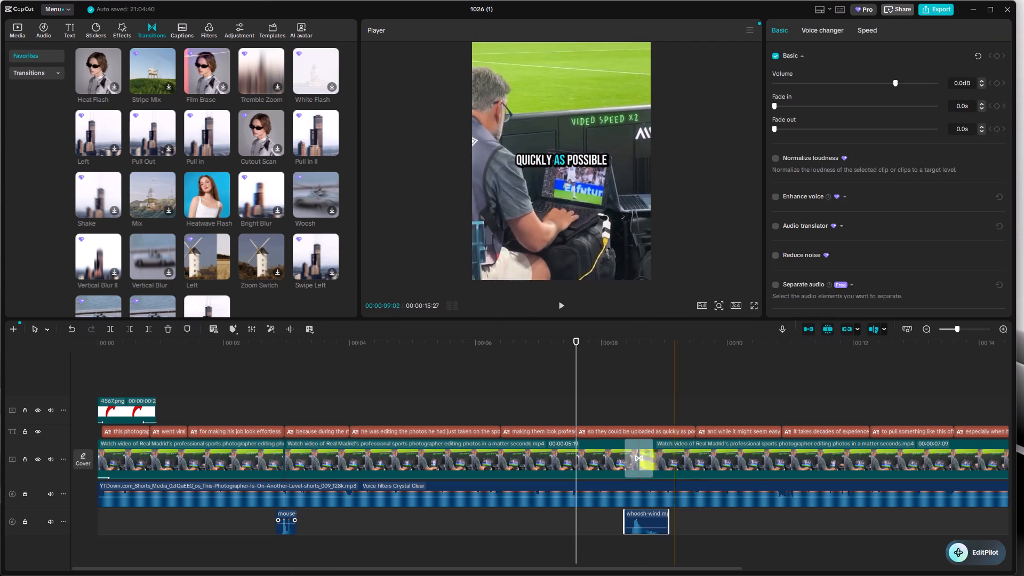
{"action": "left_click_drag", "start_coordinate": [847, 82], "coordinate": [922, 106]}
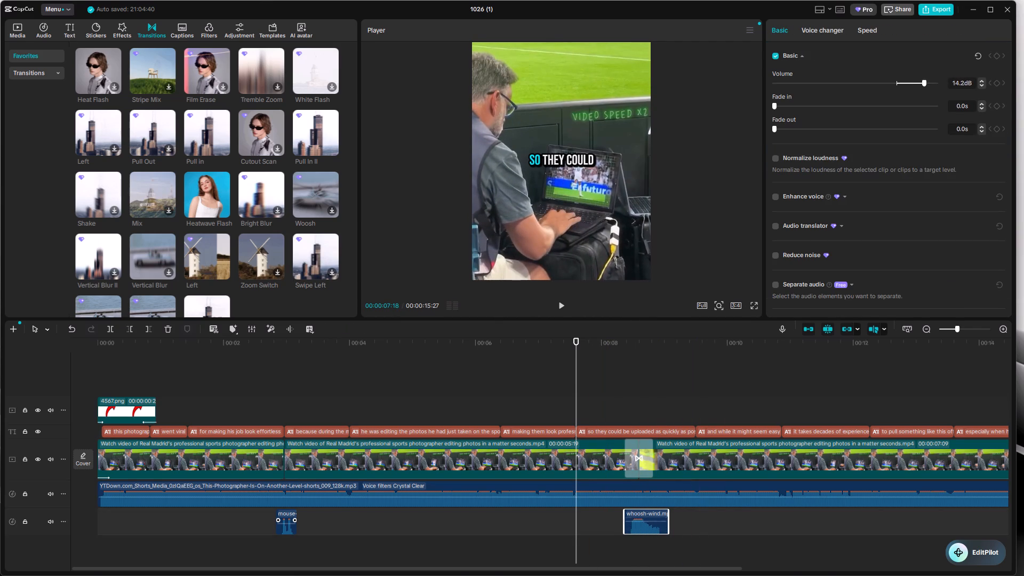
{"action": "left_click_drag", "start_coordinate": [922, 106], "coordinate": [903, 108]}
Play back from before the Pull in transition into the following captions to check the louder whoosh.
{"action": "left_click", "coordinate": [728, 526]}
{"action": "left_click", "coordinate": [588, 526]}
{"action": "key", "text": "space"}
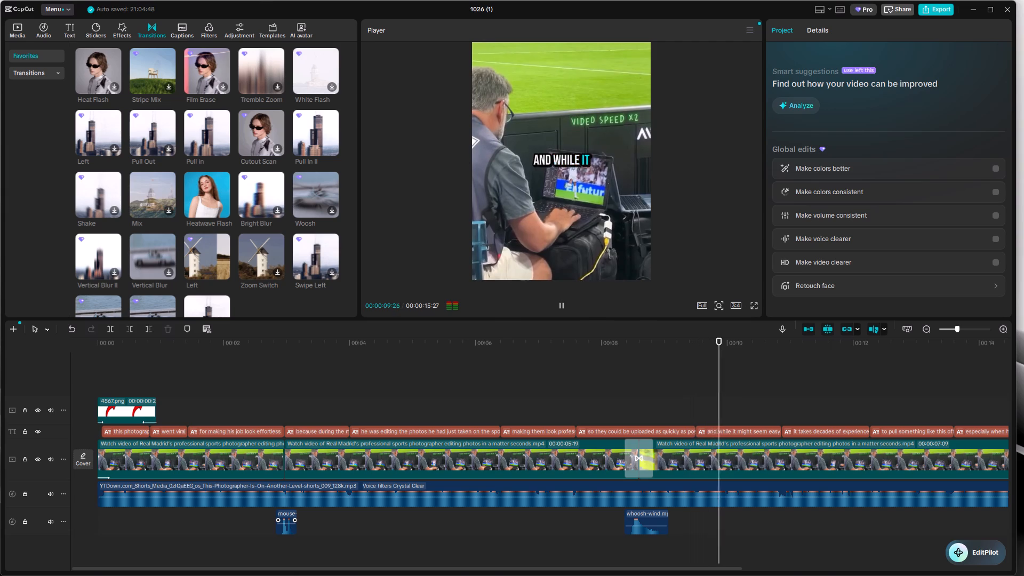
{"action": "left_click", "coordinate": [930, 332]}
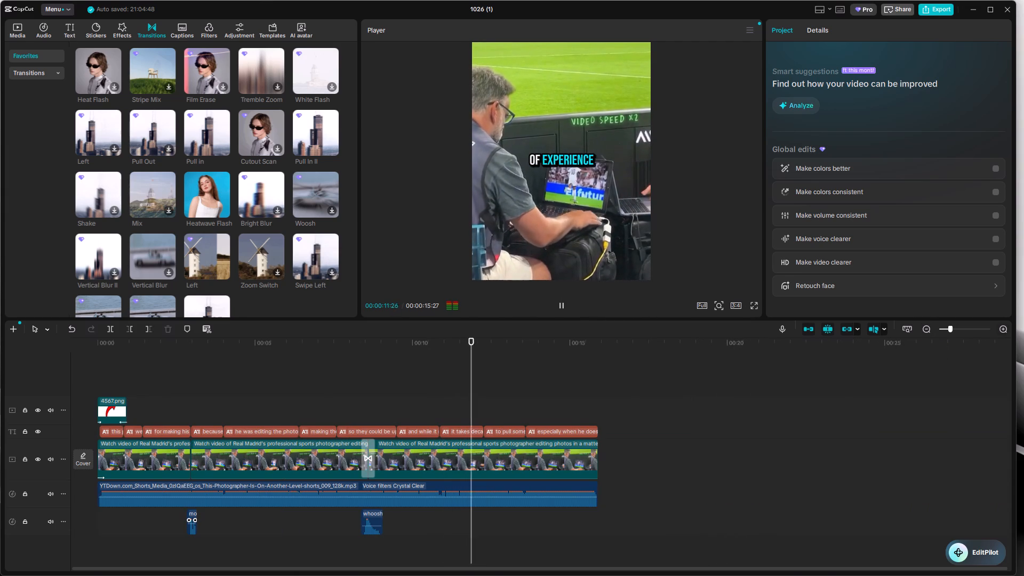
Add the favourite 4K filter at the start of the timeline, between the arrow overlay and the captions.
{"action": "left_click", "coordinate": [1006, 329]}
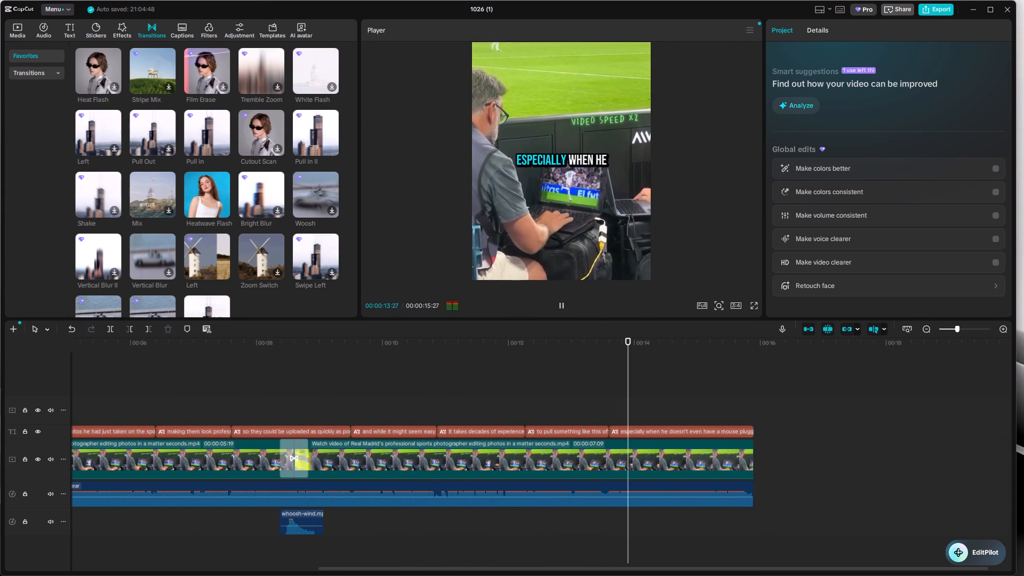
{"action": "left_click", "coordinate": [388, 388]}
{"action": "left_click_drag", "start_coordinate": [388, 388], "coordinate": [0, 375]}
{"action": "left_click", "coordinate": [207, 32]}
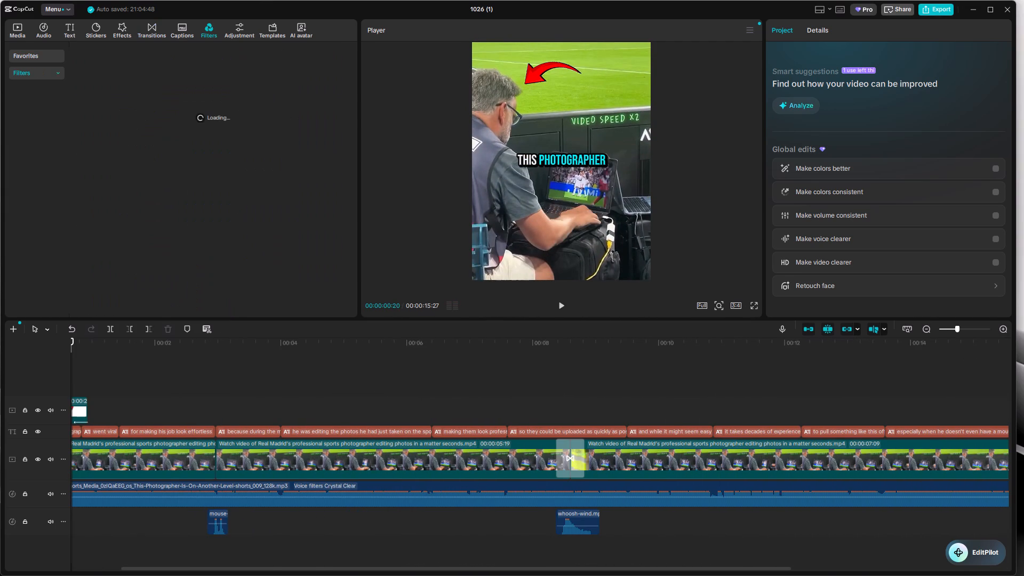
{"action": "left_click", "coordinate": [41, 52]}
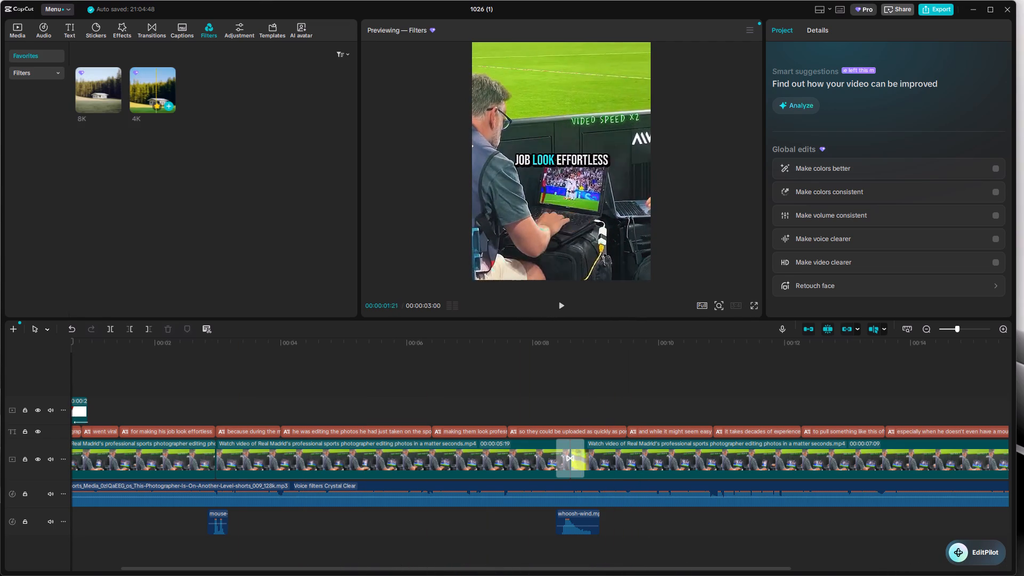
{"action": "left_click", "coordinate": [269, 389]}
{"action": "left_click_drag", "start_coordinate": [267, 386], "coordinate": [0, 396]}
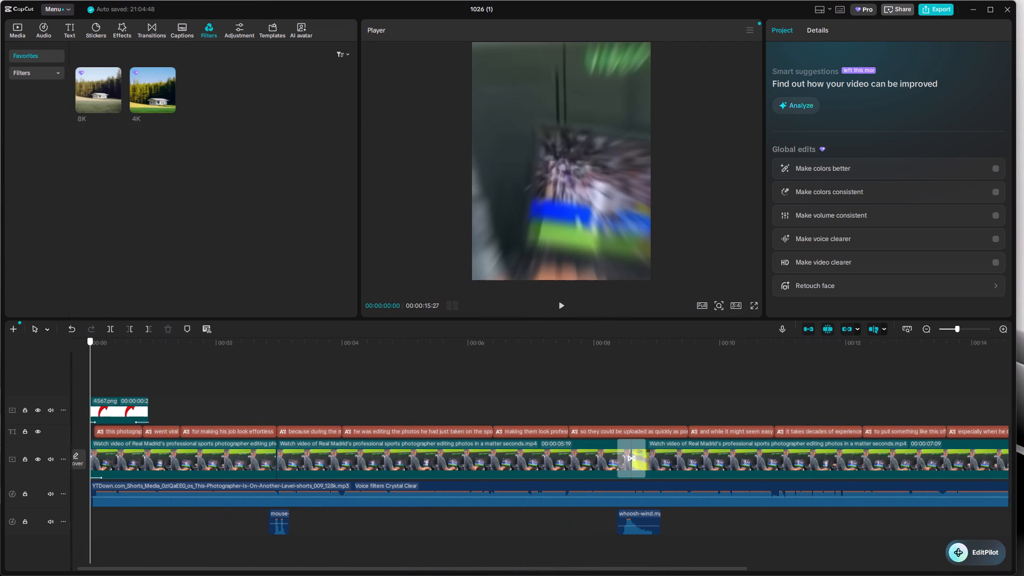
{"action": "left_click_drag", "start_coordinate": [0, 396], "coordinate": [0, 398]}
{"action": "left_click_drag", "start_coordinate": [129, 91], "coordinate": [198, 177]}
{"action": "left_click_drag", "start_coordinate": [153, 85], "coordinate": [97, 407]}
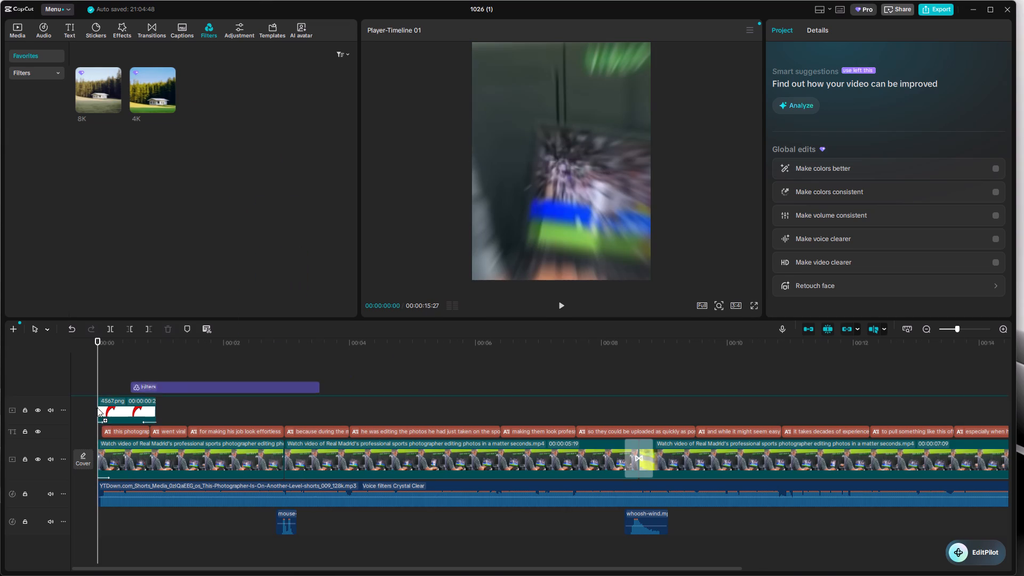
{"action": "left_click_drag", "start_coordinate": [97, 407], "coordinate": [77, 427]}
Extend the 4K filter to the end of the main video.
{"action": "left_click_drag", "start_coordinate": [287, 417], "coordinate": [796, 430]}
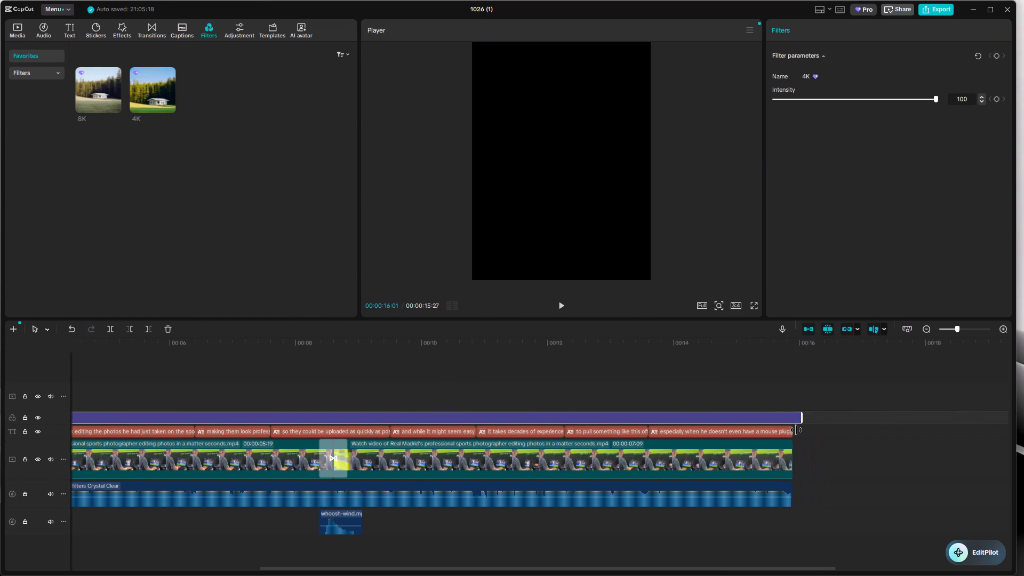
{"action": "left_click_drag", "start_coordinate": [796, 430], "coordinate": [790, 432]}
{"action": "left_click", "coordinate": [923, 322]}
{"action": "left_click", "coordinate": [925, 329]}
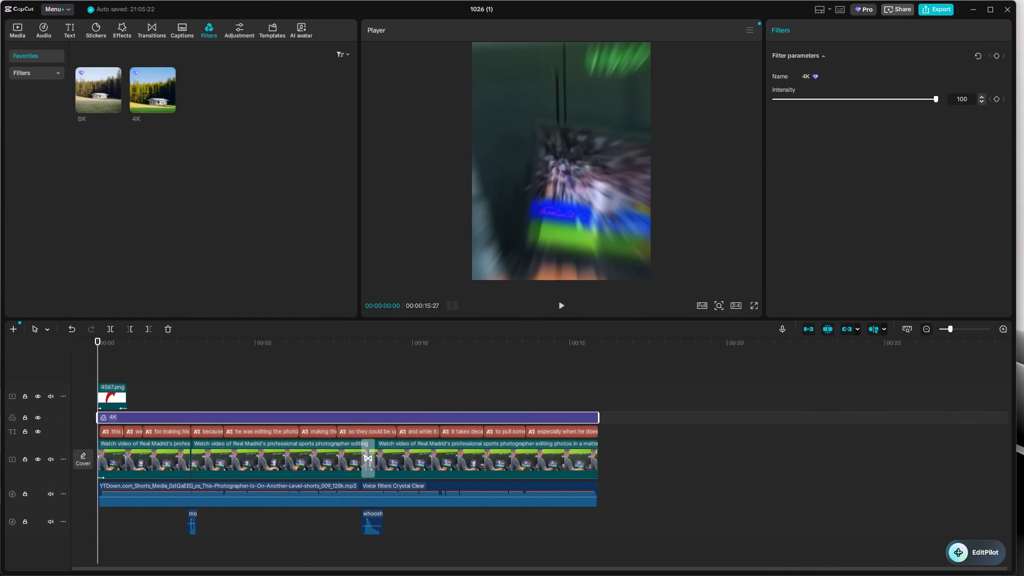
Enable Optical flow at 60 fps on all the main video clips and change the project's frame rate to match.
{"action": "left_click_drag", "start_coordinate": [678, 469], "coordinate": [135, 454]}
{"action": "scroll", "coordinate": [904, 191], "scroll_direction": "down", "scroll_amount": 1}
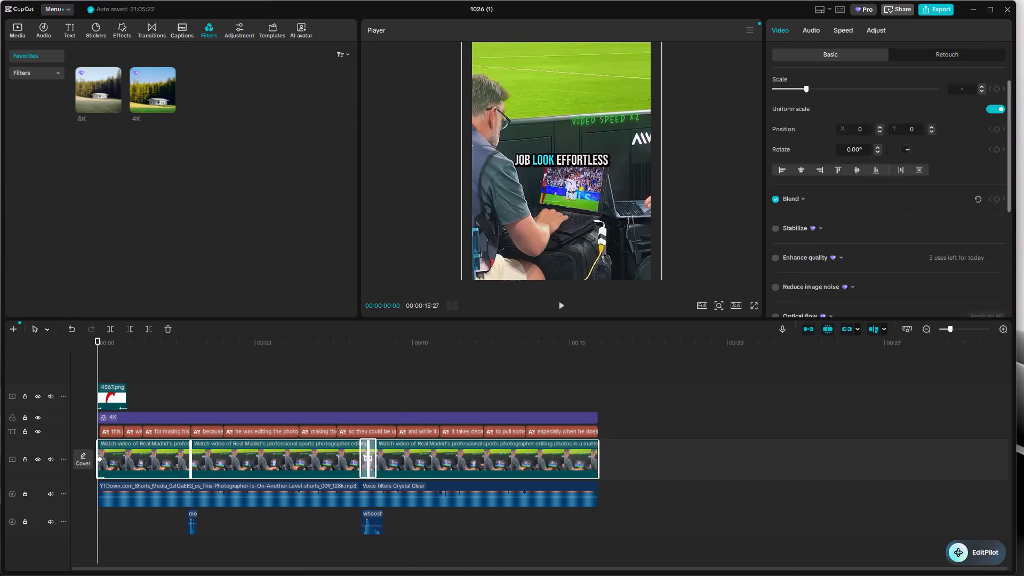
{"action": "scroll", "coordinate": [904, 191], "scroll_direction": "down", "scroll_amount": 1}
{"action": "left_click", "coordinate": [773, 122]}
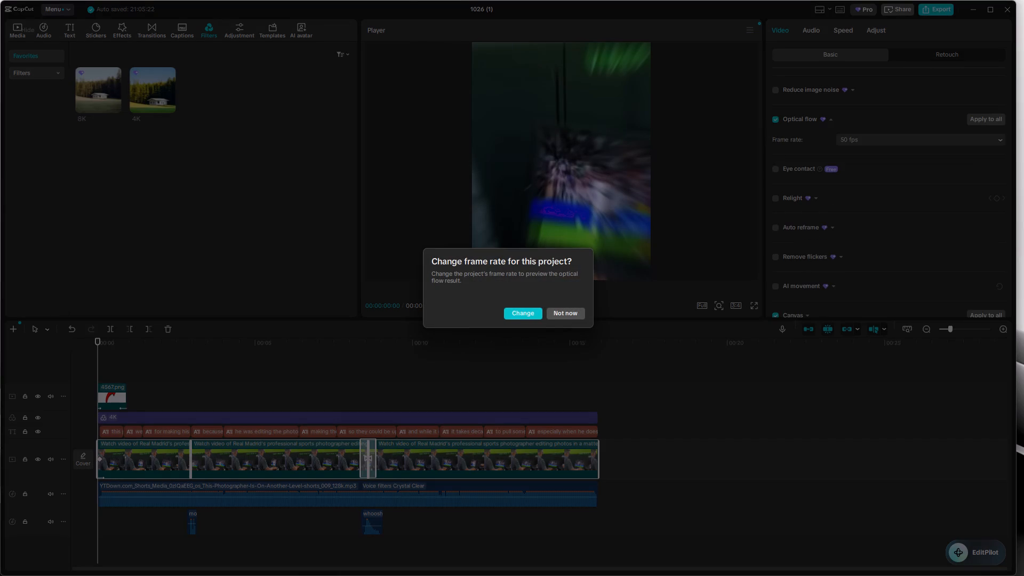
{"action": "left_click", "coordinate": [519, 311]}
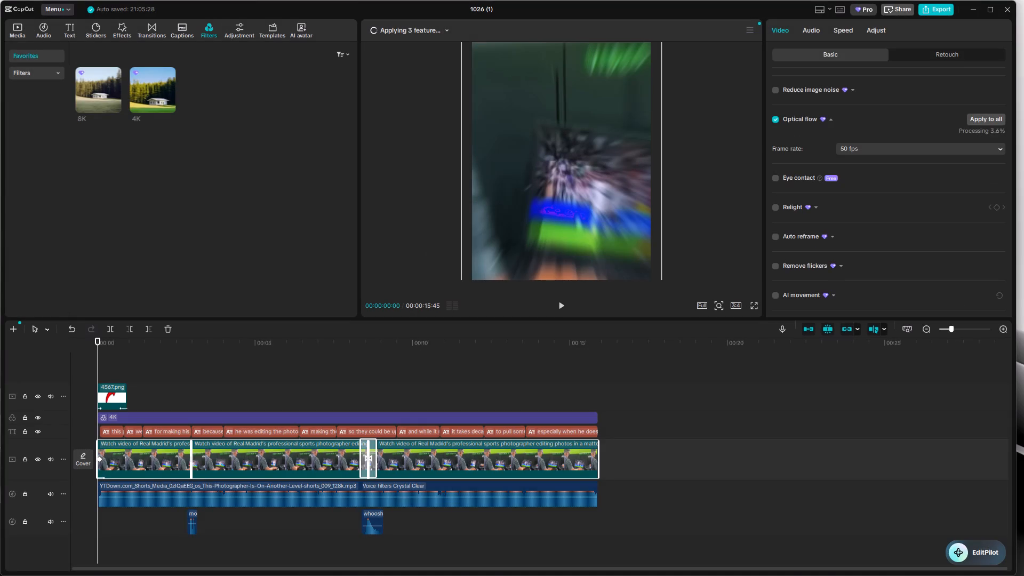
{"action": "left_click", "coordinate": [893, 150]}
{"action": "left_click", "coordinate": [884, 206]}
{"action": "left_click", "coordinate": [525, 307]}
{"action": "left_click", "coordinate": [518, 316]}
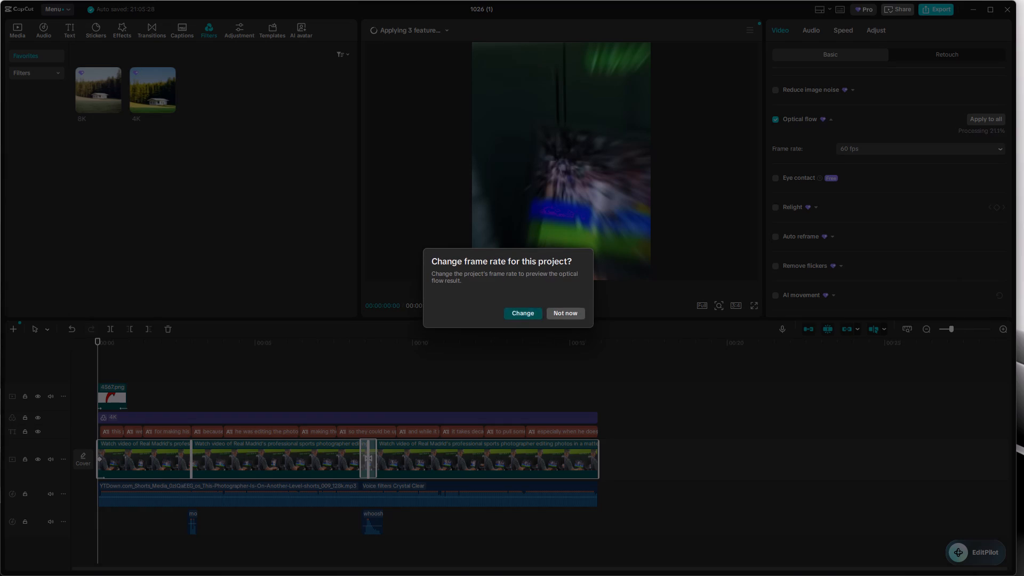
Play back the opening from the start to check the arrow and captions with the 4K filter applied.
{"action": "double_click", "coordinate": [239, 391]}
{"action": "left_click_drag", "start_coordinate": [227, 391], "coordinate": [0, 428]}
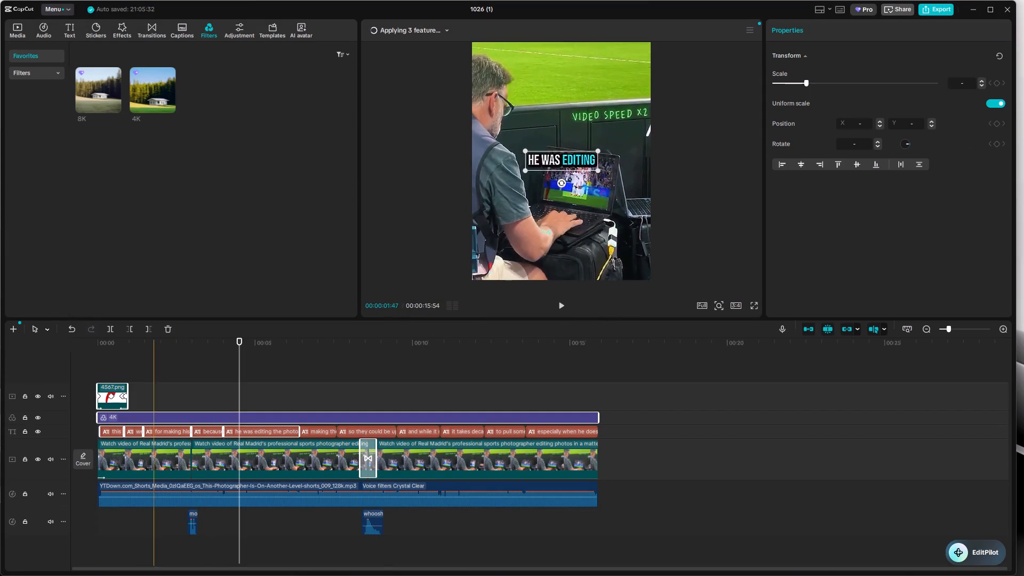
{"action": "left_click", "coordinate": [151, 397]}
{"action": "left_click_drag", "start_coordinate": [151, 397], "coordinate": [23, 397]}
{"action": "key", "text": "space"}
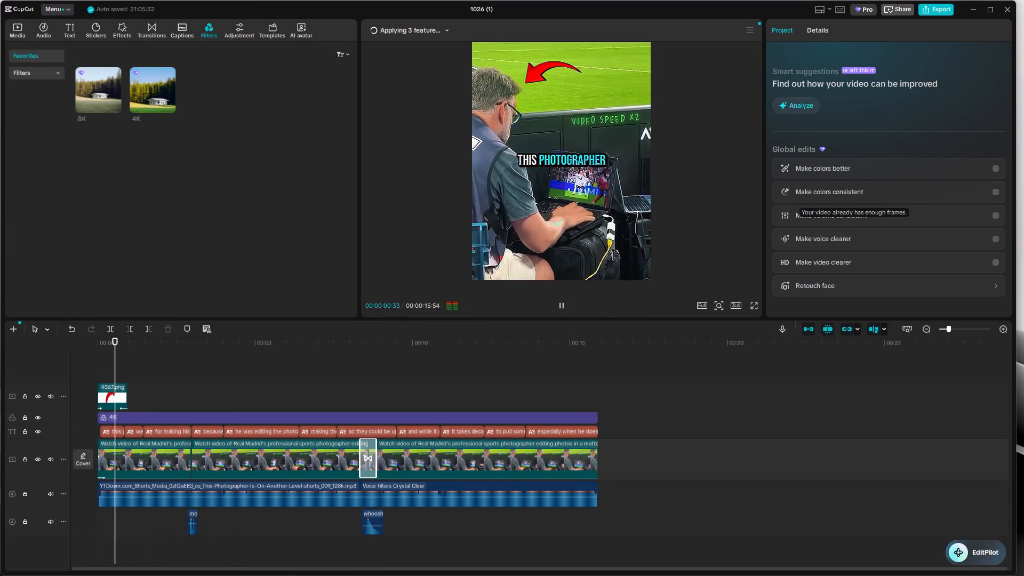
{"action": "key", "text": "space"}
{"action": "key", "text": "space"}
{"action": "key", "text": "space"}
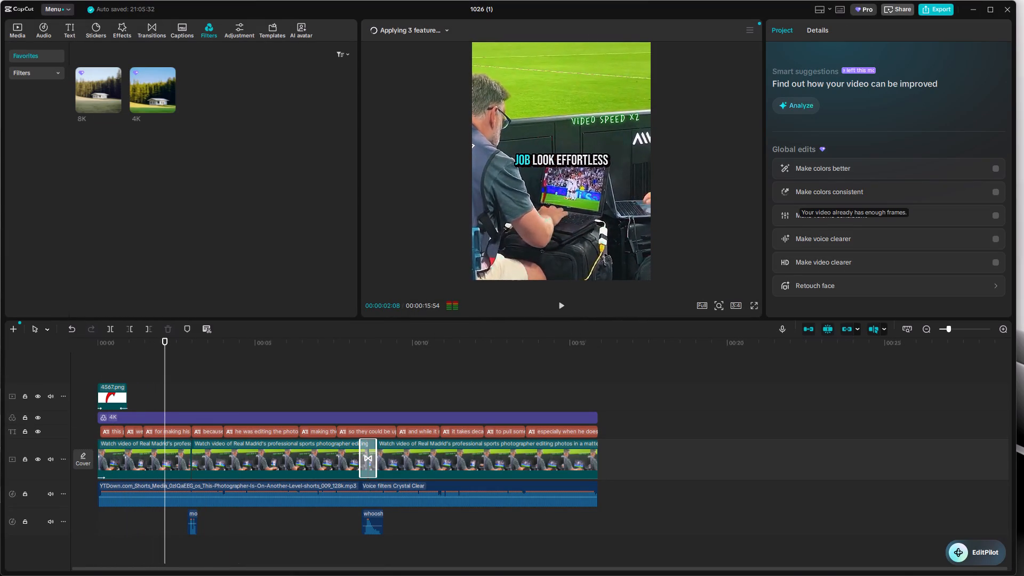
Move the 4K filter below the captions track, directly above the main video.
{"action": "left_click_drag", "start_coordinate": [147, 414], "coordinate": [138, 440]}
Play back the video from the start through the zoom cut and Pull in transition to the closing captions.
{"action": "left_click", "coordinate": [171, 397]}
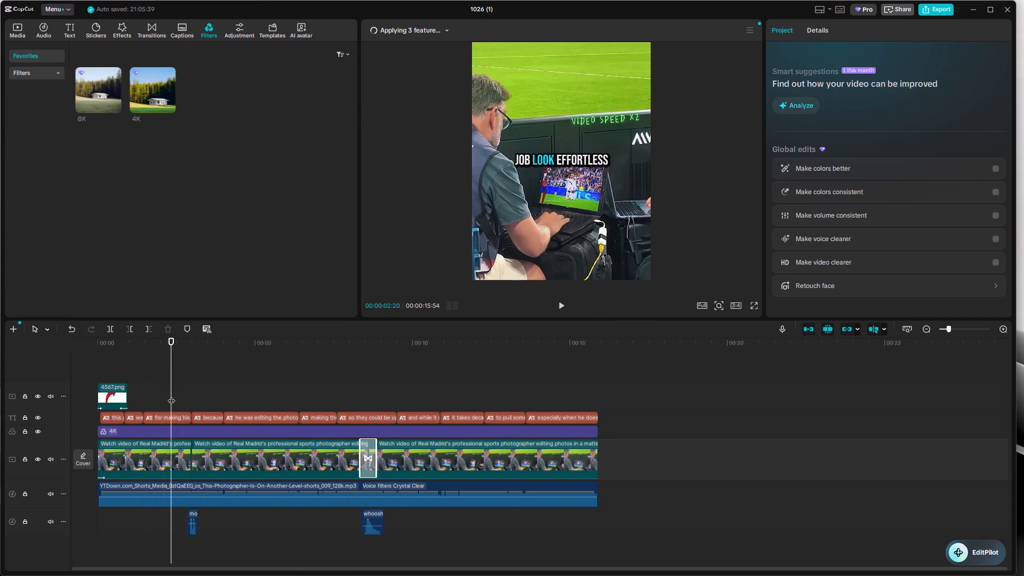
{"action": "left_click_drag", "start_coordinate": [171, 395], "coordinate": [37, 410]}
{"action": "key", "text": "space"}
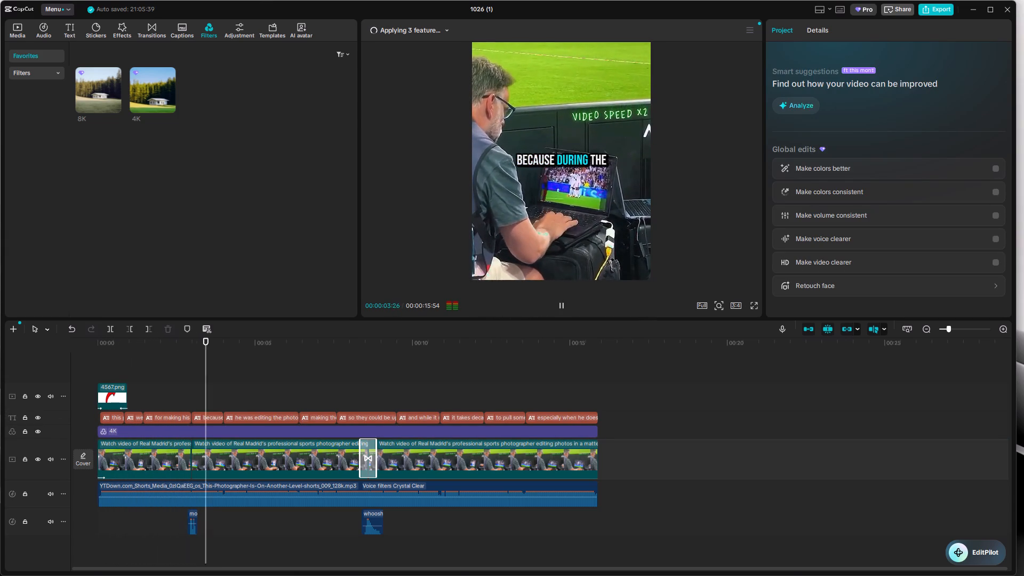
{"action": "left_click_drag", "start_coordinate": [201, 369], "coordinate": [196, 371]}
{"action": "double_click", "coordinate": [181, 374]}
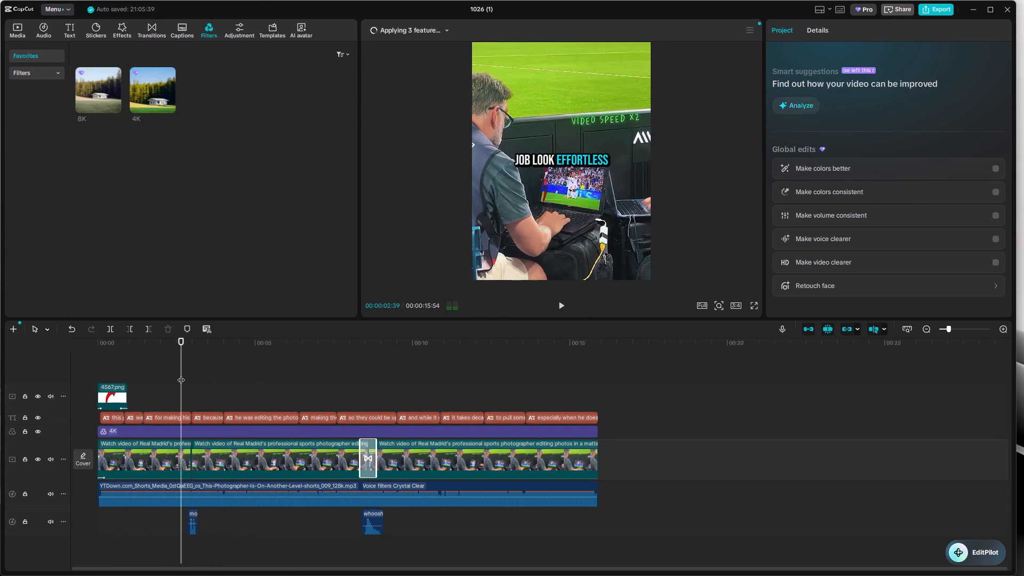
{"action": "key", "text": "space"}
{"action": "key", "text": "space"}
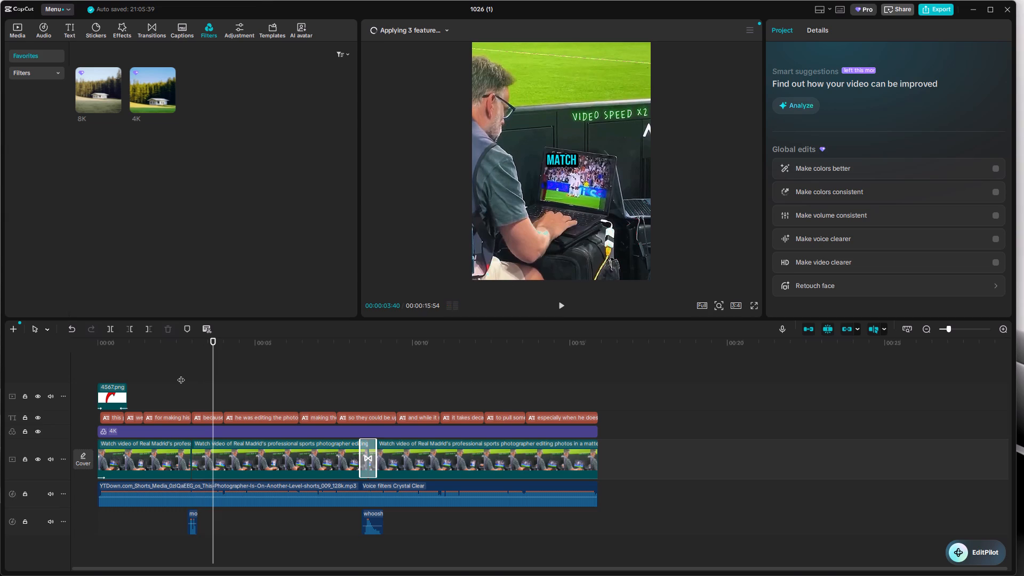
{"action": "key", "text": "space"}
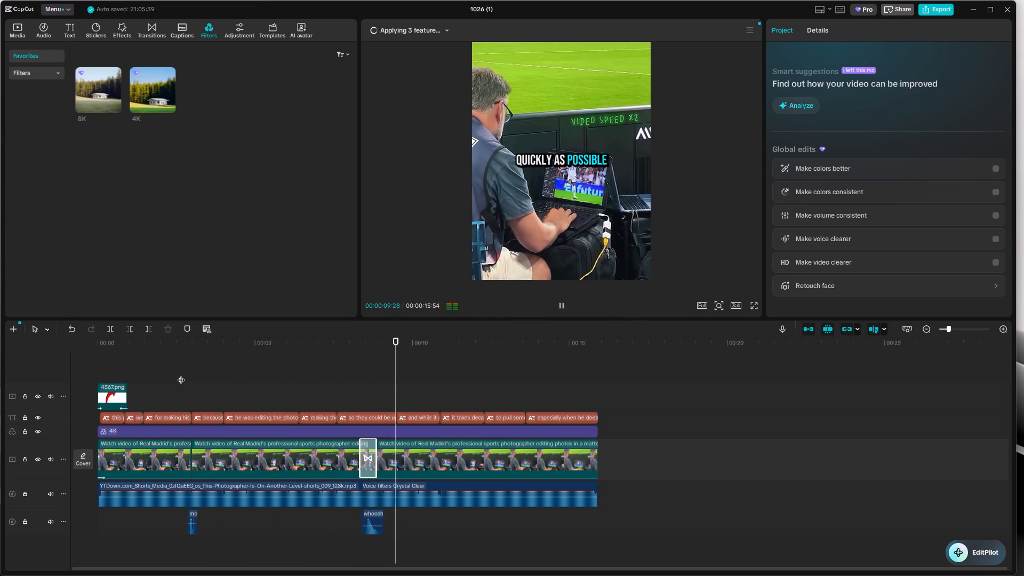
{"action": "key", "text": "space"}
{"action": "key", "text": "space"}
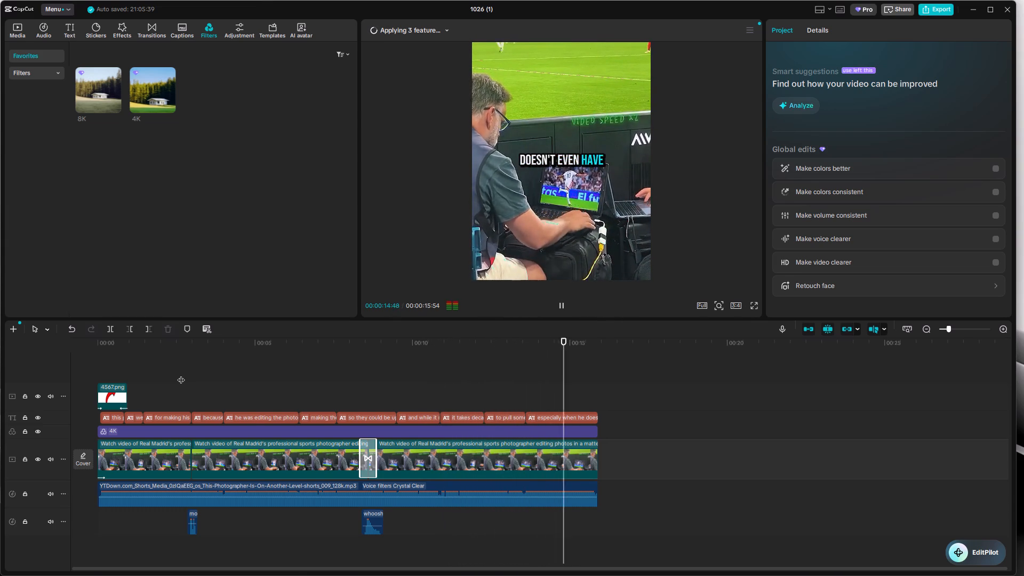
Return to the start and watch the whole short in full screen, then exit full screen.
{"action": "left_click", "coordinate": [306, 399]}
{"action": "left_click_drag", "start_coordinate": [306, 399], "coordinate": [0, 410]}
{"action": "double_click", "coordinate": [186, 379]}
{"action": "left_click_drag", "start_coordinate": [186, 379], "coordinate": [0, 404]}
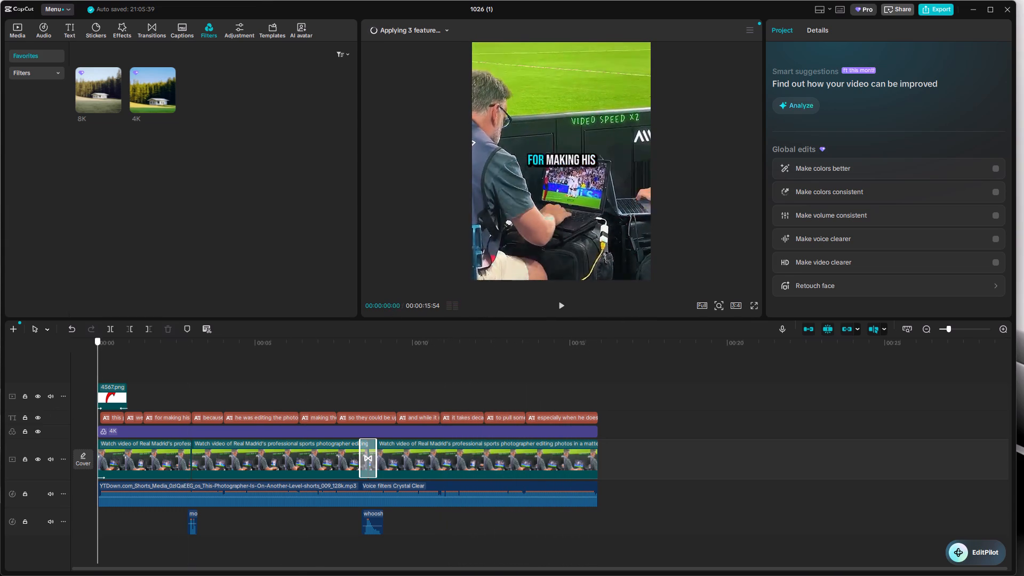
{"action": "left_click_drag", "start_coordinate": [0, 404], "coordinate": [0, 408]}
{"action": "left_click", "coordinate": [315, 457]}
{"action": "left_click", "coordinate": [394, 450]}
{"action": "left_click", "coordinate": [371, 447]}
{"action": "left_click", "coordinate": [379, 401]}
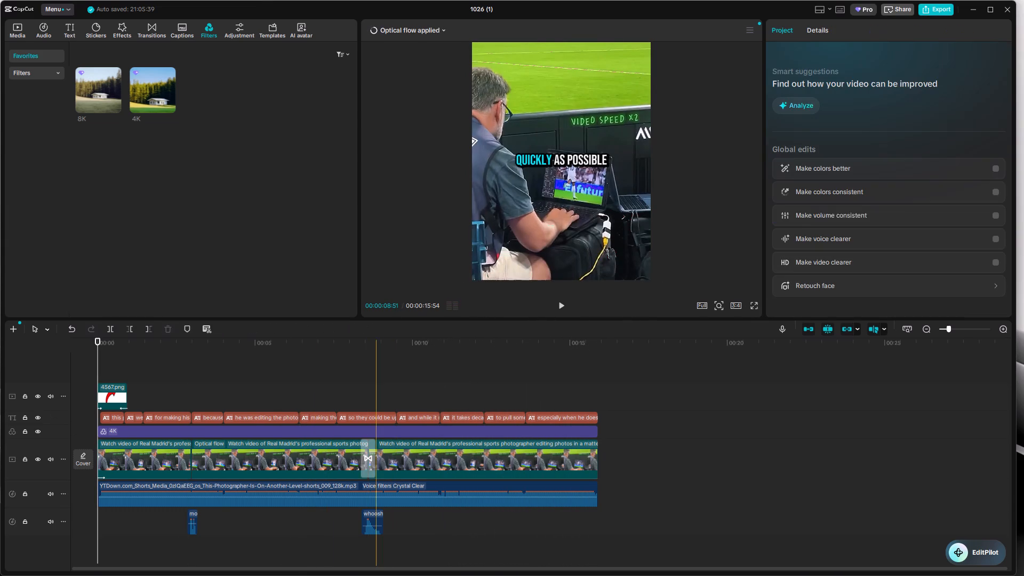
{"action": "double_click", "coordinate": [379, 397]}
{"action": "left_click_drag", "start_coordinate": [379, 395], "coordinate": [0, 406]}
{"action": "left_click", "coordinate": [756, 306]}
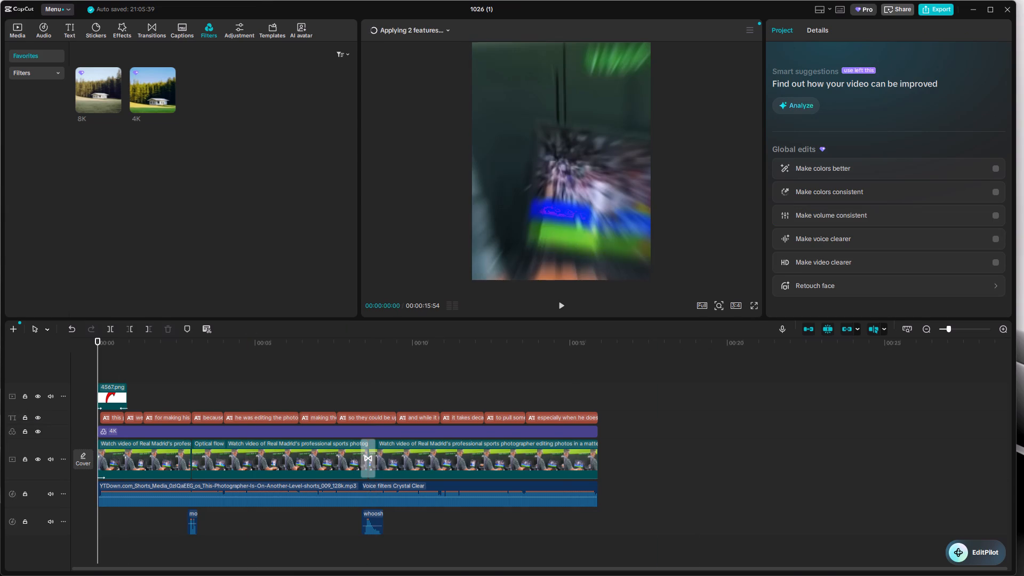
{"action": "key", "text": "space"}
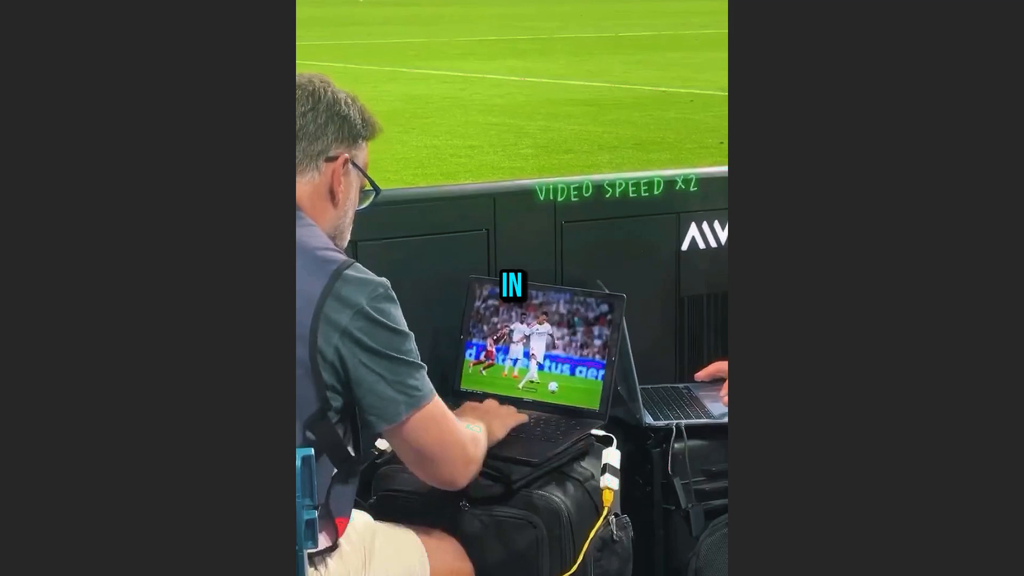
{"action": "key", "text": "Escape"}
Play back the section around the Pull in transition to check its motion with optical flow.
{"action": "left_click", "coordinate": [392, 367]}
{"action": "left_click_drag", "start_coordinate": [392, 367], "coordinate": [0, 382]}
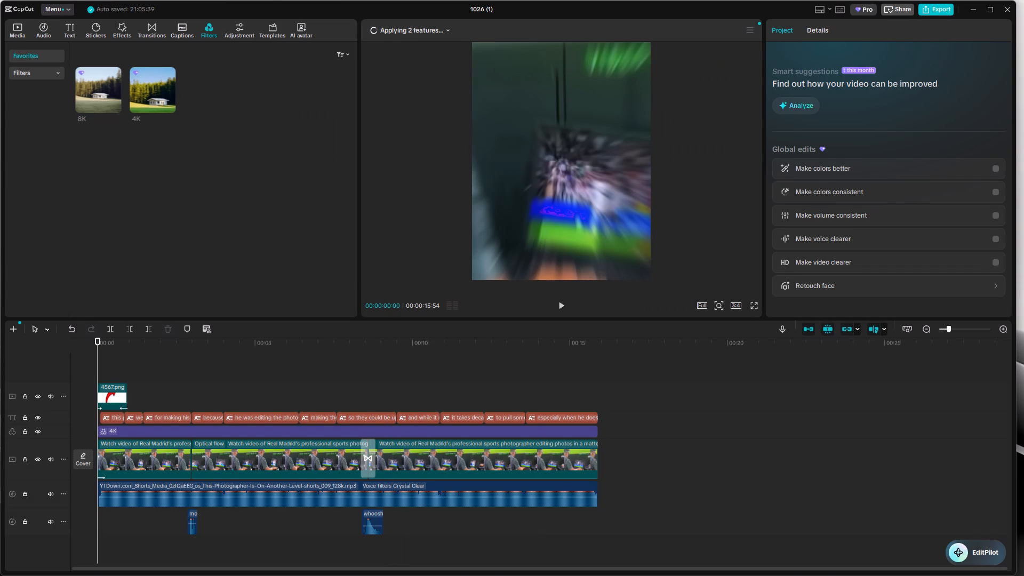
{"action": "left_click", "coordinate": [397, 345]}
{"action": "left_click_drag", "start_coordinate": [399, 345], "coordinate": [381, 362]}
{"action": "key", "text": "space"}
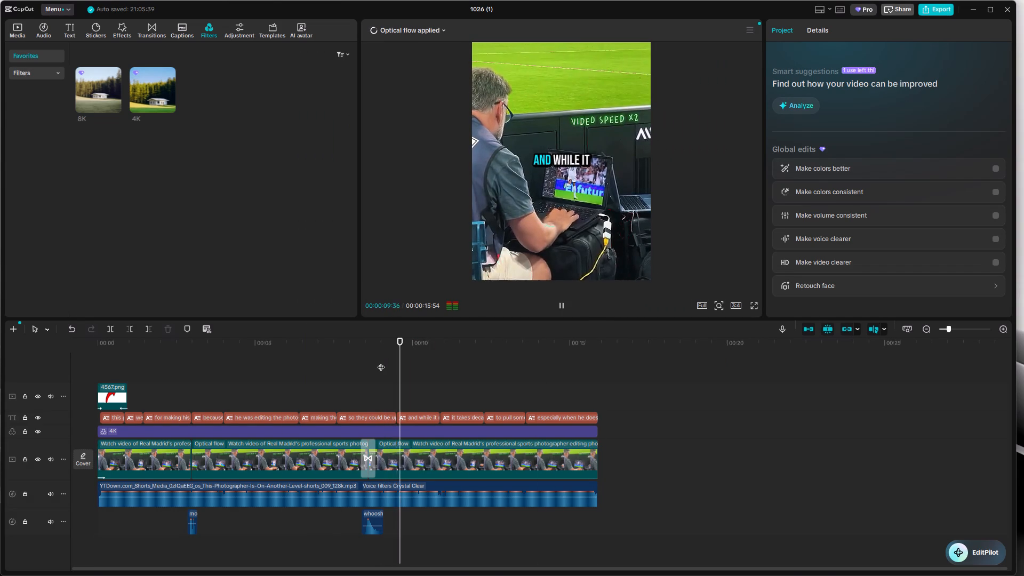
{"action": "left_click", "coordinate": [381, 362]}
{"action": "left_click_drag", "start_coordinate": [381, 362], "coordinate": [0, 369]}
Check the optical flow processing status and briefly replay the opening while it is being applied.
{"action": "left_click", "coordinate": [429, 24]}
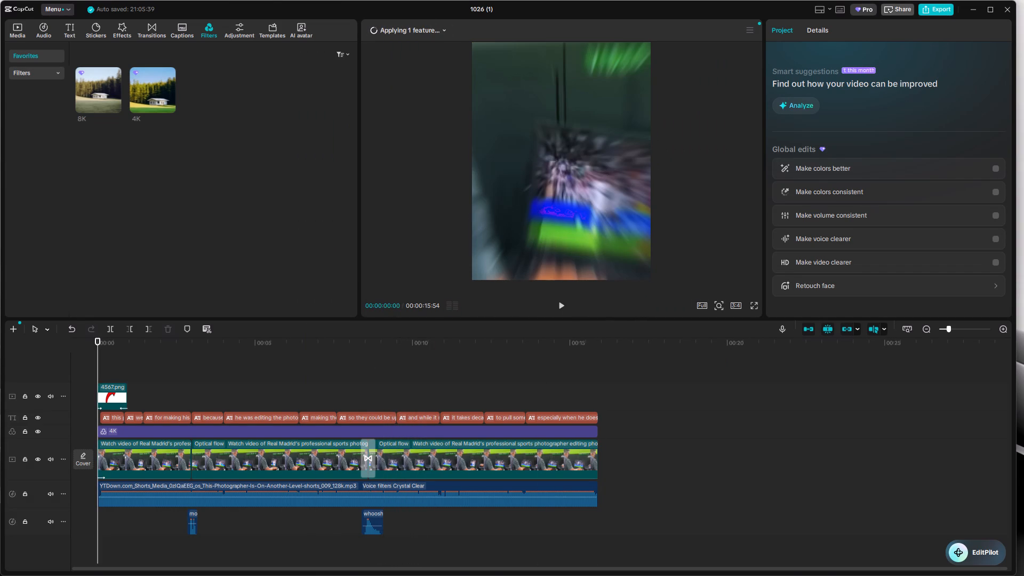
{"action": "left_click", "coordinate": [424, 33]}
{"action": "left_click", "coordinate": [159, 397]}
{"action": "left_click_drag", "start_coordinate": [159, 397], "coordinate": [0, 408]}
{"action": "key", "text": "space"}
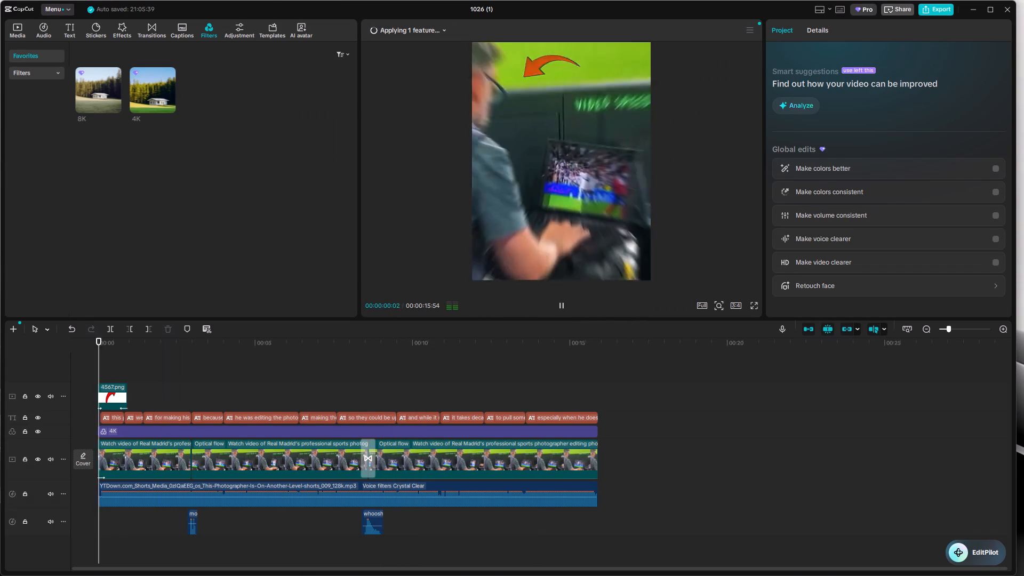
{"action": "key", "text": "space"}
{"action": "left_click", "coordinate": [177, 377]}
{"action": "left_click_drag", "start_coordinate": [177, 377], "coordinate": [0, 380]}
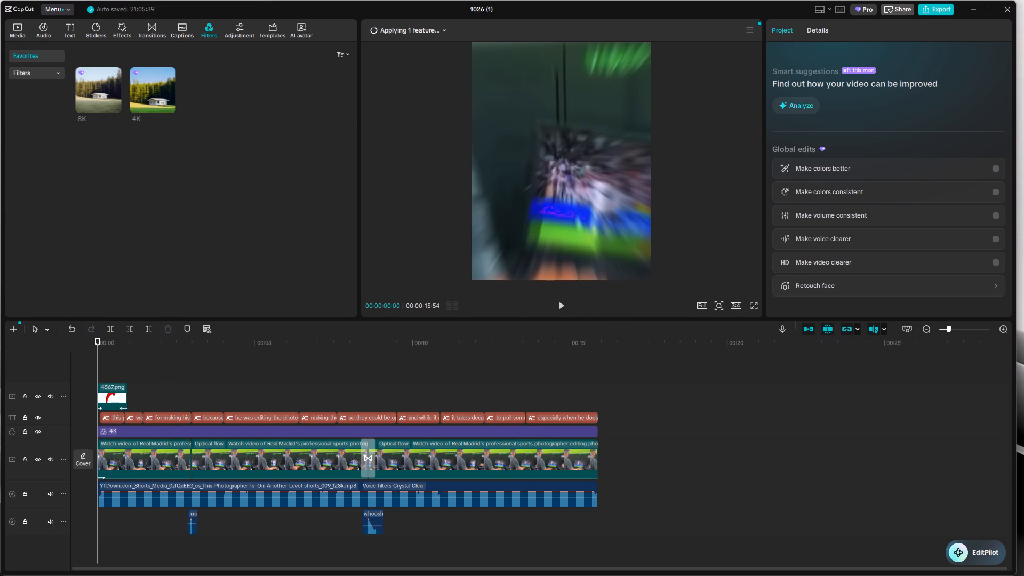
{"action": "left_click", "coordinate": [423, 28]}
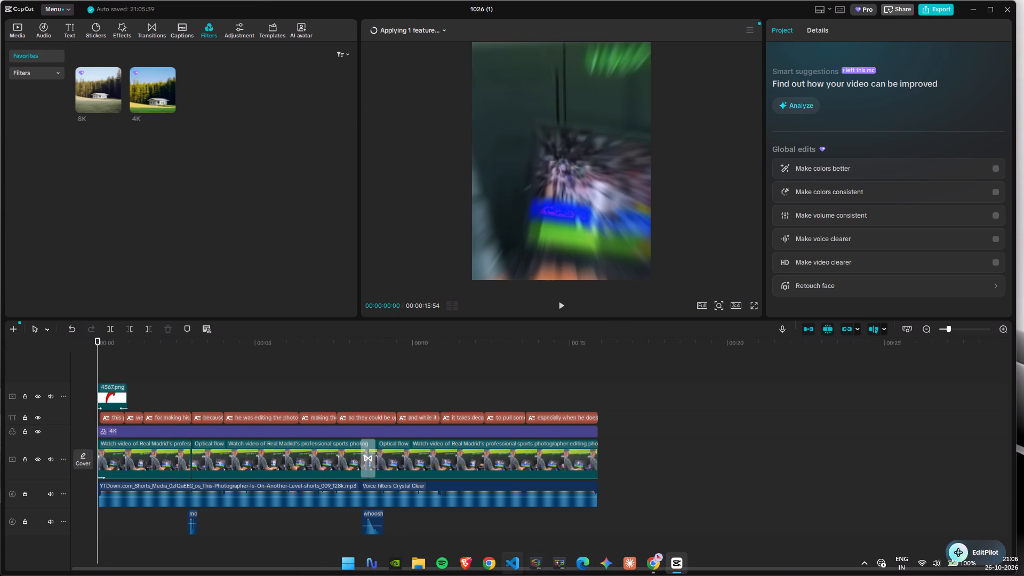
{"action": "left_click", "coordinate": [422, 25]}
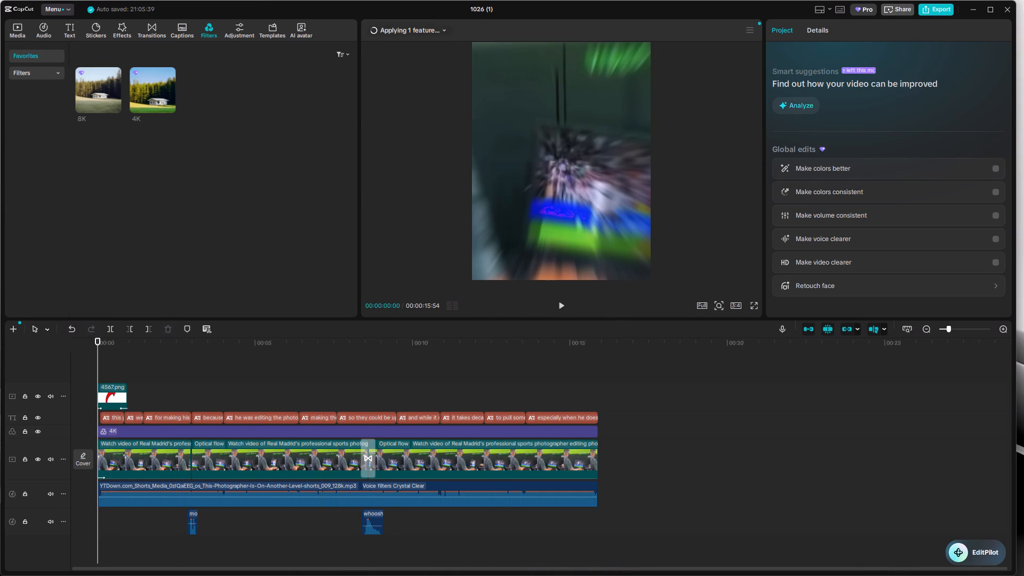
Play back the opening from the start to check the first clip with optical flow applied.
{"action": "left_click", "coordinate": [231, 374]}
{"action": "left_click_drag", "start_coordinate": [231, 374], "coordinate": [187, 374]}
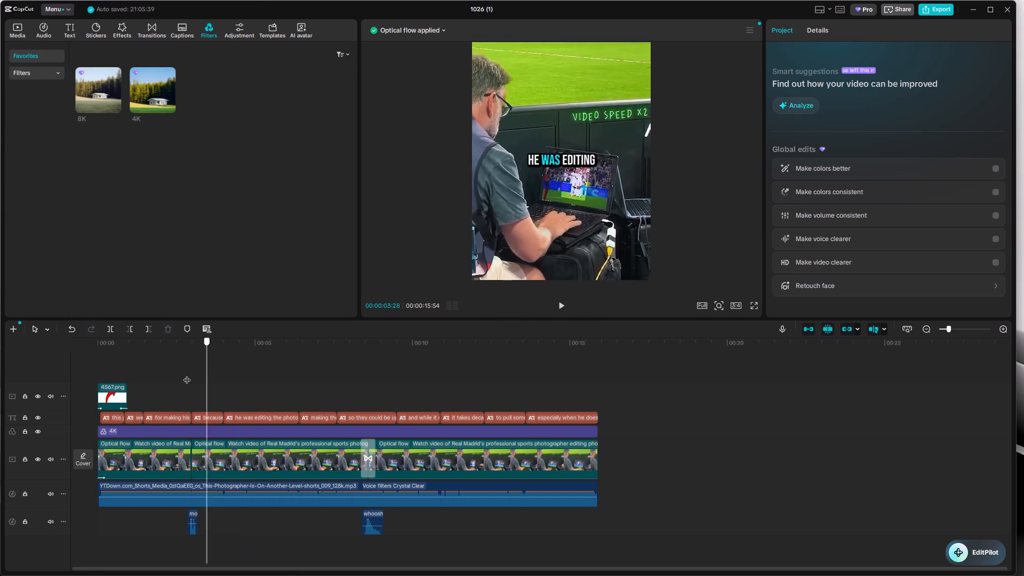
{"action": "left_click_drag", "start_coordinate": [187, 374], "coordinate": [0, 398]}
{"action": "left_click", "coordinate": [564, 309]}
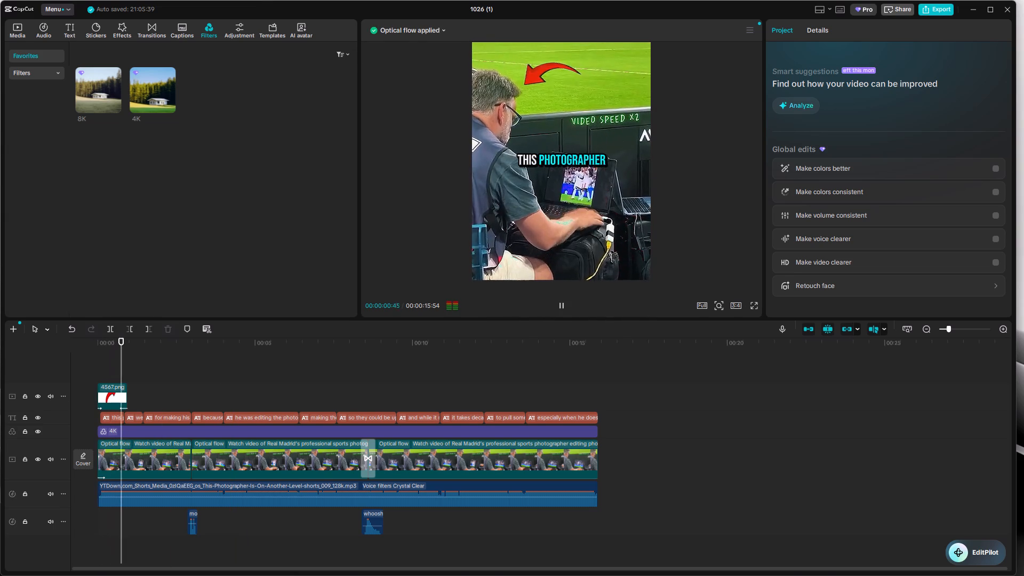
{"action": "left_click", "coordinate": [564, 309]}
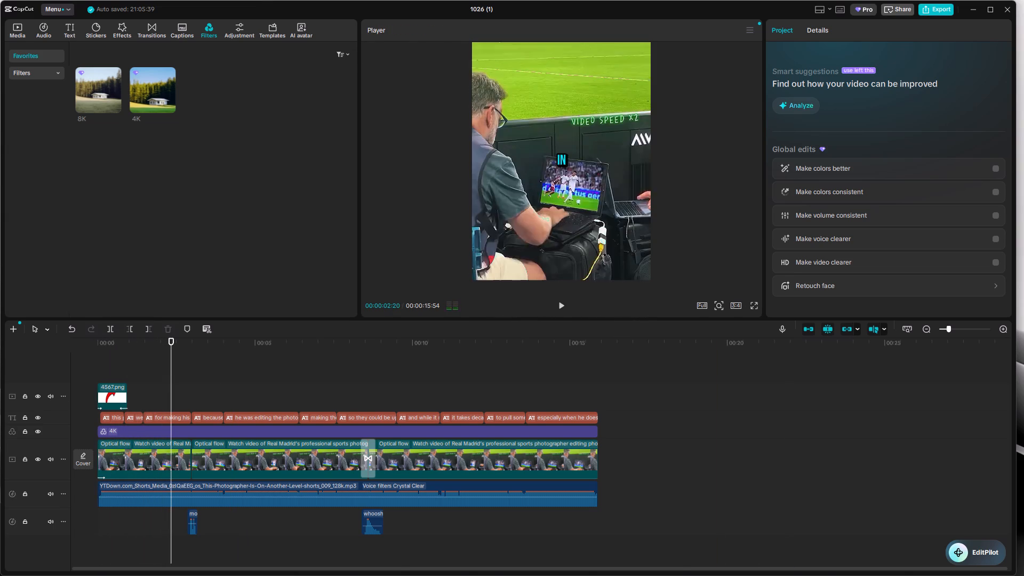
Show the hidden system tray icons.
{"action": "left_click", "coordinate": [886, 566]}
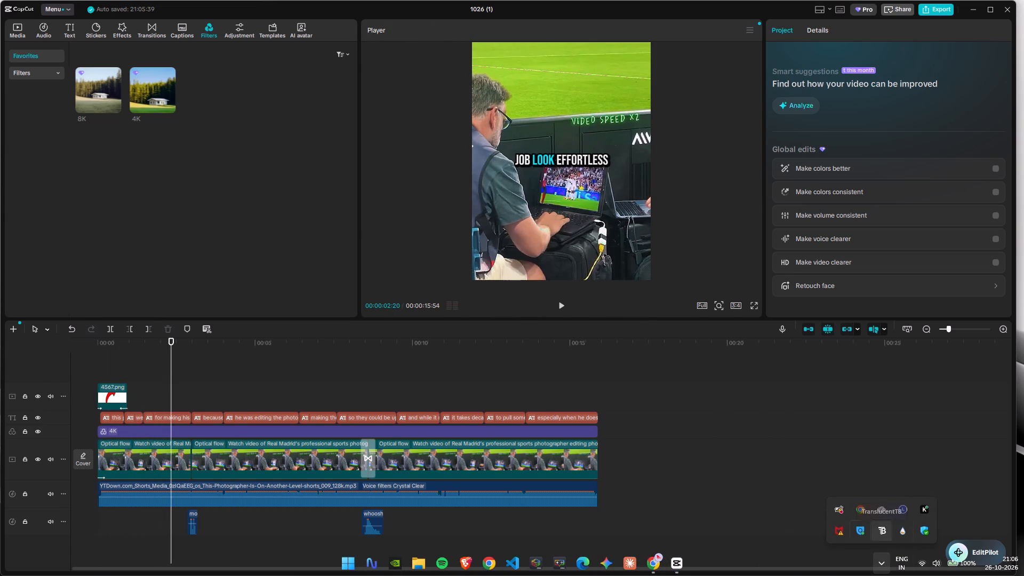